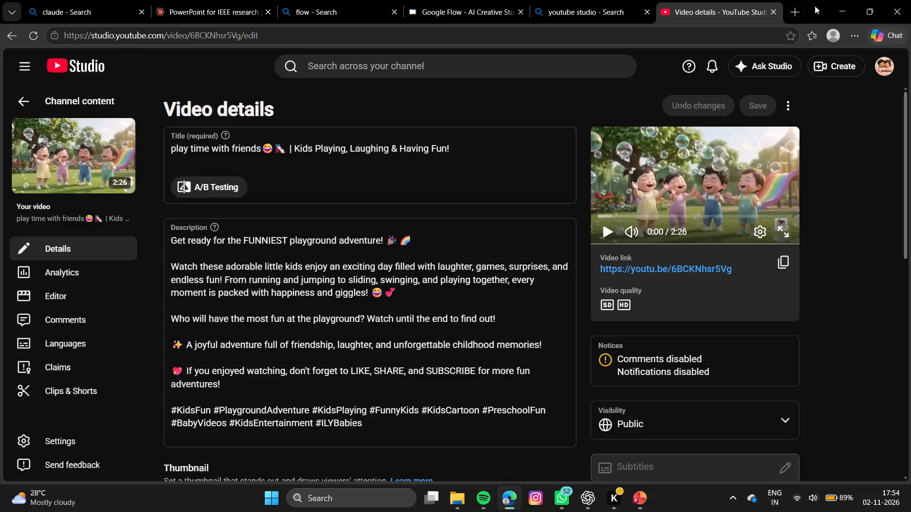
Minimize the browser window with the video details page to switch to the ChatGPT window behind it.
{"action": "left_click", "coordinate": [842, 15]}
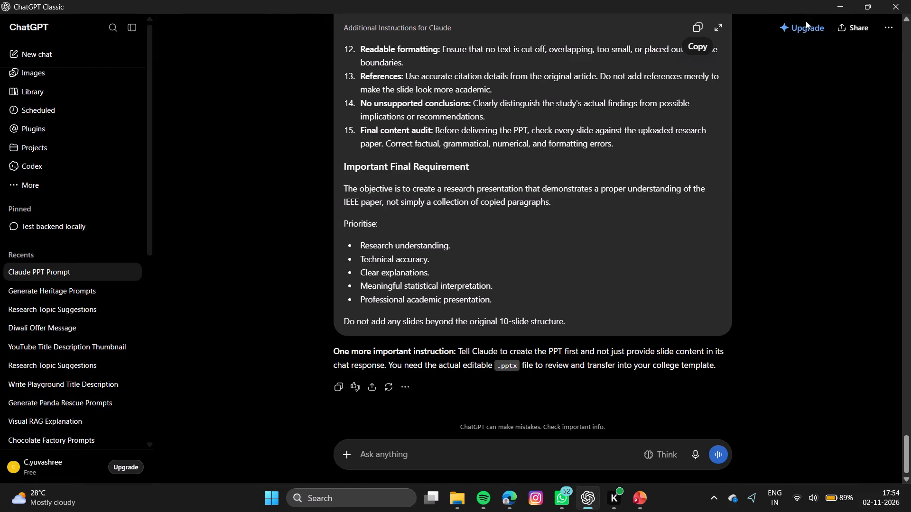
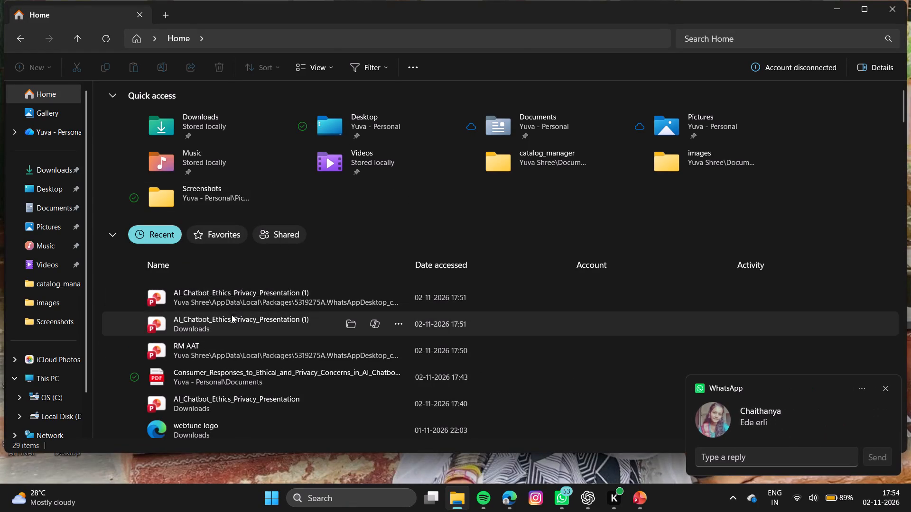
Open the presentation AI_Chatbot_Ethics_Privacy_Presentation (1) from the Downloads folder.
{"action": "left_click", "coordinate": [66, 170]}
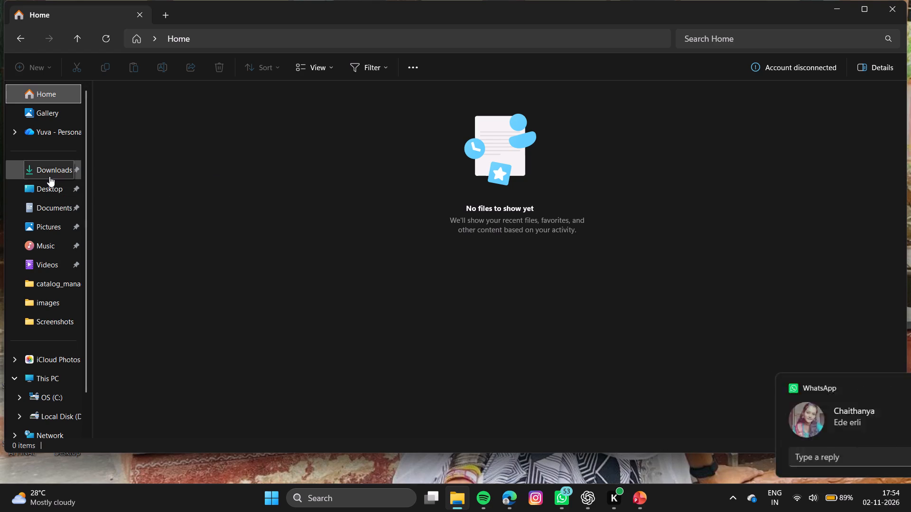
{"action": "left_click", "coordinate": [49, 176]}
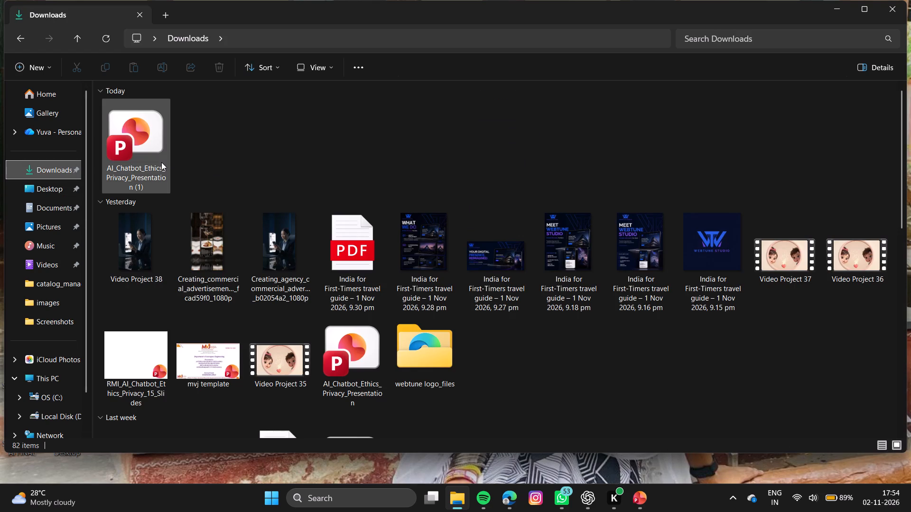
{"action": "double_click", "coordinate": [134, 130]}
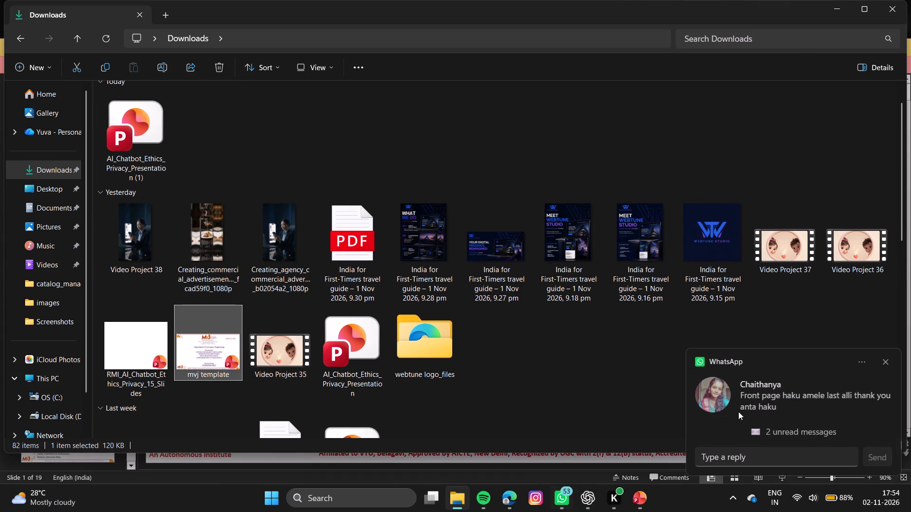
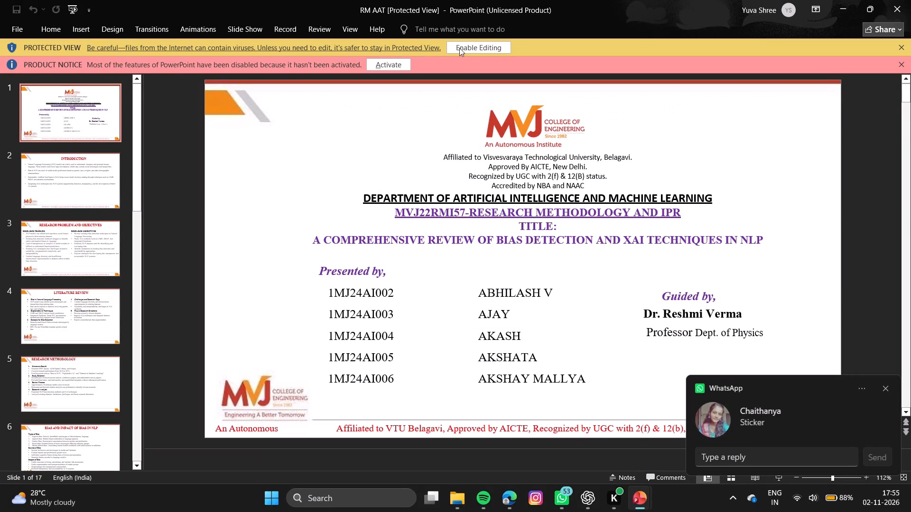
Enable editing of the protected RM AAT presentation and dismiss the WhatsApp notification covering the slide.
{"action": "left_click", "coordinate": [474, 48]}
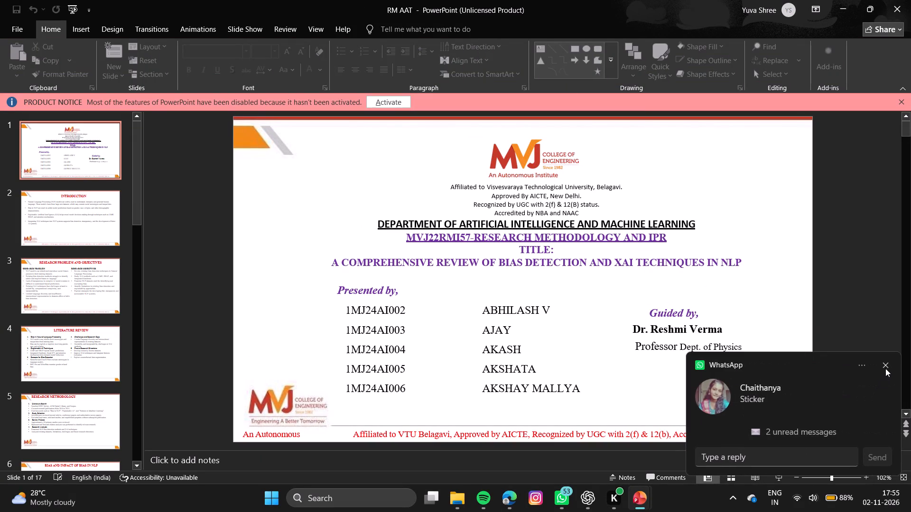
{"action": "left_click", "coordinate": [886, 360]}
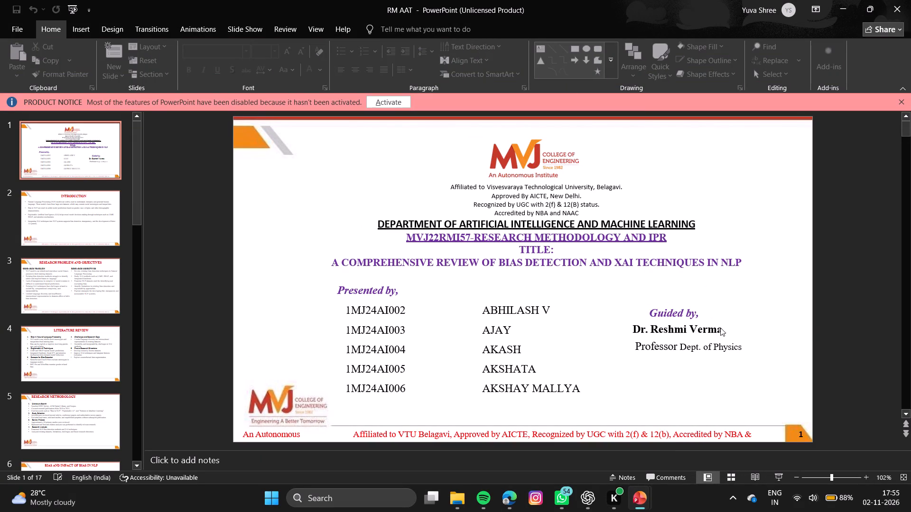
Try to select the presenters' registration number list on the title slide for editing.
{"action": "left_click", "coordinate": [409, 310]}
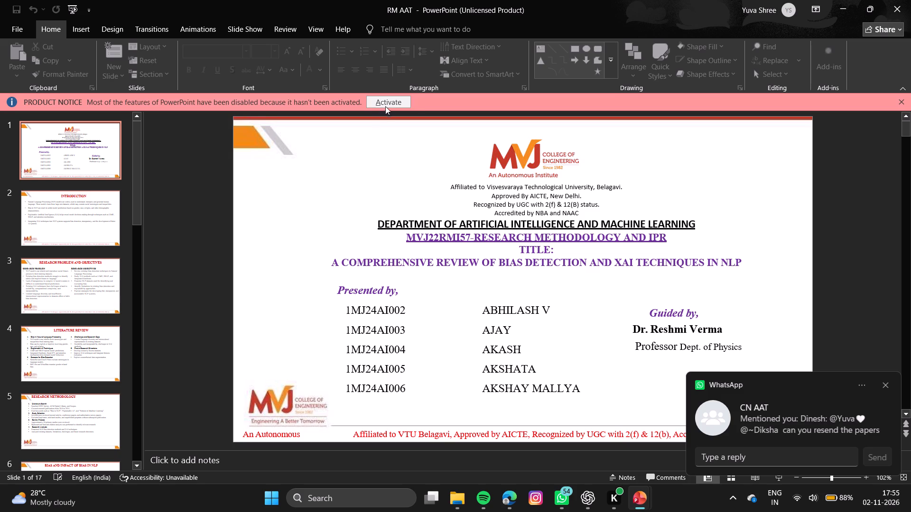
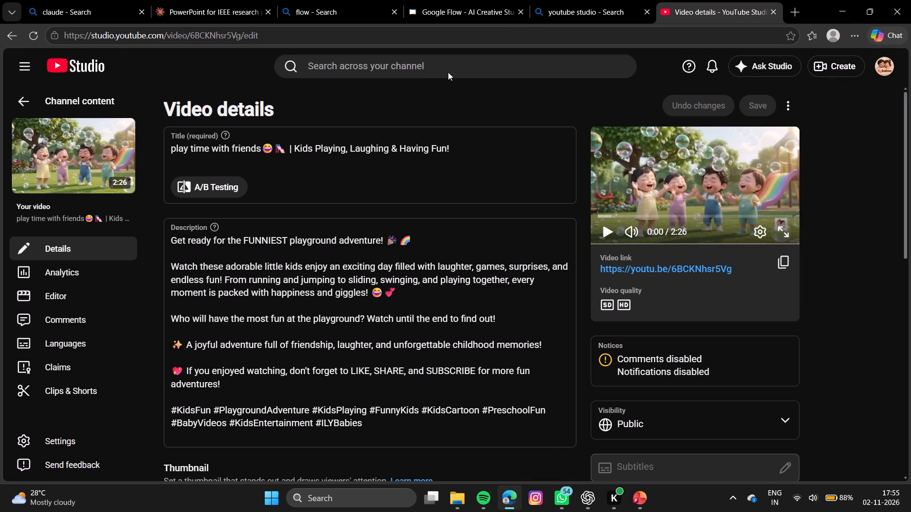
Search the web for powerpoint in a new browser tab and open Microsoft PowerPoint for the web.
{"action": "left_click", "coordinate": [798, 10]}
{"action": "left_click", "coordinate": [479, 140]}
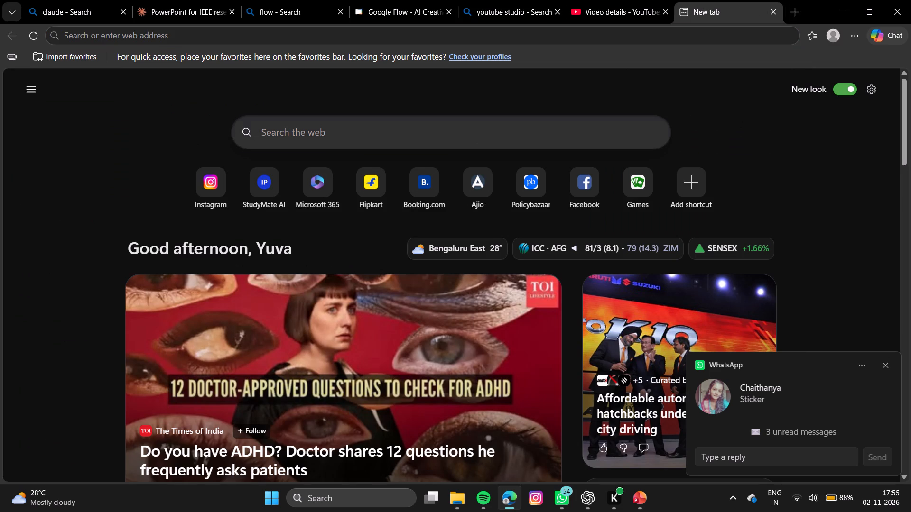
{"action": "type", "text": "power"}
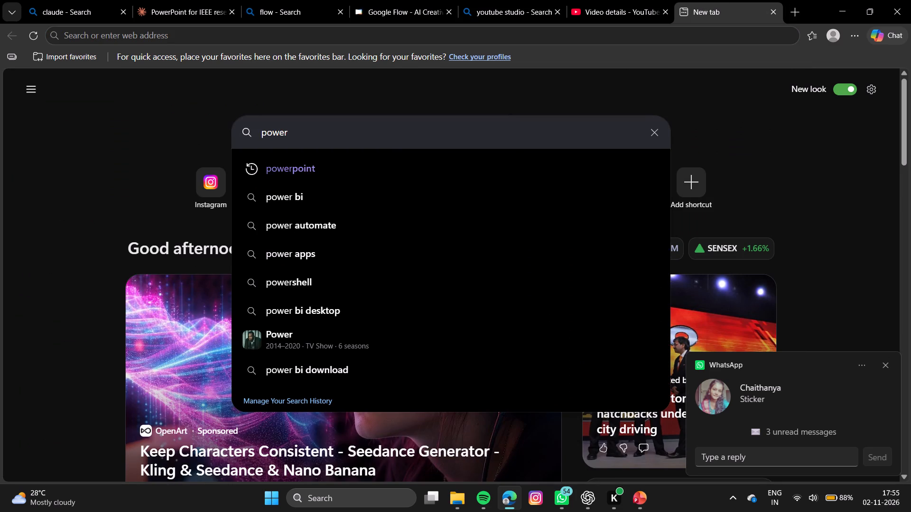
{"action": "left_click", "coordinate": [499, 168]}
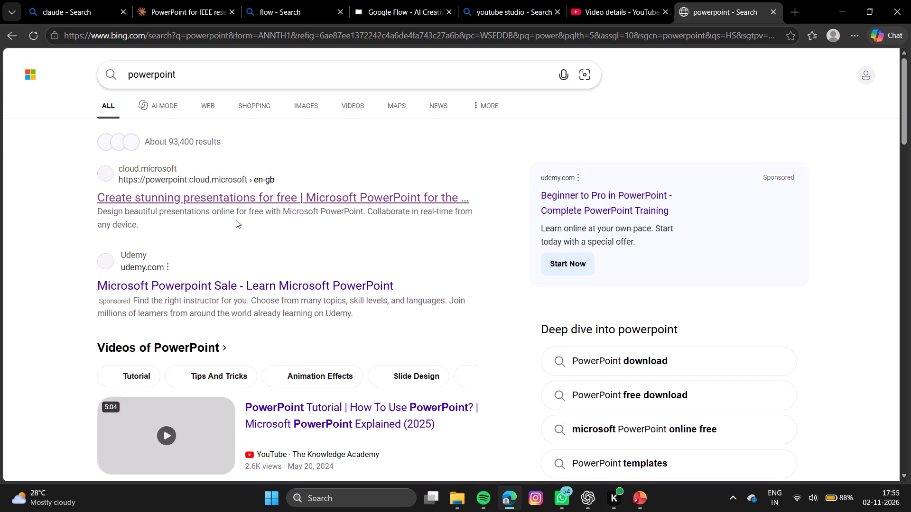
{"action": "left_click", "coordinate": [220, 208]}
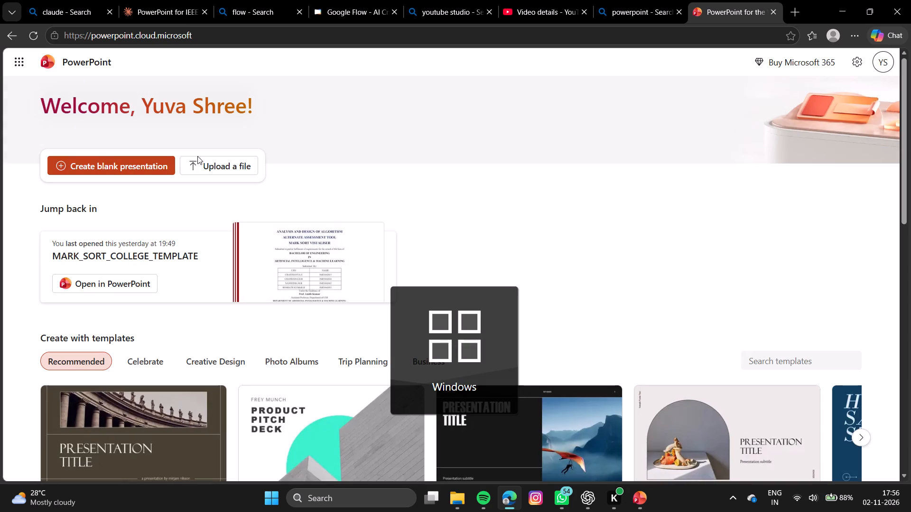
Upload the RM AAT presentation from the Downloads folder to PowerPoint for the web.
{"action": "left_click", "coordinate": [212, 162]}
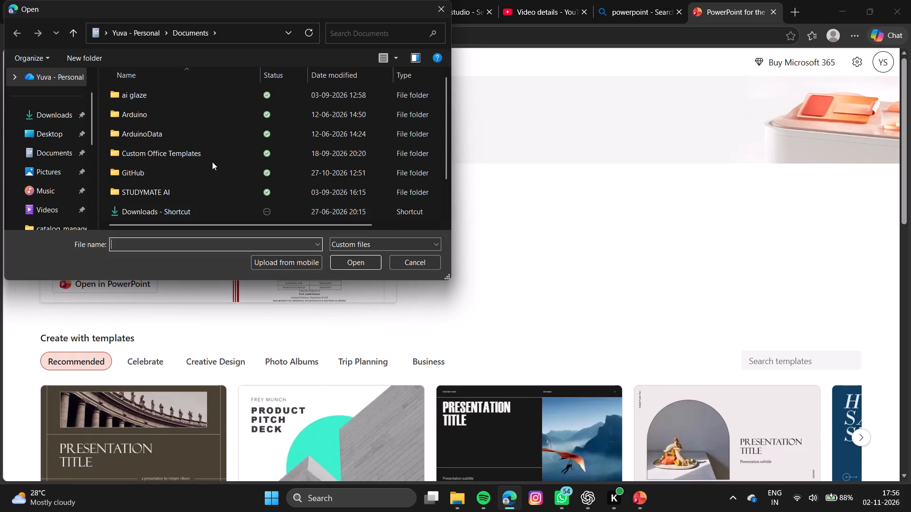
{"action": "left_click_drag", "start_coordinate": [212, 162], "coordinate": [69, 161]}
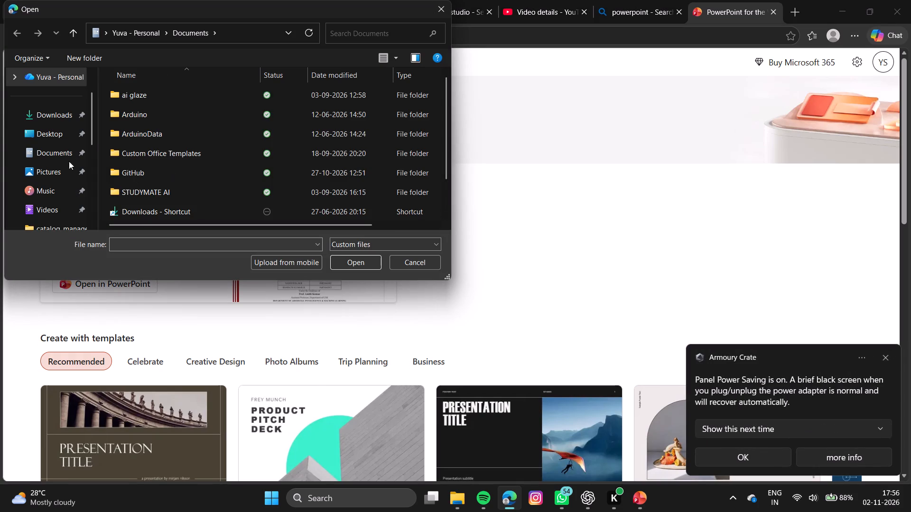
{"action": "left_click_drag", "start_coordinate": [69, 161], "coordinate": [65, 118]}
{"action": "double_click", "coordinate": [65, 118]}
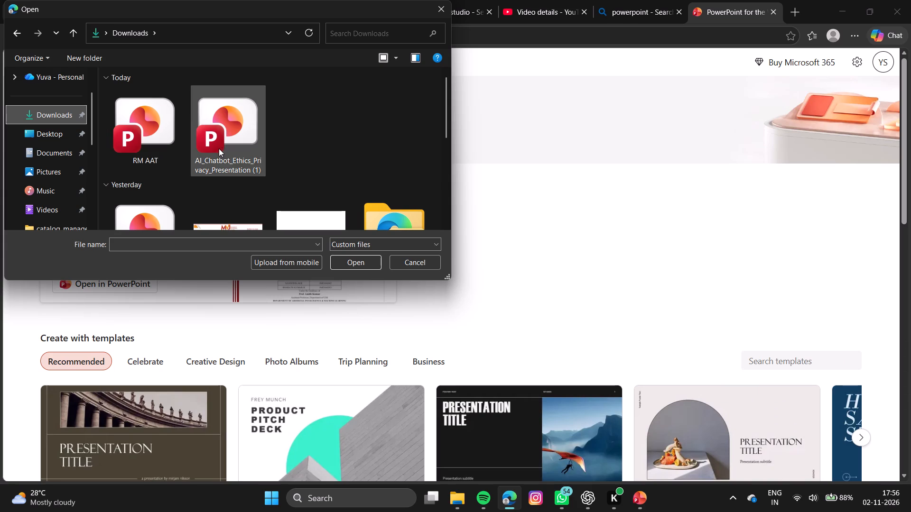
{"action": "double_click", "coordinate": [142, 145]}
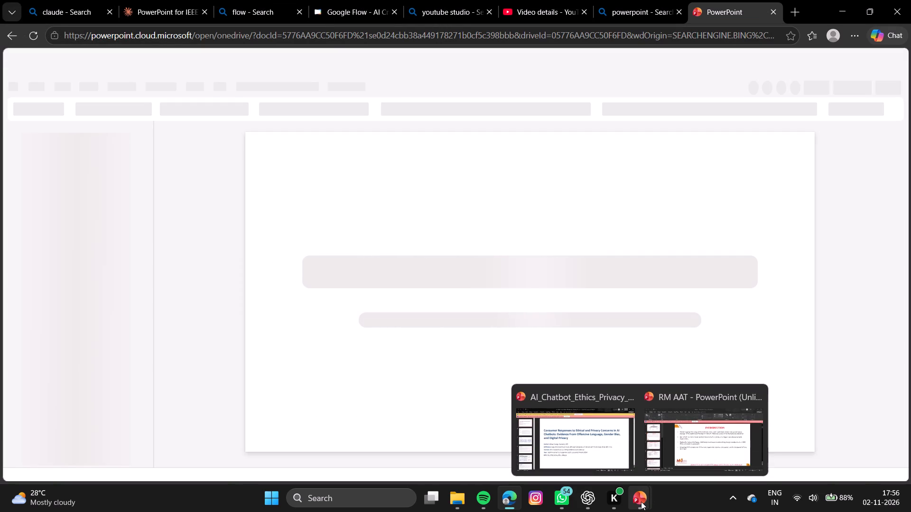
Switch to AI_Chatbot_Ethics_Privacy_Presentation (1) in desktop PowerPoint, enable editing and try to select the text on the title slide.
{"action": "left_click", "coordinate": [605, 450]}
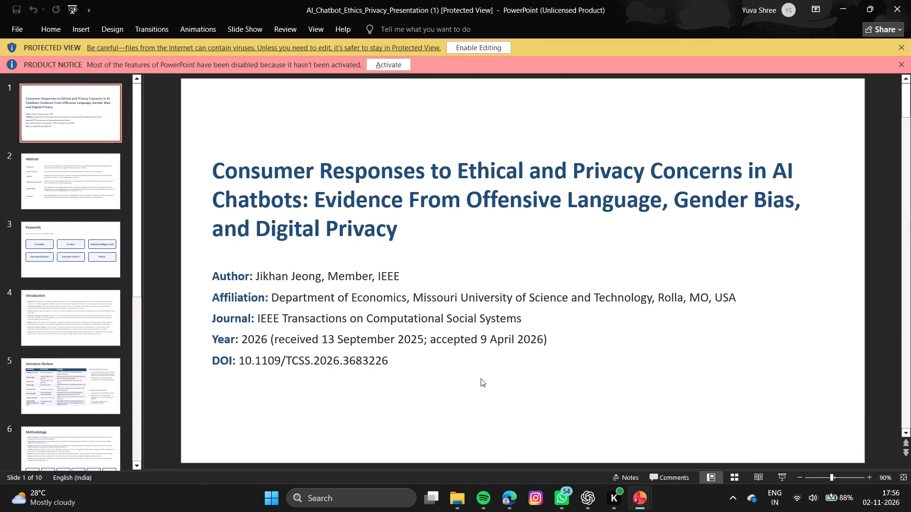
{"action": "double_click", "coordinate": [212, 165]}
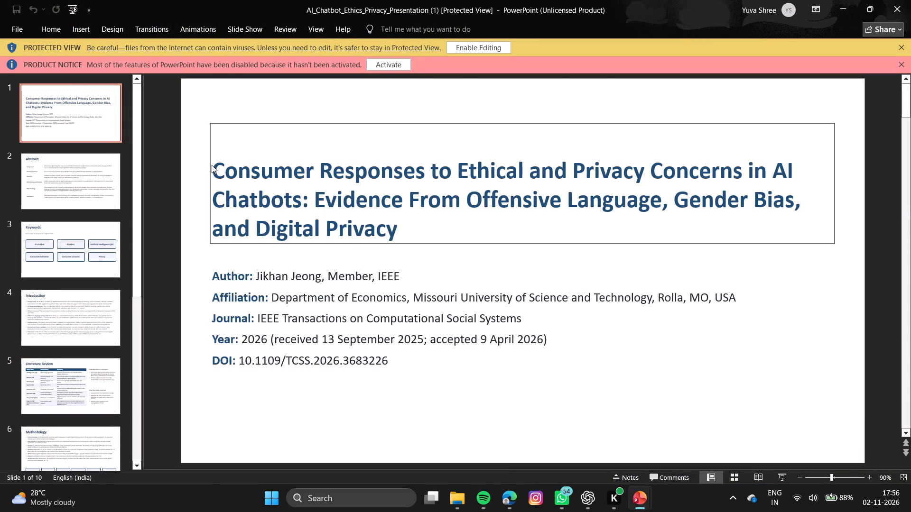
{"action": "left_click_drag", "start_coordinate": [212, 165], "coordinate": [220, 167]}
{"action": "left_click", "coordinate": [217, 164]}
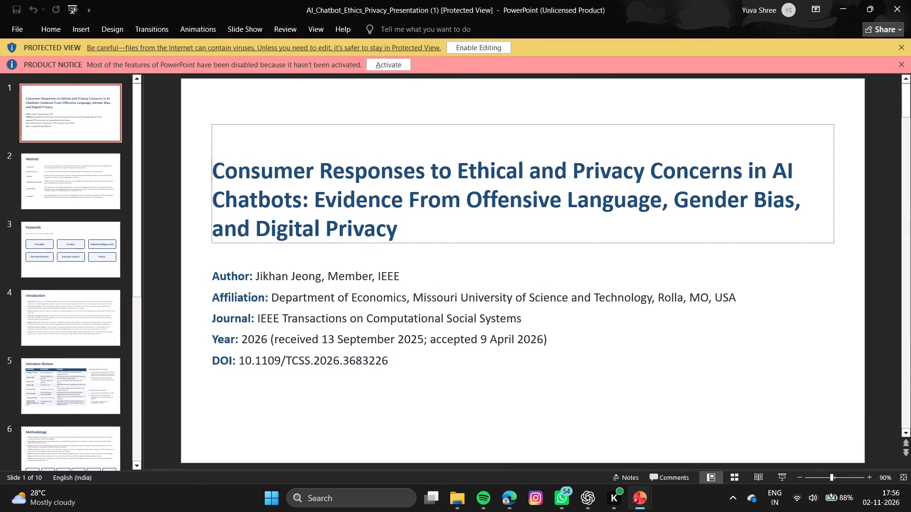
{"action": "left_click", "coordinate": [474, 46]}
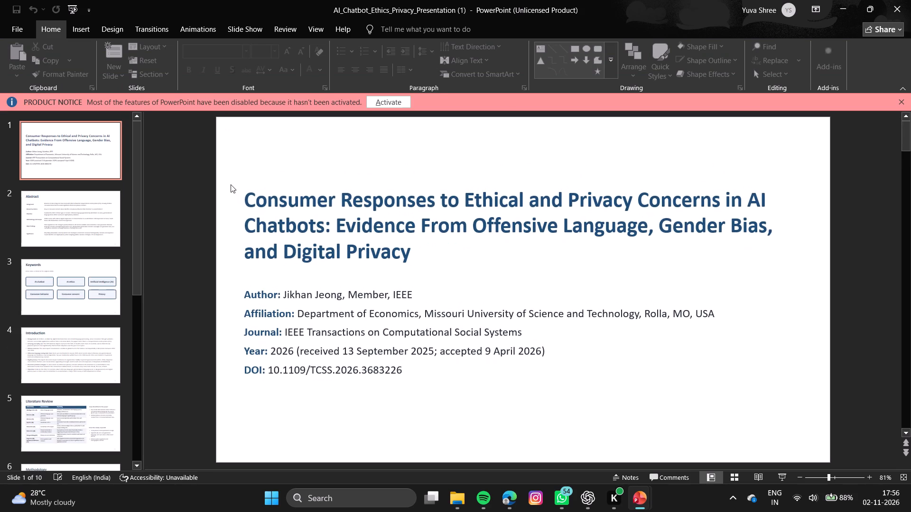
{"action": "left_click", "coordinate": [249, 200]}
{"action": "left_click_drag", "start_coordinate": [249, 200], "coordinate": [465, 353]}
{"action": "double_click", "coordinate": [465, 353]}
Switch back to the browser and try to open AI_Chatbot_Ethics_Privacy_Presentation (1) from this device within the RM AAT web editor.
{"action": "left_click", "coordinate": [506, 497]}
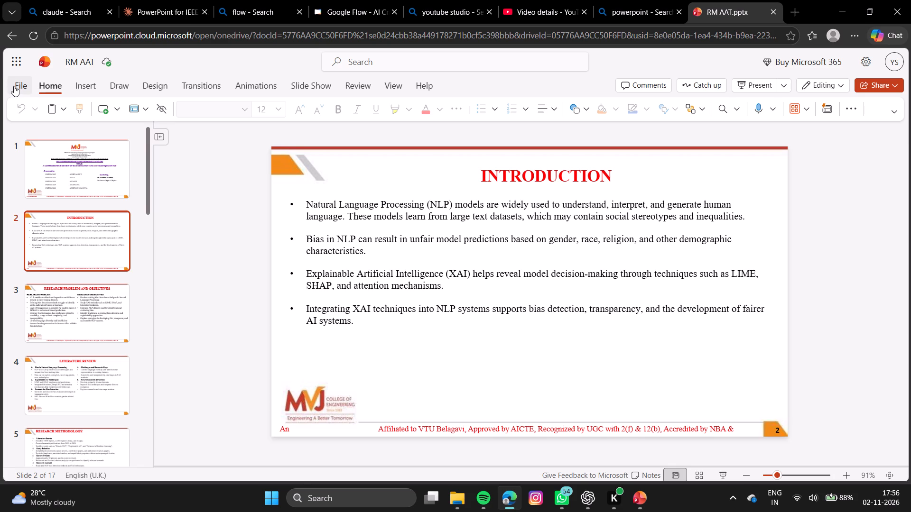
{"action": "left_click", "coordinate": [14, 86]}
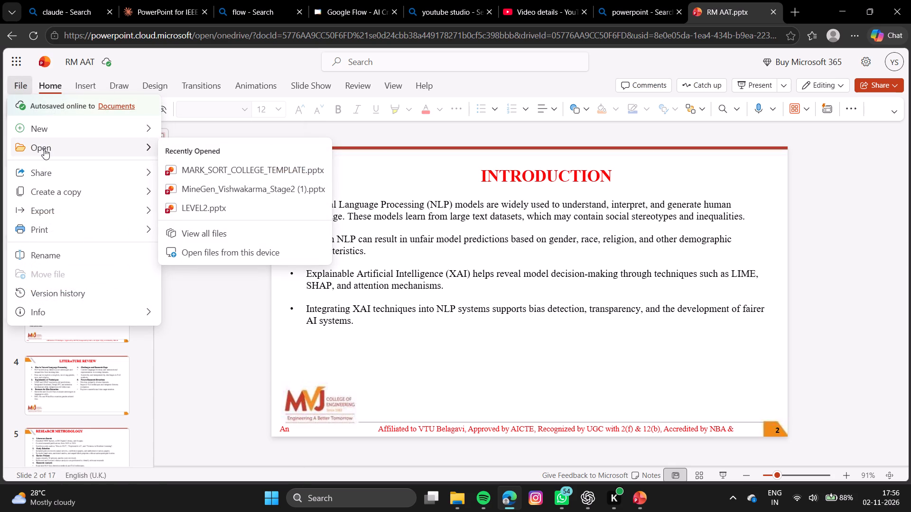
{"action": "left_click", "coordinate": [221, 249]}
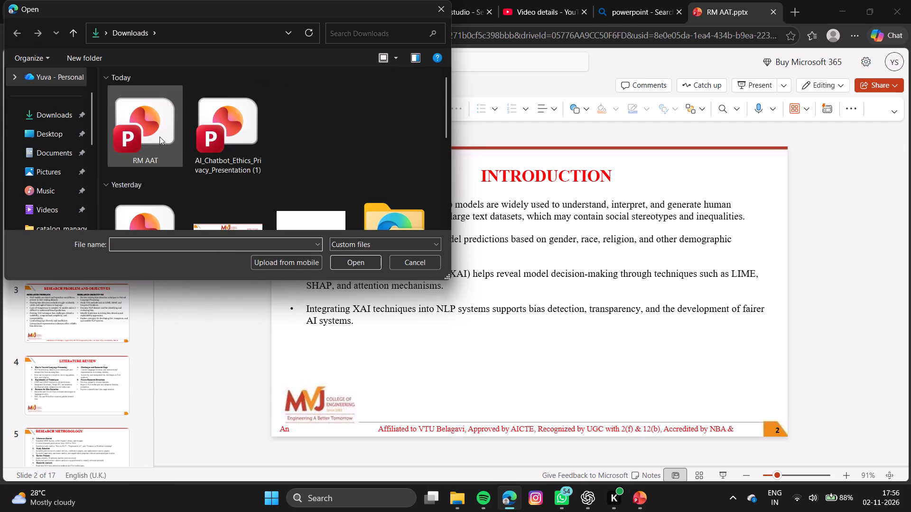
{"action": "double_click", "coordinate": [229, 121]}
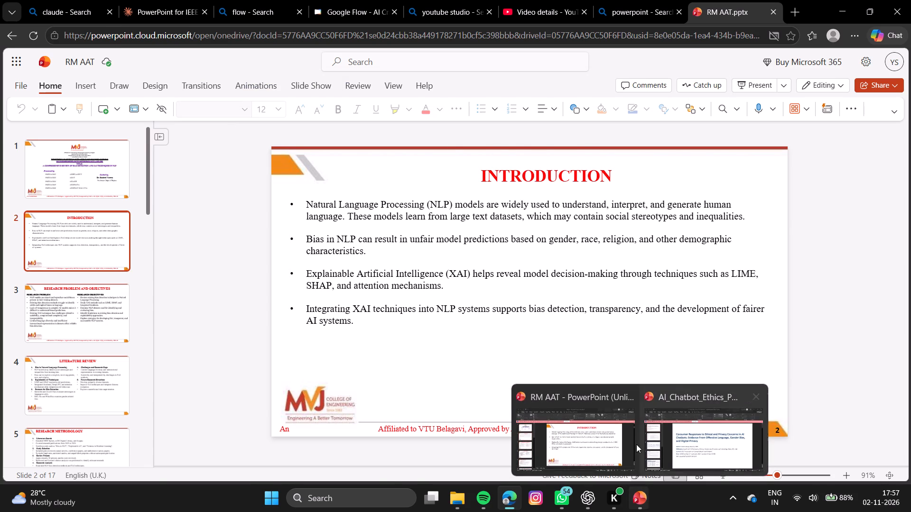
Close the desktop PowerPoint windows of RM AAT and the AI chatbot presentation.
{"action": "left_click", "coordinate": [626, 401]}
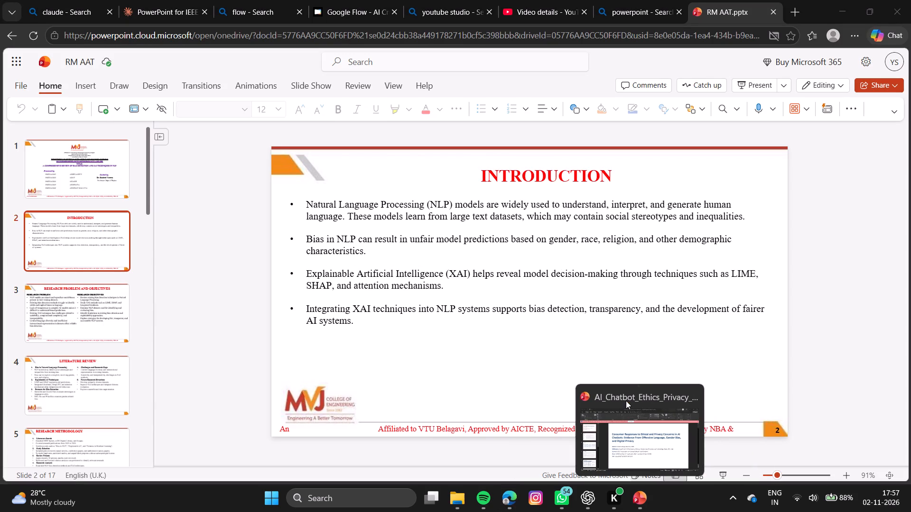
{"action": "left_click", "coordinate": [689, 399]}
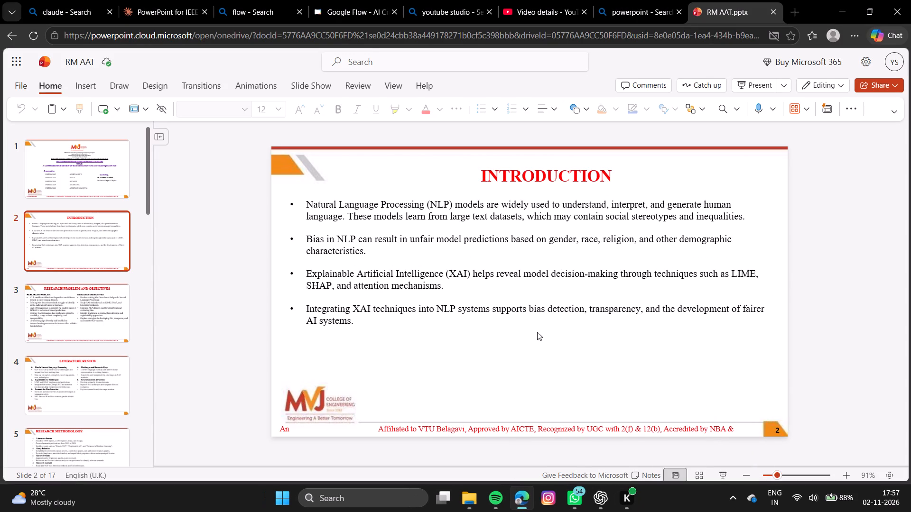
{"action": "scroll", "coordinate": [495, 298], "scroll_direction": "right", "scroll_amount": 2}
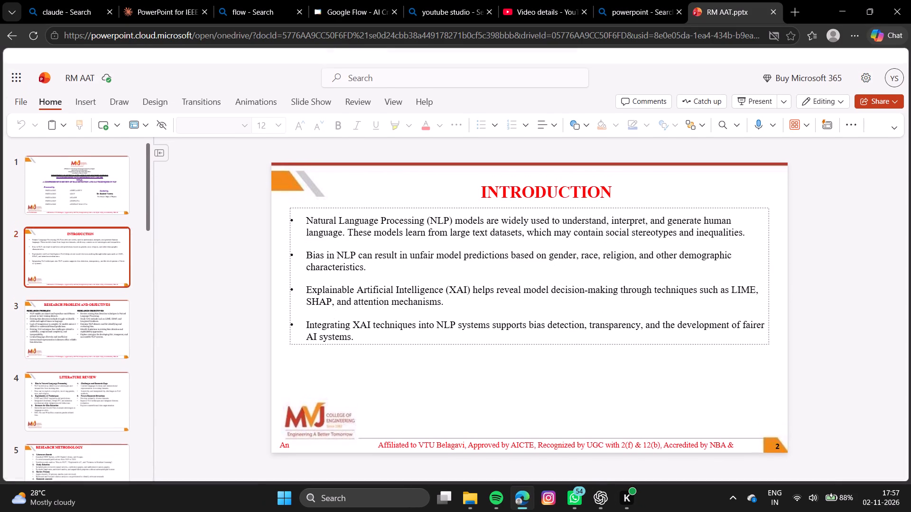
Open PowerPoint for the web again from the search results and upload AI_Chatbot_Ethics_Privacy_Presentation (1) from the Downloads folder.
{"action": "left_click", "coordinate": [639, 2]}
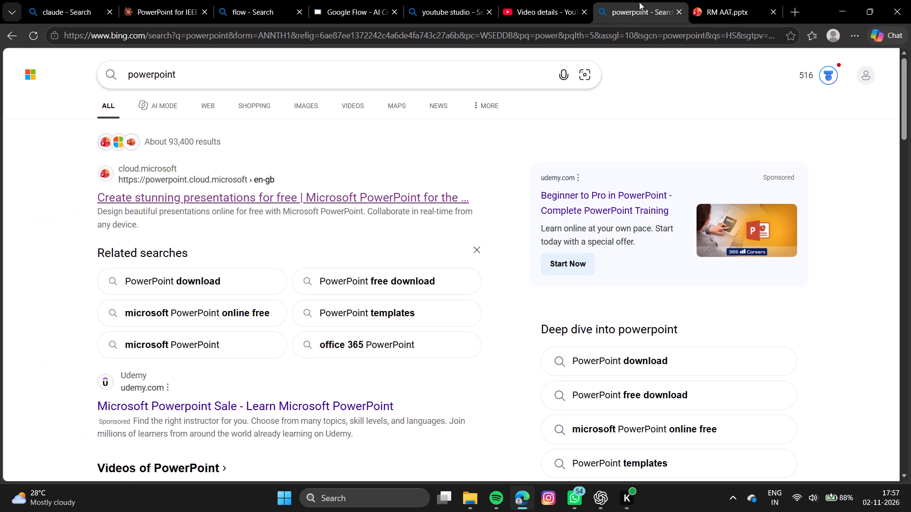
{"action": "left_click", "coordinate": [732, 13]}
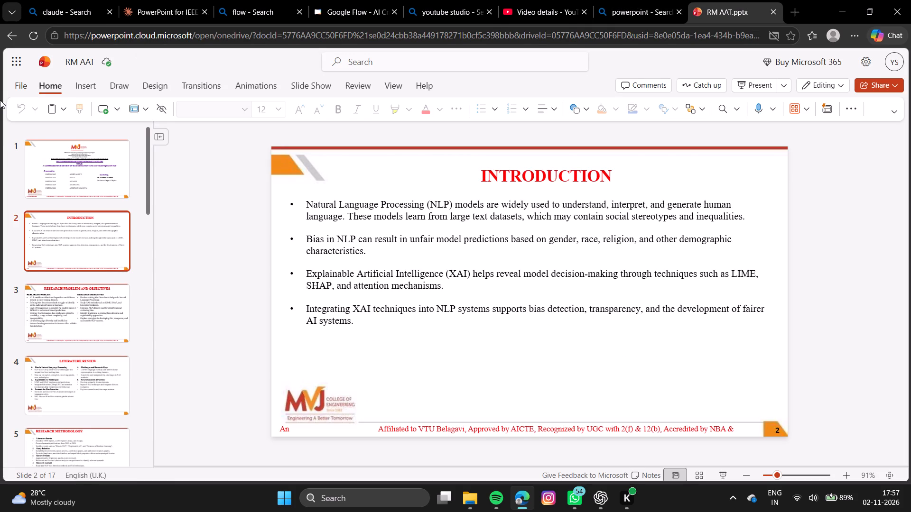
{"action": "left_click", "coordinate": [17, 85]}
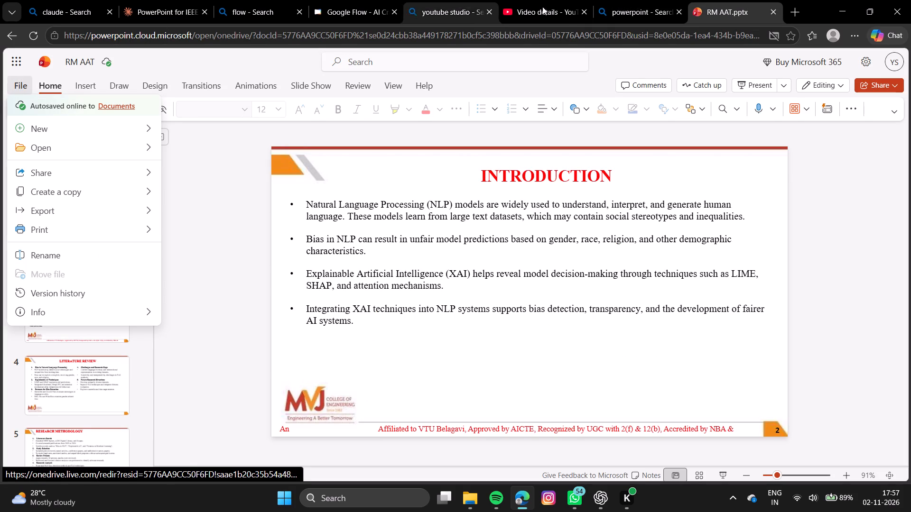
{"action": "left_click", "coordinate": [641, 13]}
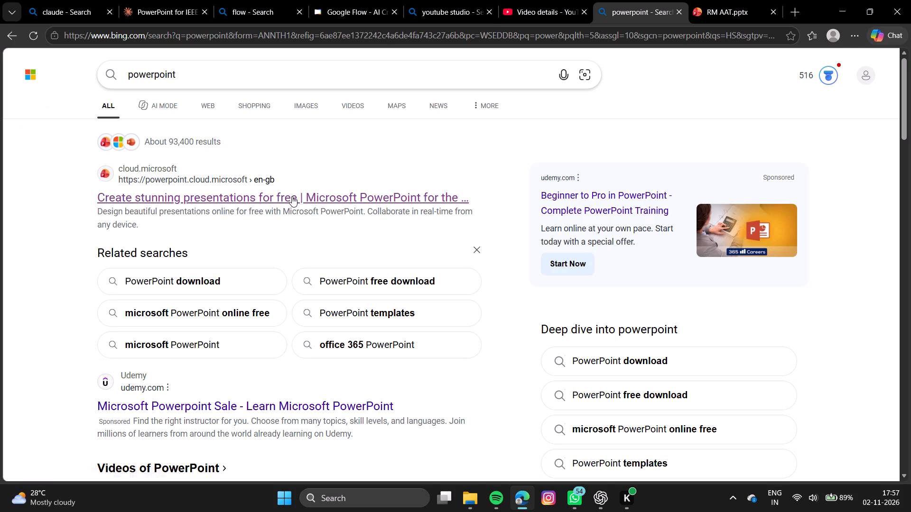
{"action": "left_click", "coordinate": [292, 196]}
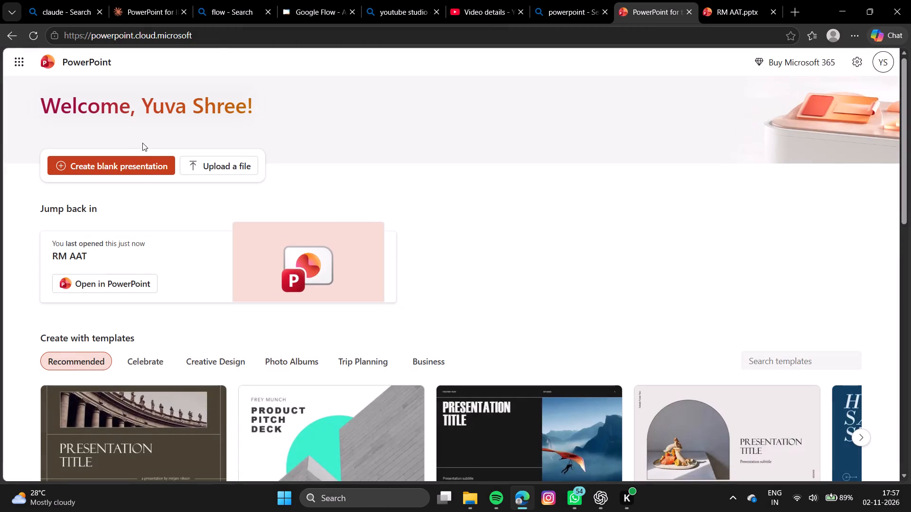
{"action": "left_click", "coordinate": [213, 159]}
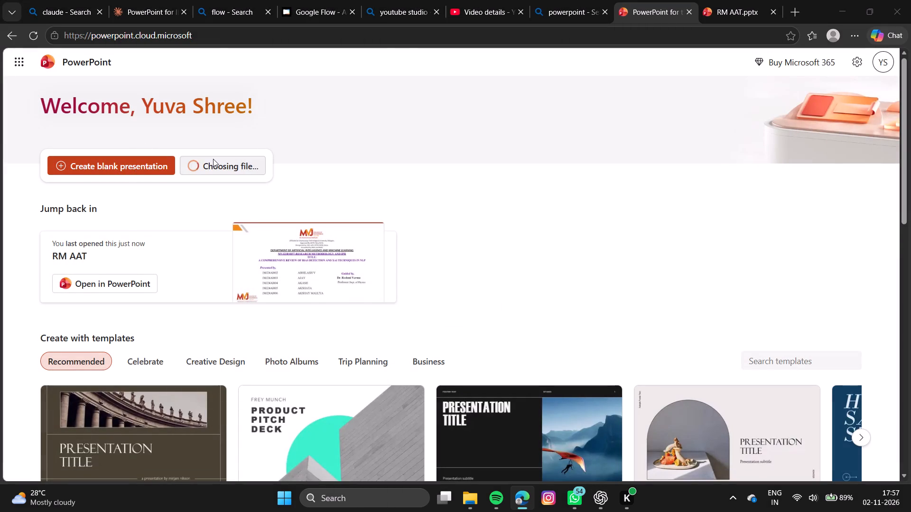
{"action": "double_click", "coordinate": [227, 155]}
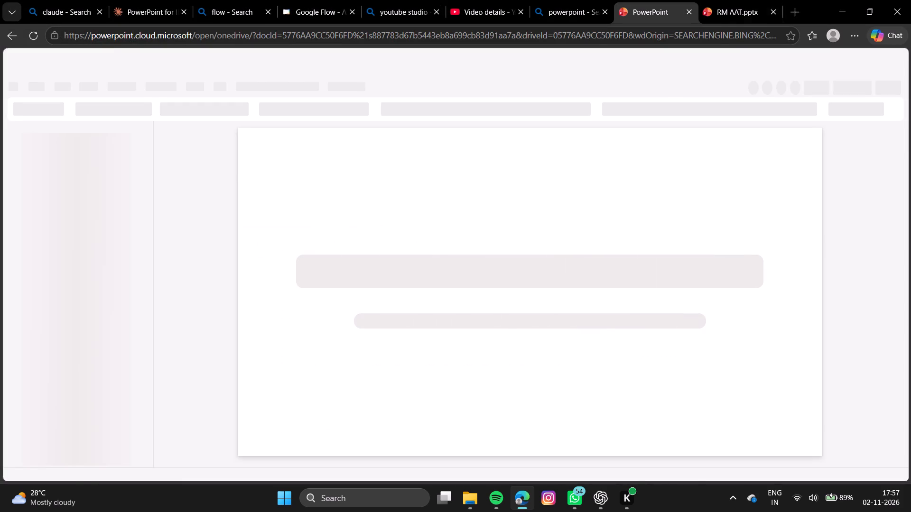
On the title slide of the RM AAT presentation, change the first presenter's registration number so that it ends in 05.
{"action": "left_click", "coordinate": [726, 16]}
{"action": "left_click", "coordinate": [427, 188]}
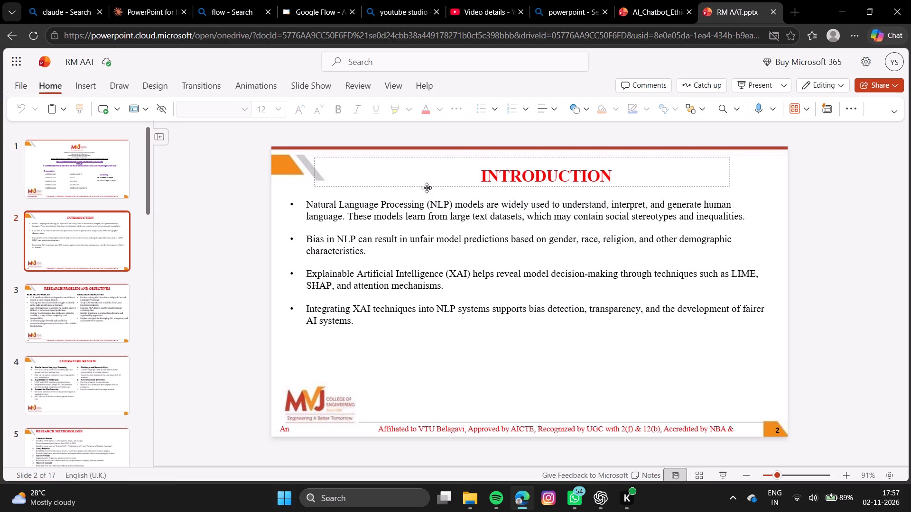
{"action": "left_click", "coordinate": [98, 173]}
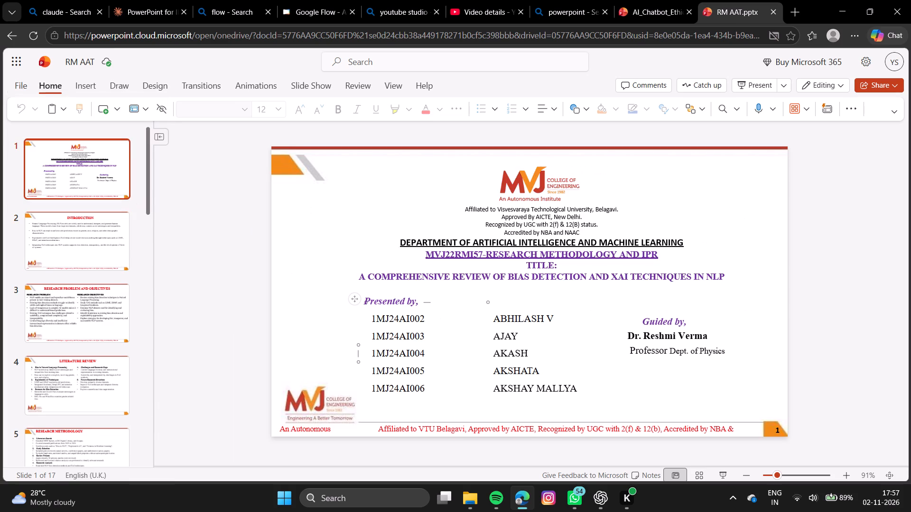
{"action": "left_click", "coordinate": [430, 317]}
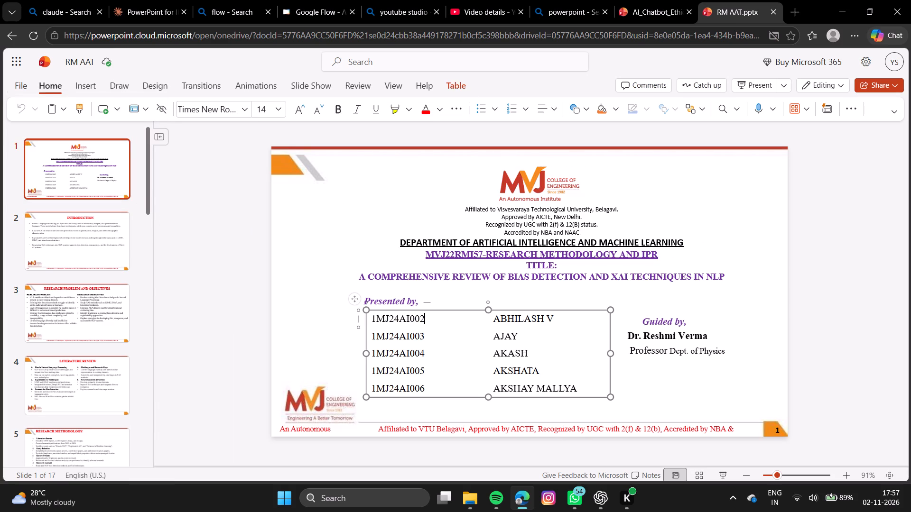
{"action": "key", "text": "BackSpace"}
{"action": "key", "text": "BackSpace"}
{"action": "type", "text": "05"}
Undo the new ending of the first presenter's registration number and make it end in 13 instead.
{"action": "left_click_drag", "start_coordinate": [558, 321], "coordinate": [489, 317]}
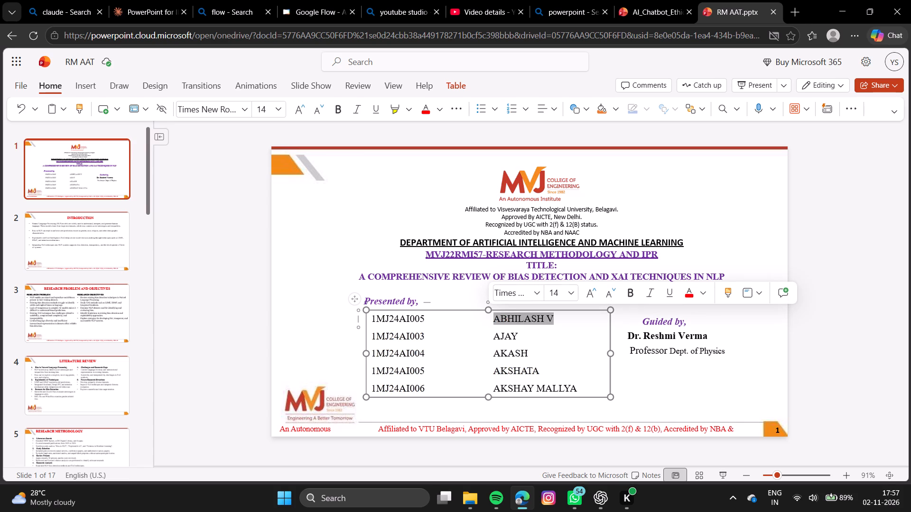
{"action": "key", "text": "ctrl+z"}
{"action": "key", "text": "ctrl+z"}
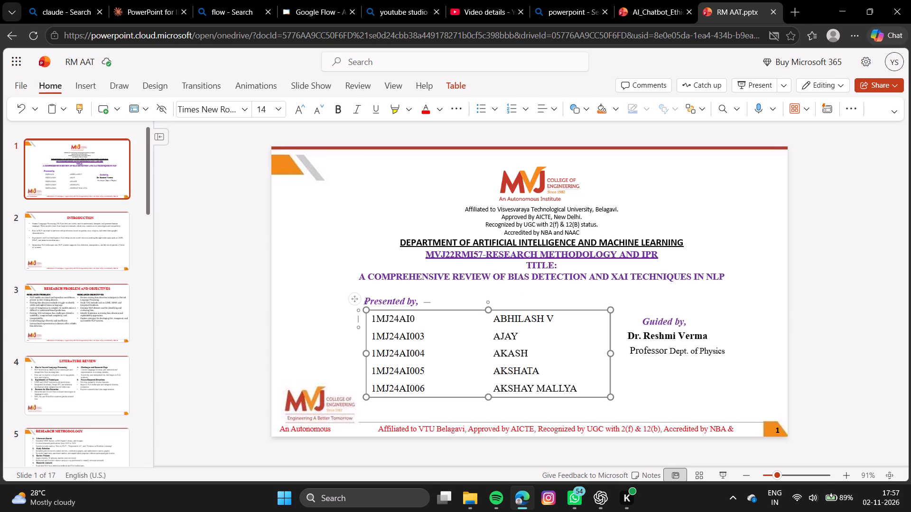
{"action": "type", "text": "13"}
Replace the first presenter's name in the title slide table with the new student's full name in capital letters.
{"action": "left_click_drag", "start_coordinate": [568, 324], "coordinate": [492, 321]}
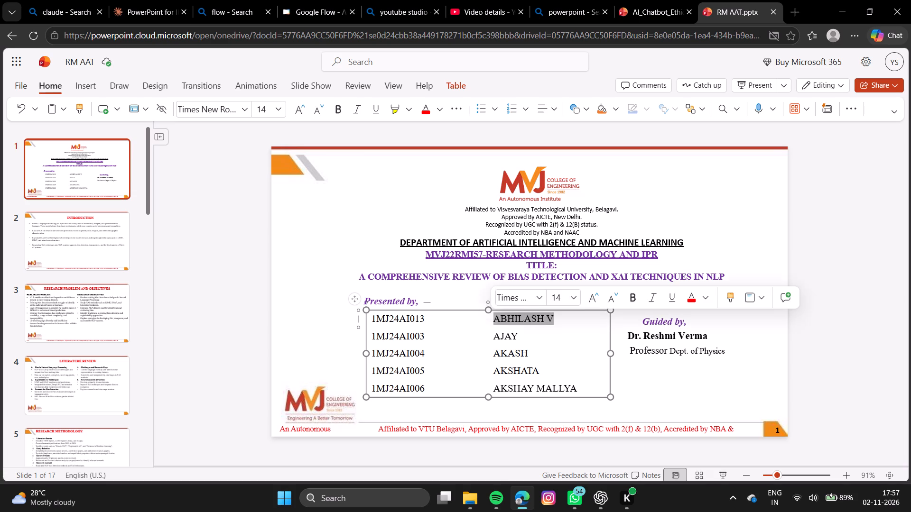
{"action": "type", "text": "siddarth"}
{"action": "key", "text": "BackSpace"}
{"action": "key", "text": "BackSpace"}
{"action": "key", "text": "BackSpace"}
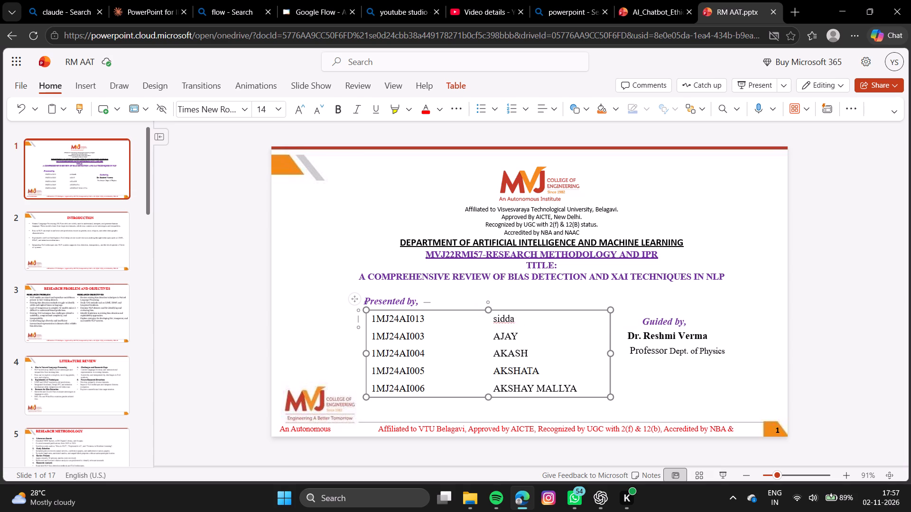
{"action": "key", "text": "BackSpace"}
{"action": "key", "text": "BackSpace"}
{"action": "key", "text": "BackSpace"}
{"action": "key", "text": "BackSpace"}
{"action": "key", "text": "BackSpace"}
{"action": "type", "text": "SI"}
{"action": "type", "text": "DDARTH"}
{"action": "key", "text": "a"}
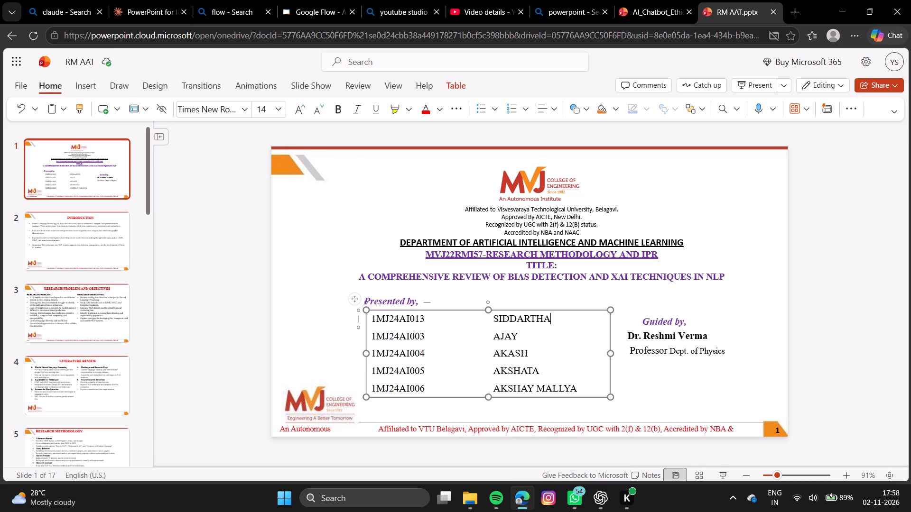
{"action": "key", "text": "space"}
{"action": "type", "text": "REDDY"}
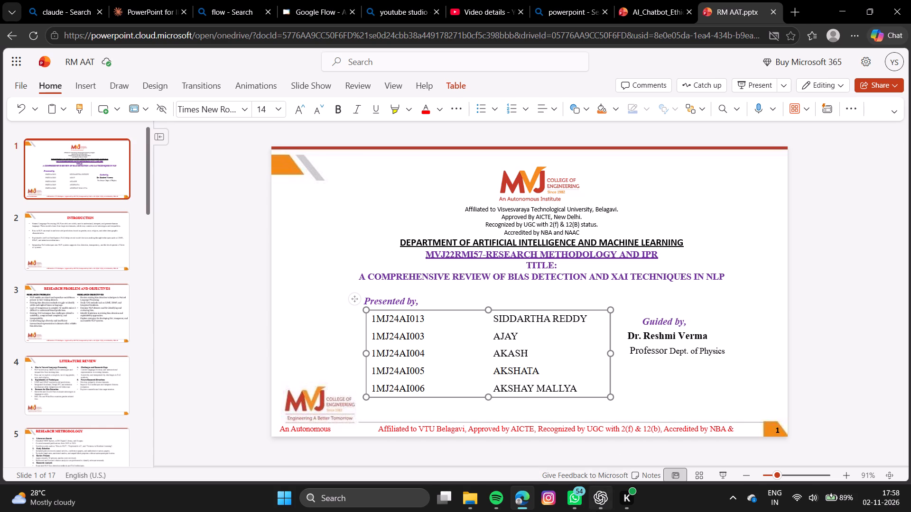
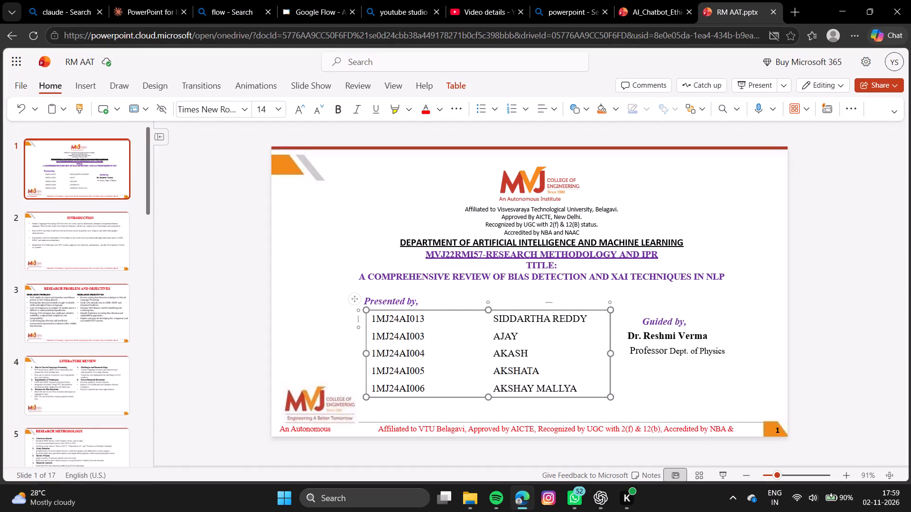
Correct the first presenter's first name by removing its final A, keeping one space before the surname.
{"action": "left_click", "coordinate": [552, 320]}
{"action": "key", "text": "BackSpace"}
{"action": "key", "text": "BackSpace"}
{"action": "key", "text": "space"}
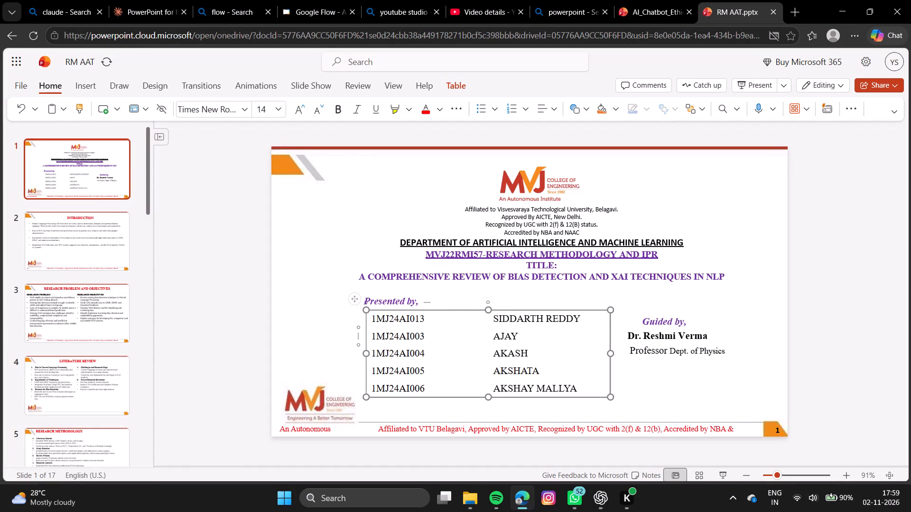
Update the second presenter's row: make the registration number end in 14 and replace the name with the new student's name in capitals.
{"action": "left_click", "coordinate": [428, 337]}
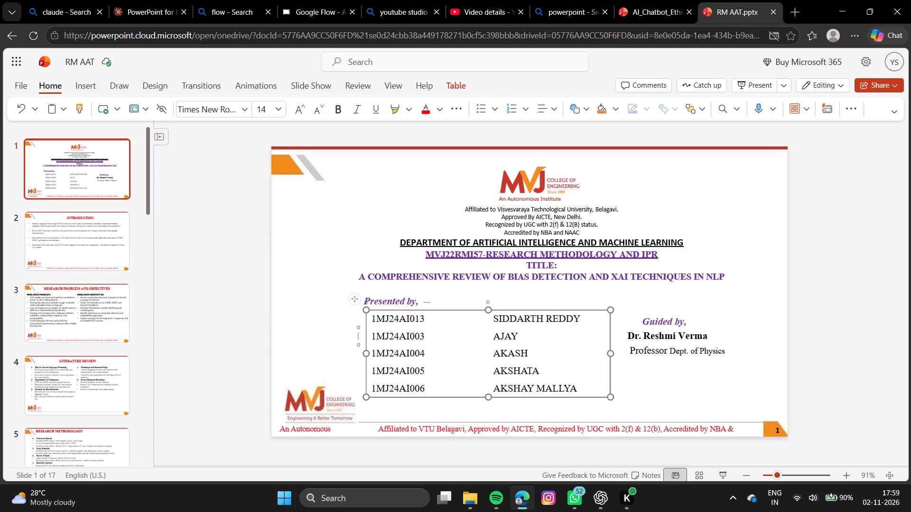
{"action": "key", "text": "BackSpace"}
{"action": "key", "text": "BackSpace"}
{"action": "type", "text": "14"}
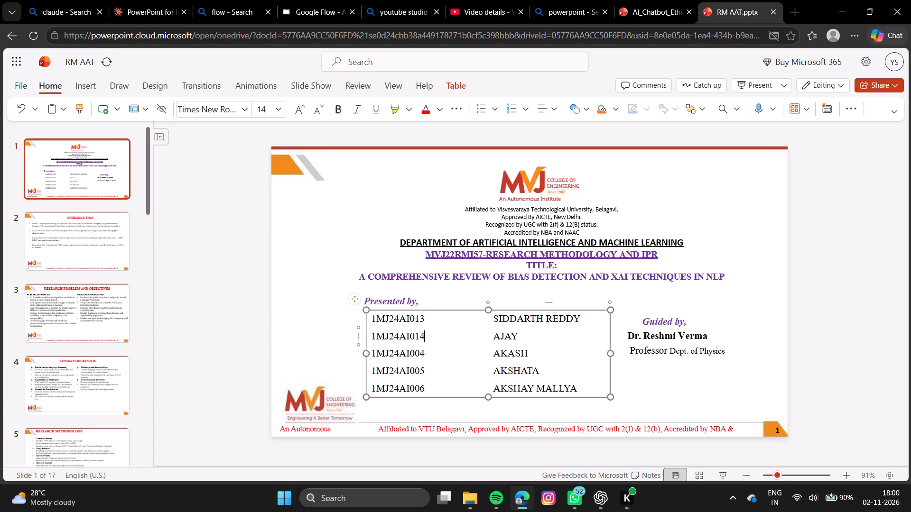
{"action": "left_click", "coordinate": [516, 336]}
{"action": "key", "text": "BackSpace"}
{"action": "key", "text": "BackSpace"}
{"action": "key", "text": "BackSpace"}
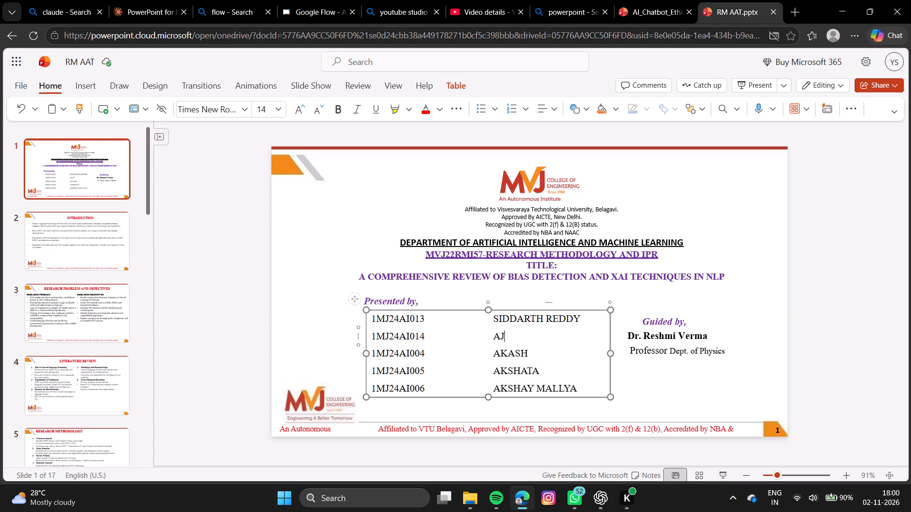
{"action": "key", "text": "BackSpace"}
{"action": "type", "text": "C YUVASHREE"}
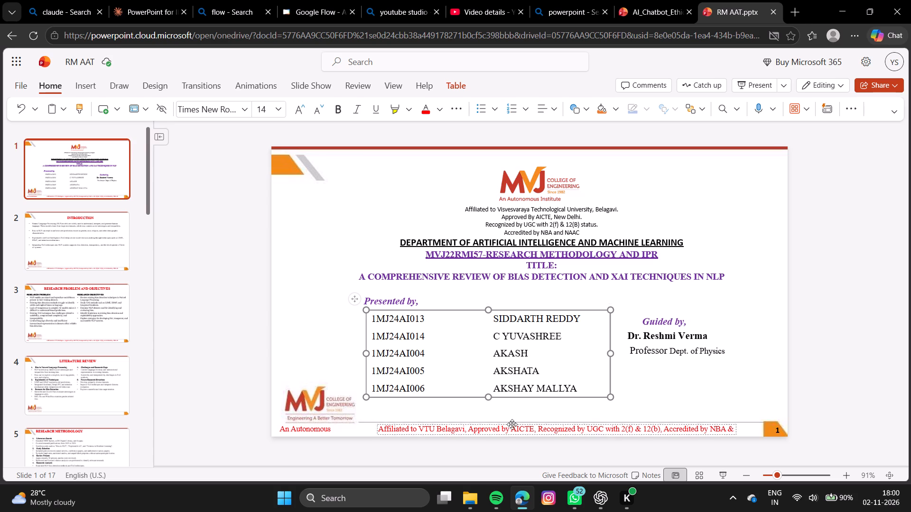
Update the third presenter's row: make the registration number end in 15 and replace the name with the new student's name in capitals.
{"action": "left_click", "coordinate": [427, 354]}
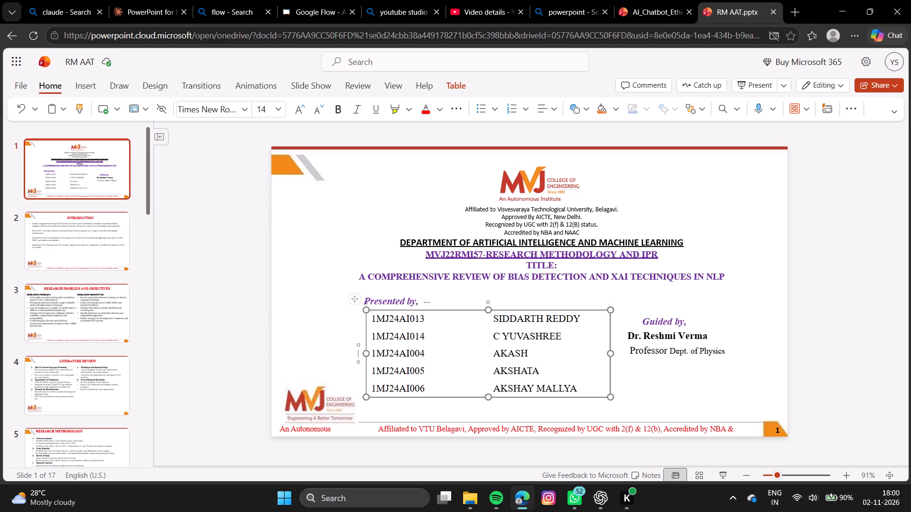
{"action": "key", "text": "BackSpace"}
{"action": "key", "text": "BackSpace"}
{"action": "type", "text": "15"}
{"action": "left_click", "coordinate": [530, 354]}
{"action": "key", "text": "BackSpace"}
{"action": "key", "text": "BackSpace"}
{"action": "key", "text": "BackSpace"}
{"action": "key", "text": "BackSpace"}
{"action": "key", "text": "BackSpace"}
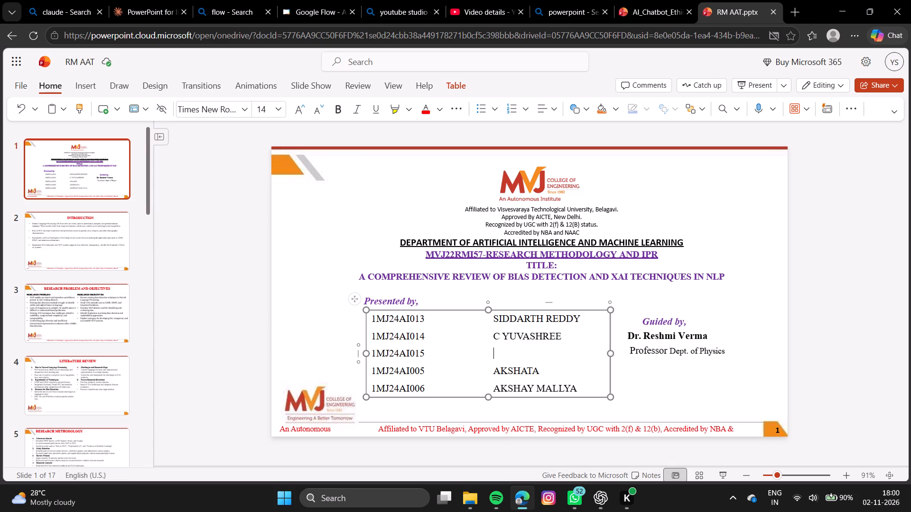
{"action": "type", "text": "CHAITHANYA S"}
Update the fourth presenter's row: make the registration number end in 16 and replace the name with the new student's name in capitals.
{"action": "left_click", "coordinate": [427, 375]}
{"action": "key", "text": "BackSpace"}
{"action": "key", "text": "BackSpace"}
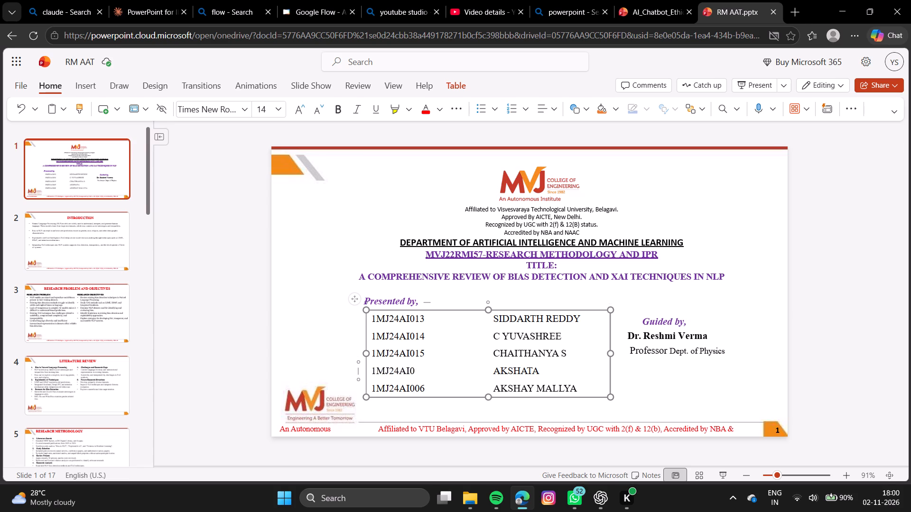
{"action": "type", "text": "16"}
{"action": "left_click", "coordinate": [540, 370]}
{"action": "key", "text": "BackSpace"}
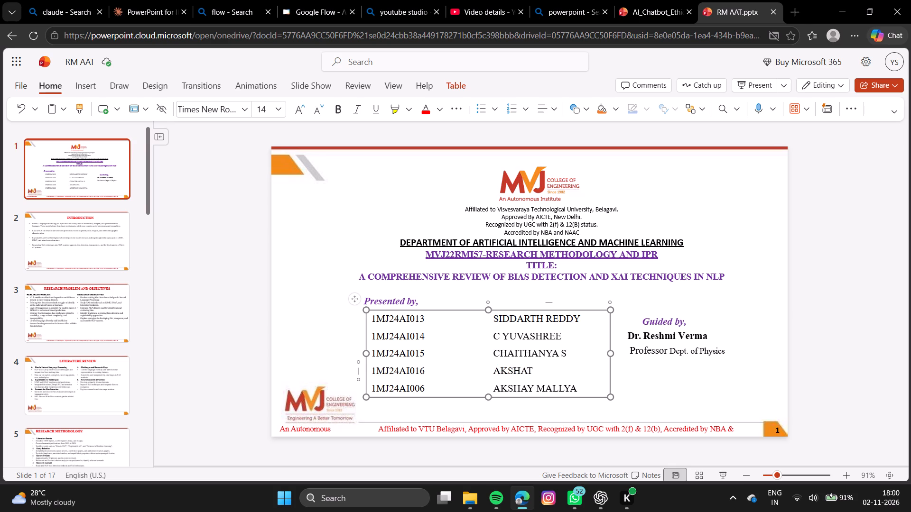
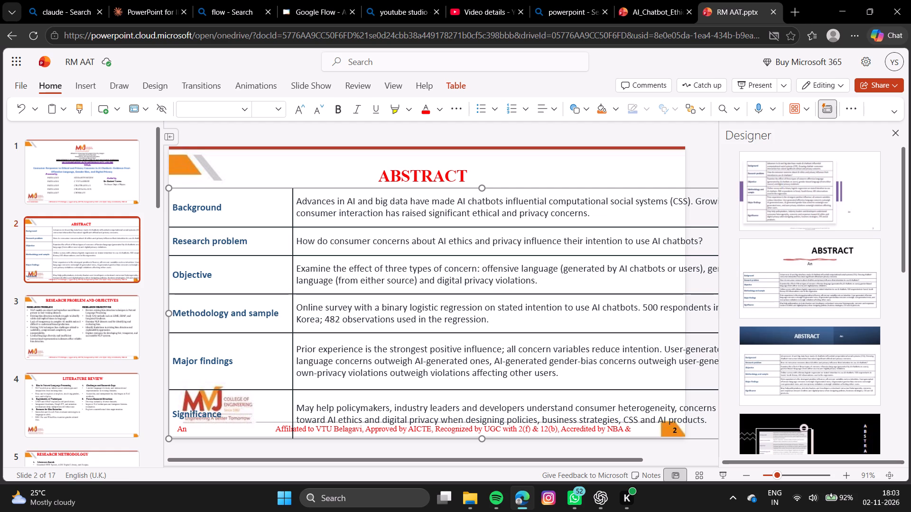
Move the pasted Abstract table on slide 2 upward so its top row starts near the slide's upper edge.
{"action": "left_click_drag", "start_coordinate": [169, 187], "coordinate": [213, 202]}
{"action": "left_click_drag", "start_coordinate": [213, 202], "coordinate": [215, 202]}
{"action": "left_click_drag", "start_coordinate": [230, 188], "coordinate": [239, 216]}
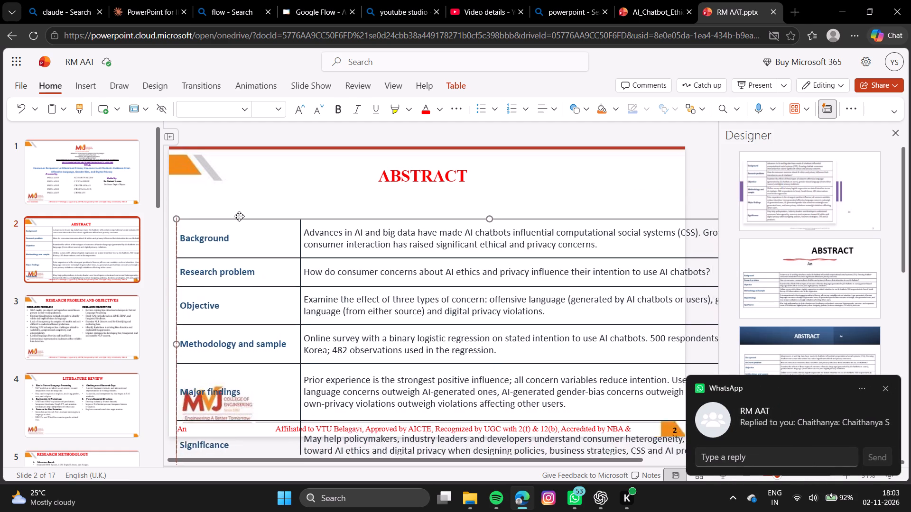
{"action": "left_click_drag", "start_coordinate": [239, 216], "coordinate": [251, 73]}
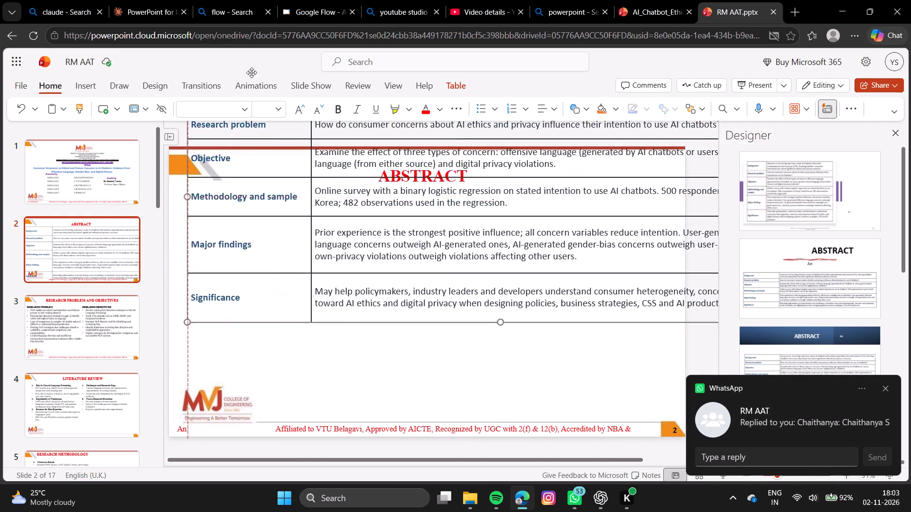
{"action": "left_click_drag", "start_coordinate": [251, 73], "coordinate": [257, 151]}
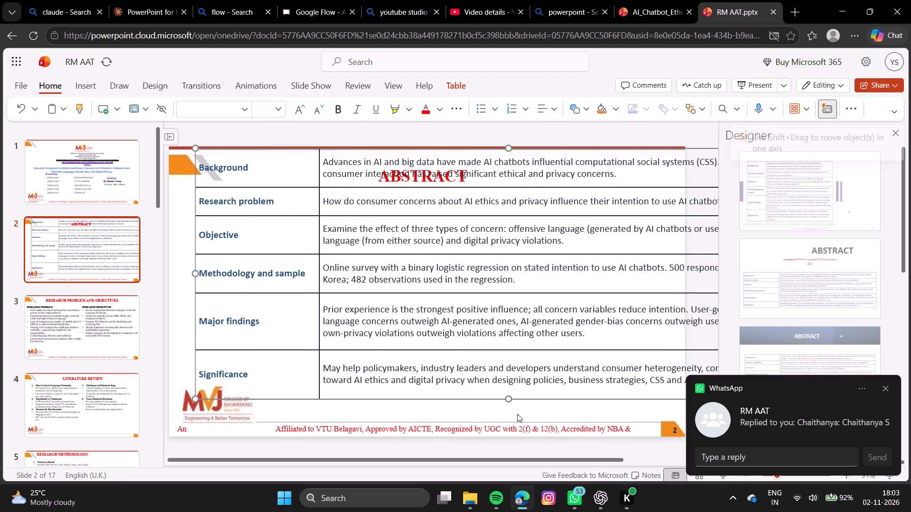
Shrink the Abstract table by raising its bottom edge above the college logo and bringing its left edge inward, and deselect it.
{"action": "left_click_drag", "start_coordinate": [509, 399], "coordinate": [494, 368]}
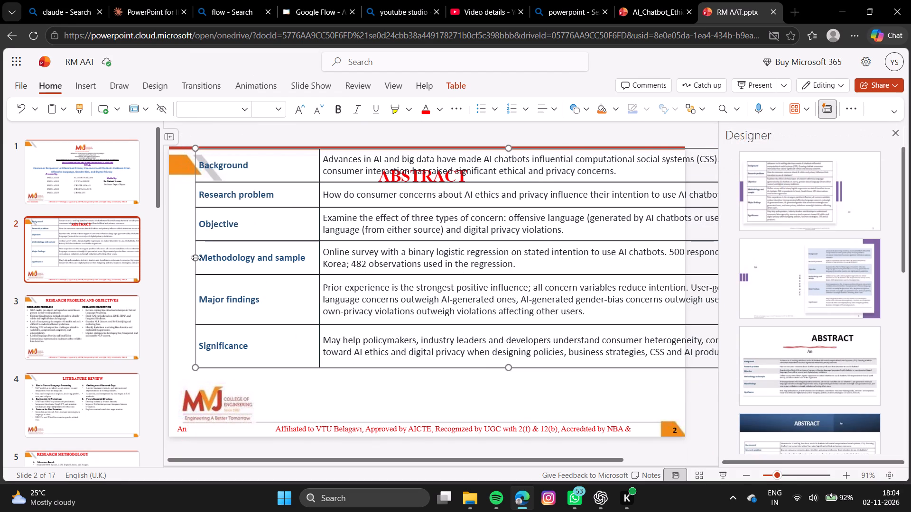
{"action": "left_click_drag", "start_coordinate": [196, 257], "coordinate": [288, 277]}
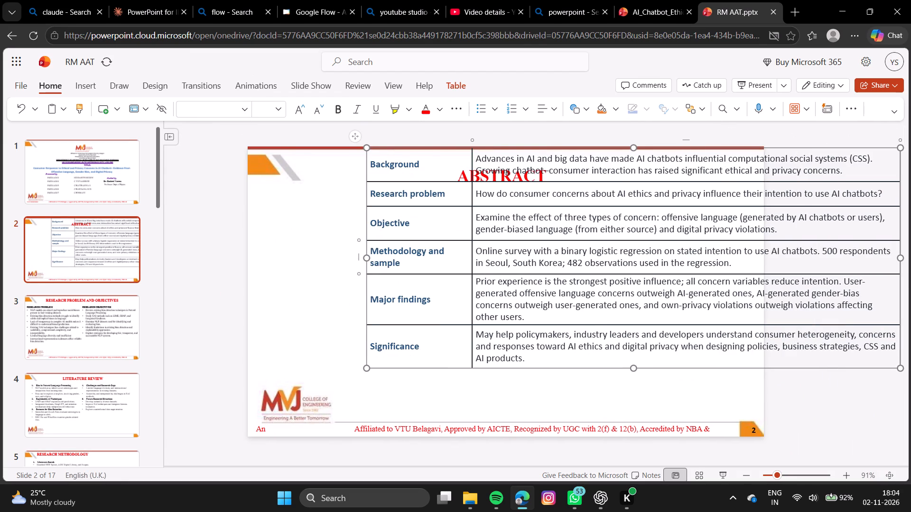
{"action": "left_click_drag", "start_coordinate": [490, 266], "coordinate": [381, 301]}
{"action": "left_click", "coordinate": [314, 302]}
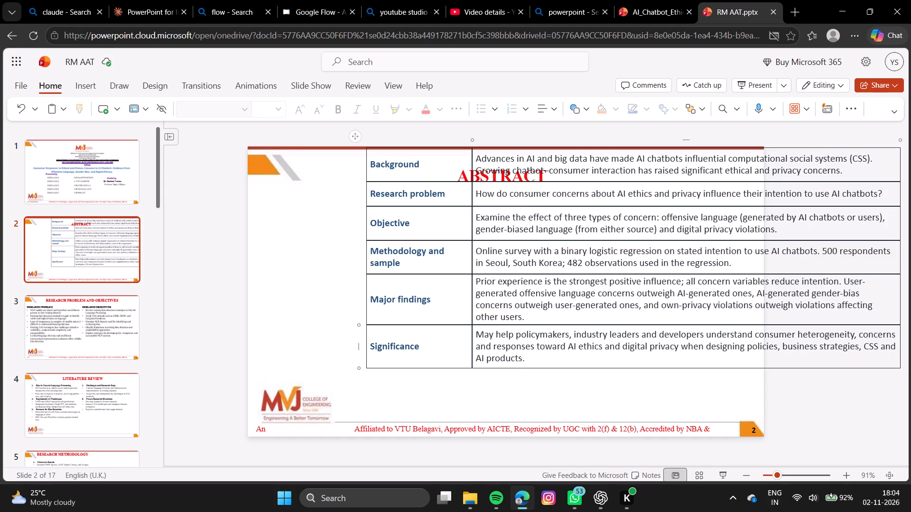
Move the pasted table below the ABSTRACT heading and narrow it from its right edge to fit within the slide.
{"action": "left_click_drag", "start_coordinate": [555, 362], "coordinate": [545, 393]}
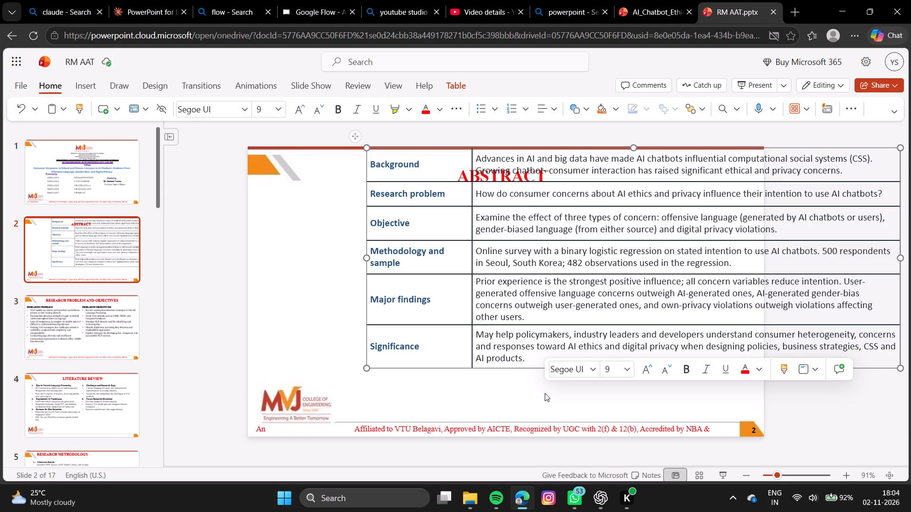
{"action": "left_click_drag", "start_coordinate": [509, 367], "coordinate": [459, 390]}
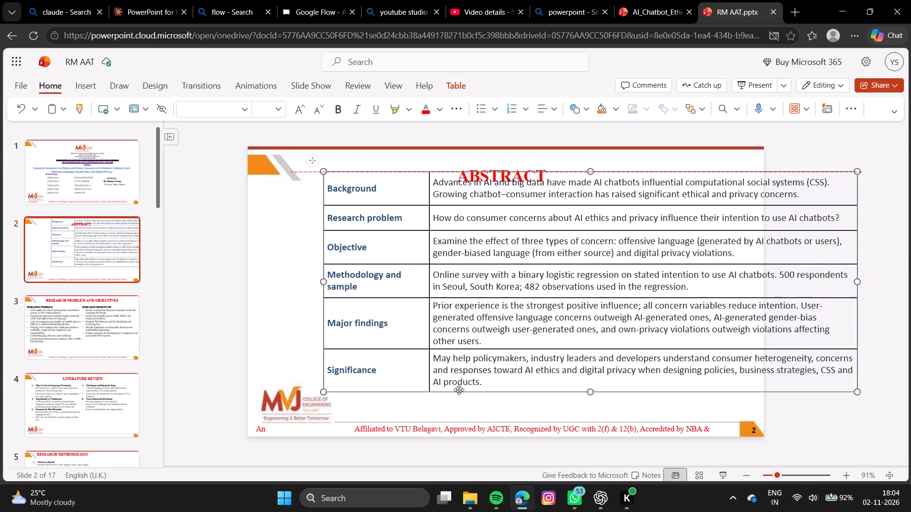
{"action": "left_click_drag", "start_coordinate": [459, 390], "coordinate": [397, 403]}
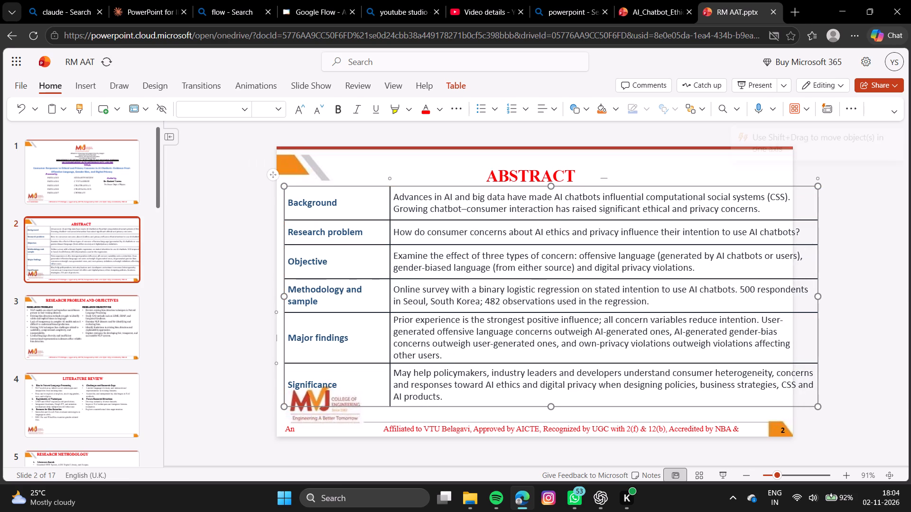
{"action": "left_click_drag", "start_coordinate": [818, 296], "coordinate": [748, 301]}
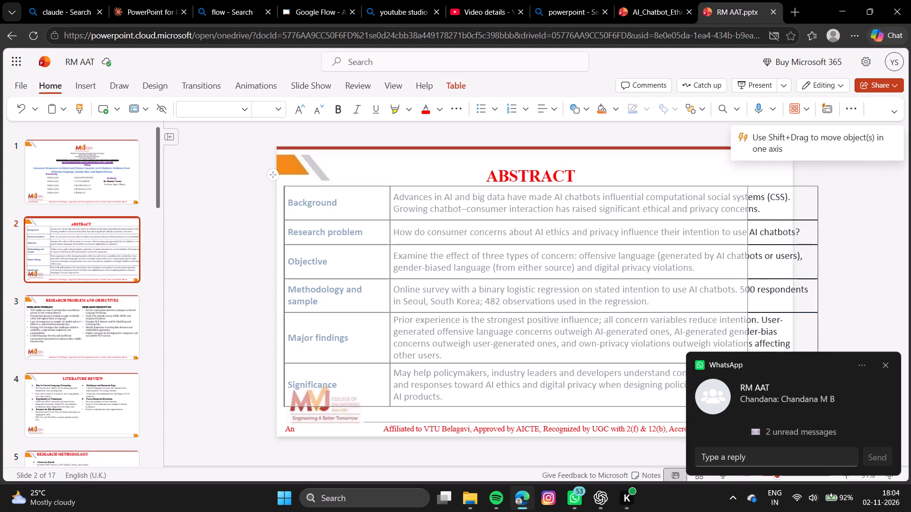
{"action": "left_click_drag", "start_coordinate": [748, 301], "coordinate": [770, 299]}
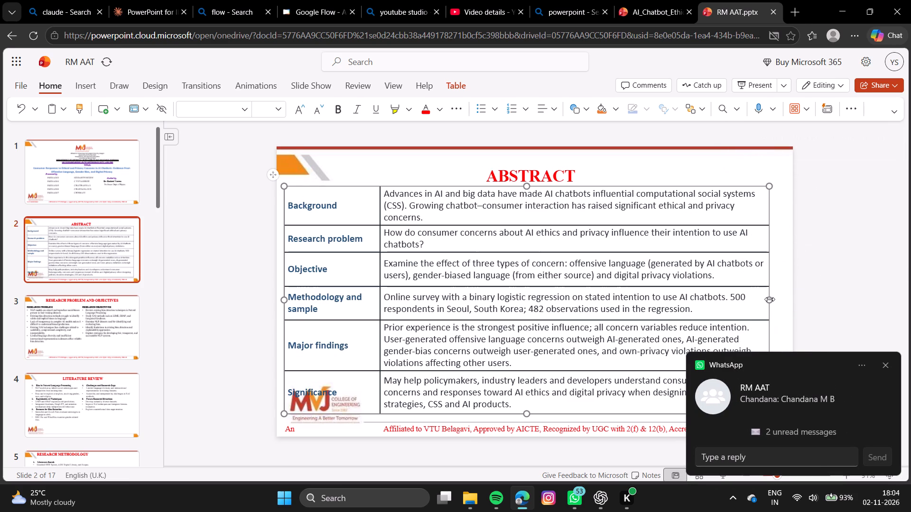
Shorten the abstract table from its bottom edge to pull it up from the college logo and footer.
{"action": "left_click_drag", "start_coordinate": [527, 415], "coordinate": [531, 392]}
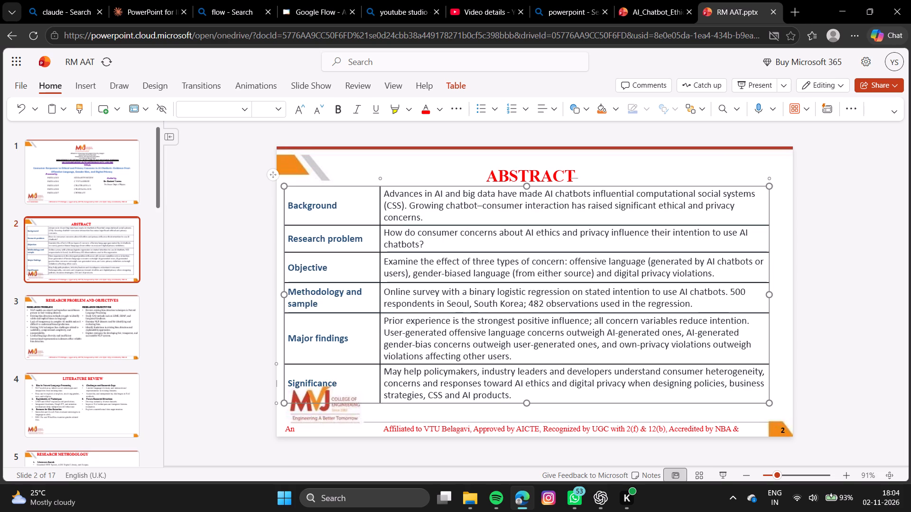
{"action": "left_click_drag", "start_coordinate": [525, 401], "coordinate": [530, 389]}
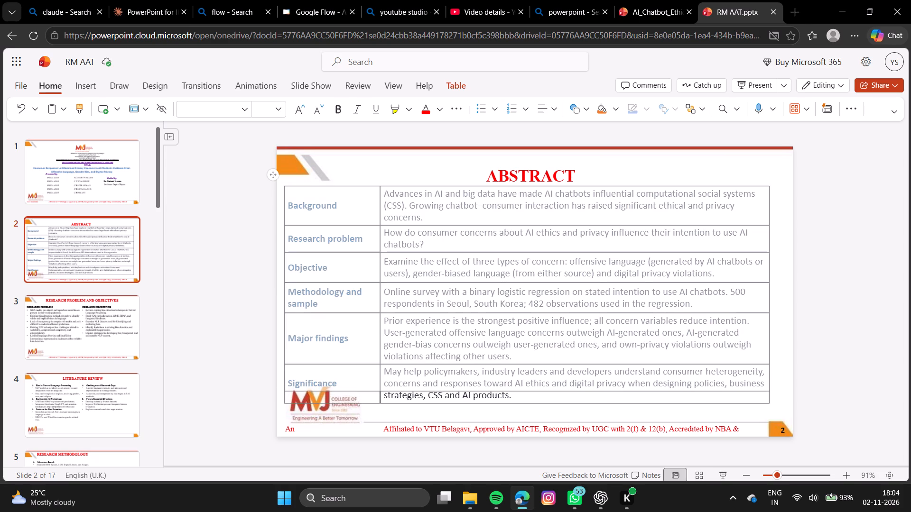
{"action": "left_click_drag", "start_coordinate": [530, 389], "coordinate": [531, 386]}
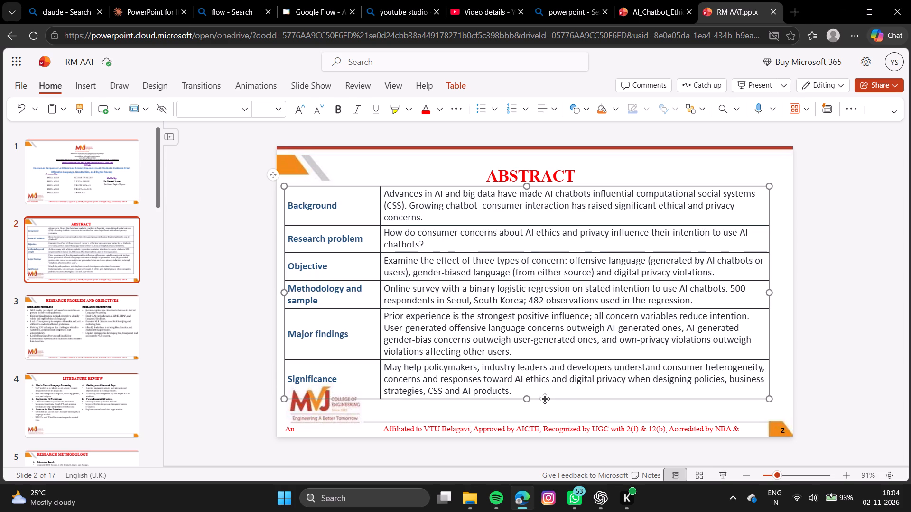
{"action": "left_click", "coordinate": [548, 403]}
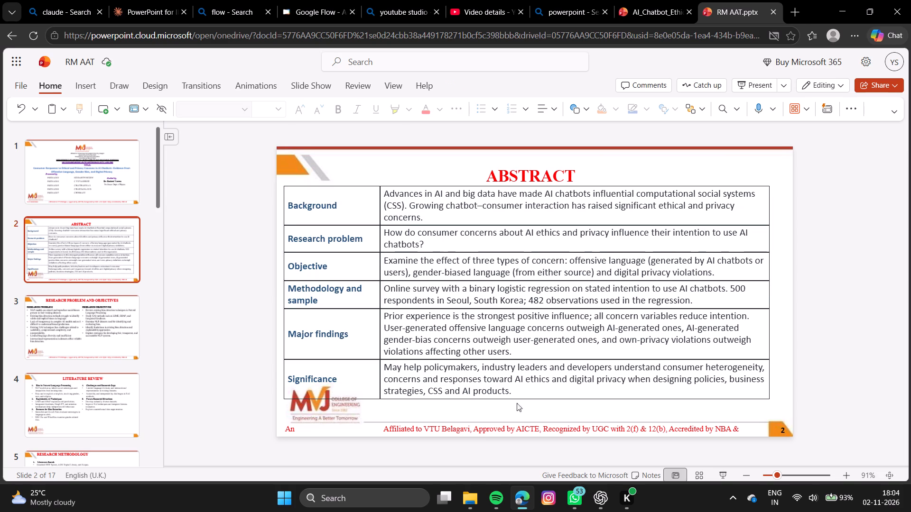
{"action": "left_click", "coordinate": [506, 386]}
{"action": "left_click_drag", "start_coordinate": [526, 400], "coordinate": [530, 386]}
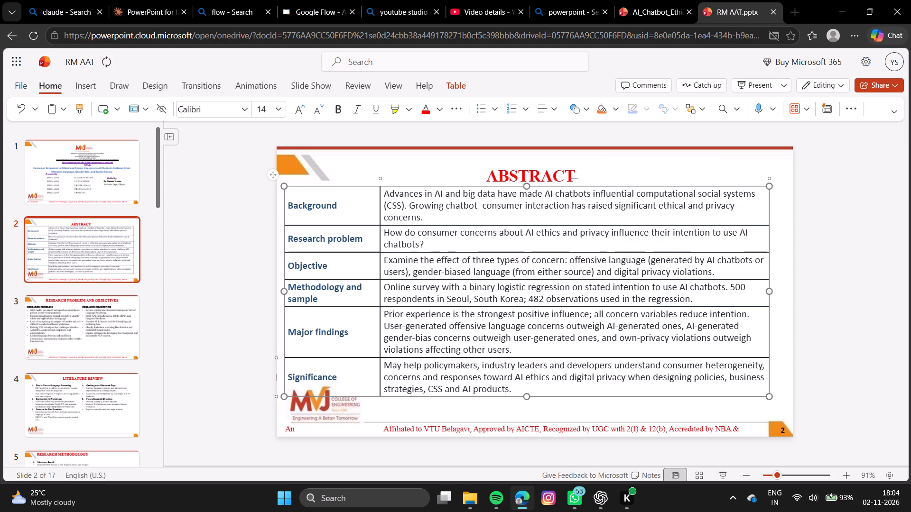
Narrow the abstract table from its left edge, moving that edge inward from the slide's left side.
{"action": "left_click_drag", "start_coordinate": [285, 289], "coordinate": [308, 290]}
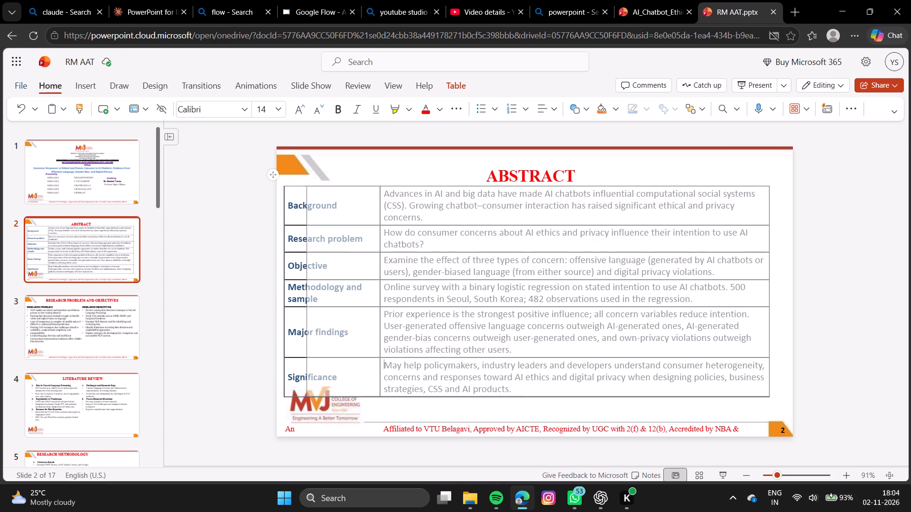
{"action": "left_click_drag", "start_coordinate": [308, 290], "coordinate": [313, 291]}
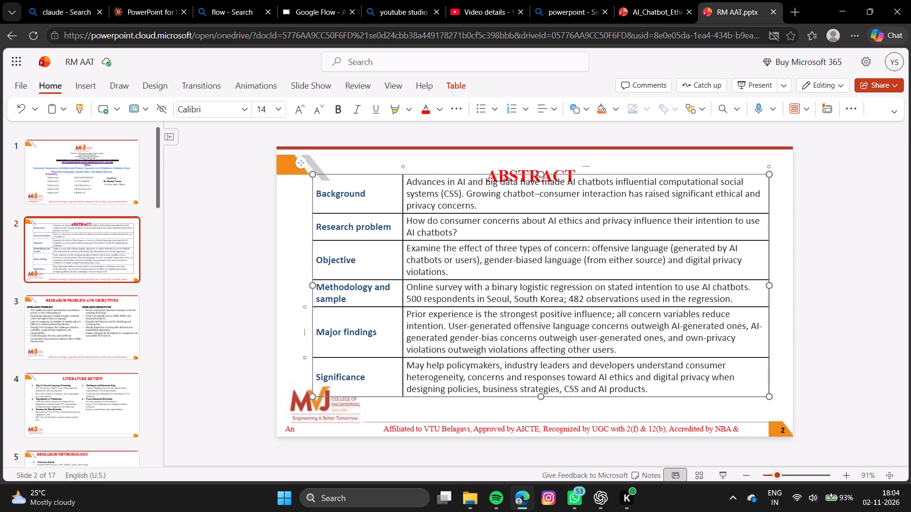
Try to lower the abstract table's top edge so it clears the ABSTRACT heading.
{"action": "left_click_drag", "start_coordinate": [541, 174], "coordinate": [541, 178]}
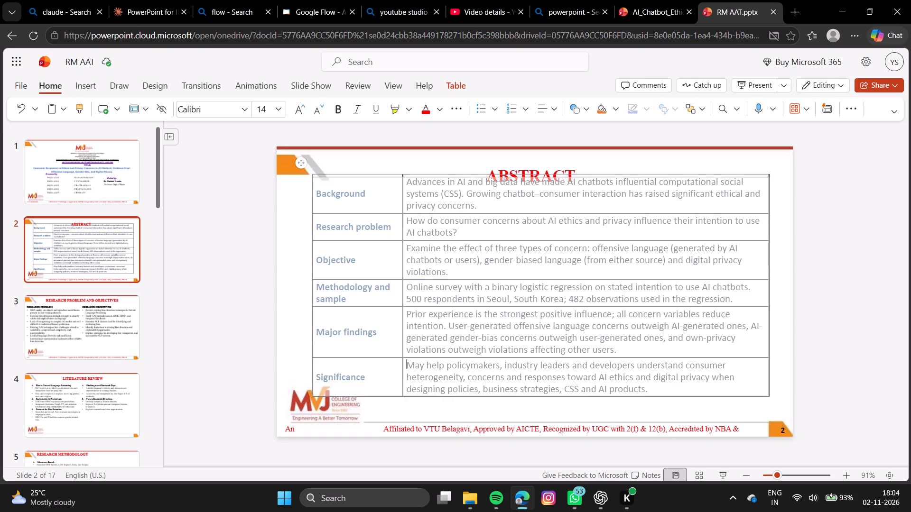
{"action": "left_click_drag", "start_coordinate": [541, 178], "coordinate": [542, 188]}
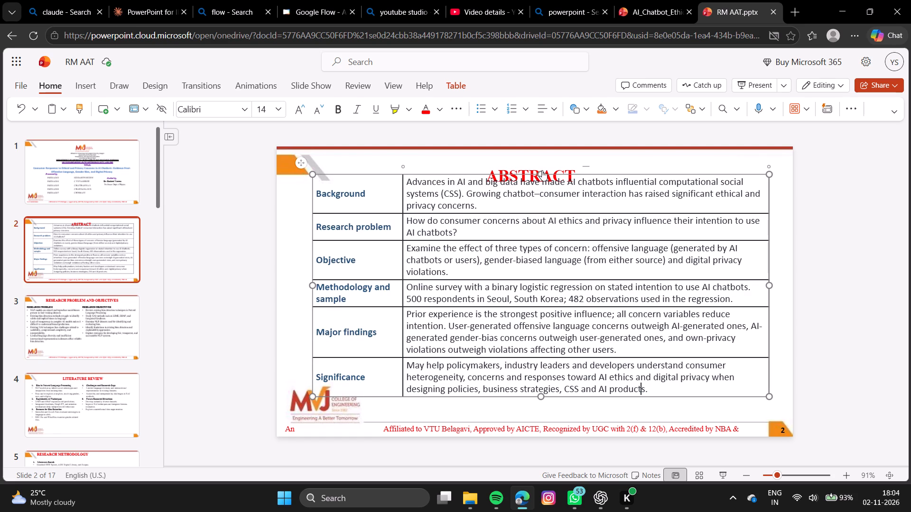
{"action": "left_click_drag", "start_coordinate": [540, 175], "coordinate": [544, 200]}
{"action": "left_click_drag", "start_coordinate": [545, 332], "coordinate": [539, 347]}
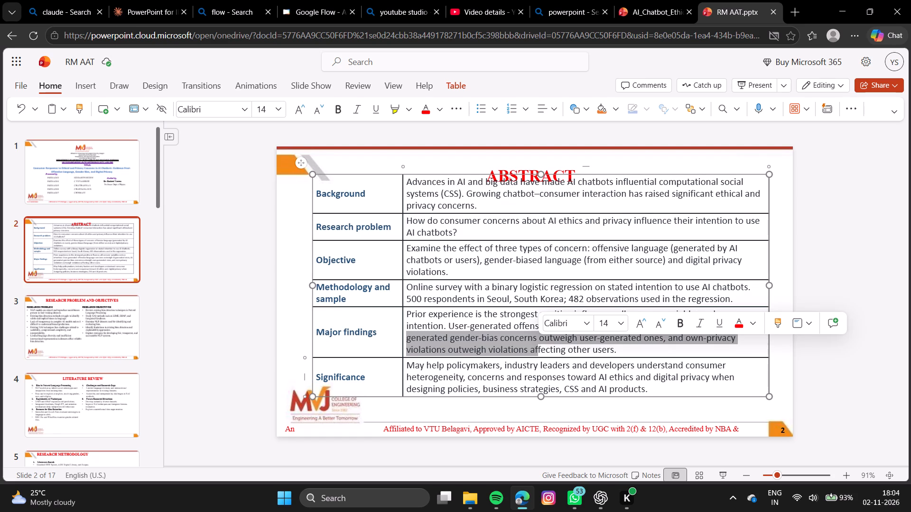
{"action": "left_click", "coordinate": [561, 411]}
Move the whole abstract table down so its top sits just below the ABSTRACT heading.
{"action": "left_click", "coordinate": [504, 289]}
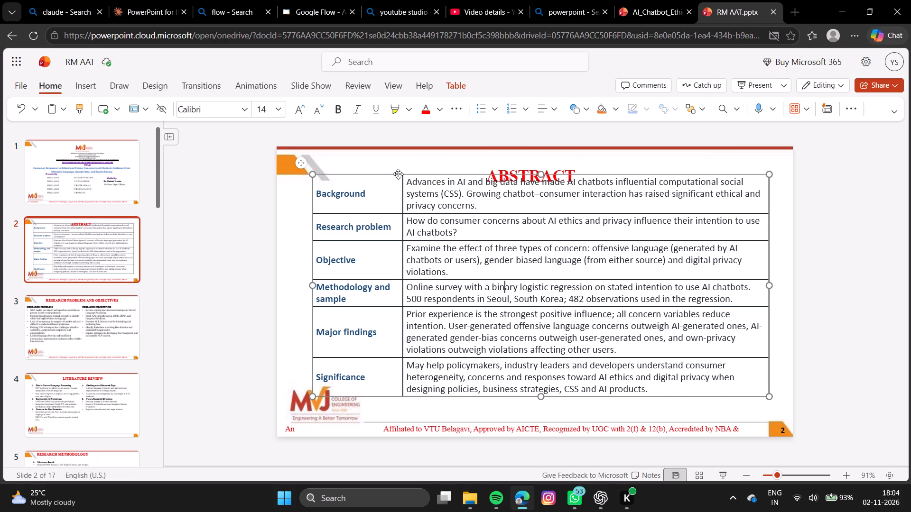
{"action": "left_click_drag", "start_coordinate": [398, 174], "coordinate": [400, 190]}
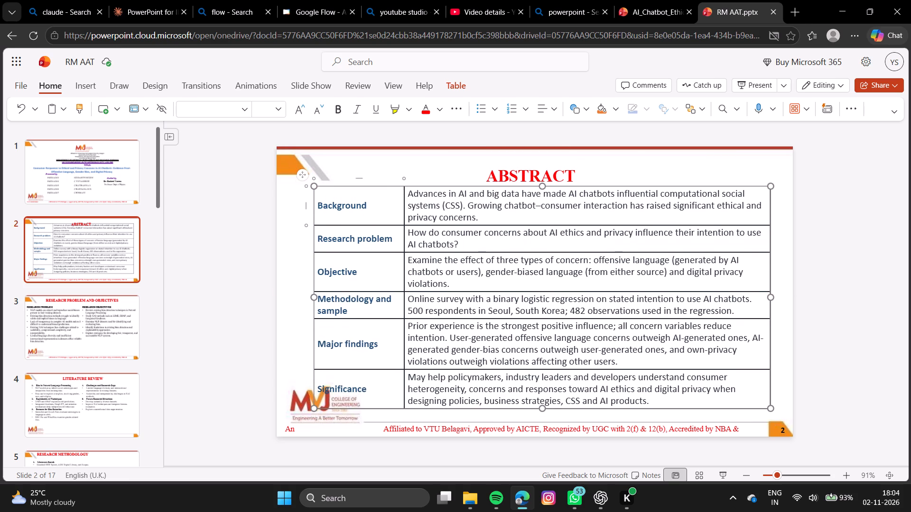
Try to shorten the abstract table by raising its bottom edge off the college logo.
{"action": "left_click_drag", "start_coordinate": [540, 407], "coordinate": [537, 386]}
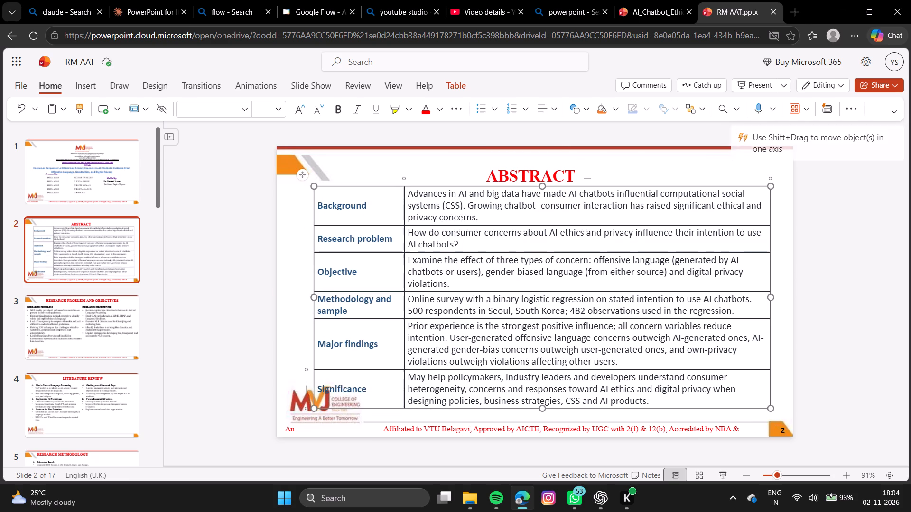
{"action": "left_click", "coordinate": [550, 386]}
Narrow the abstract table slightly from its right edge and fine-tune its left edge, keeping the table below the ABSTRACT heading.
{"action": "left_click_drag", "start_coordinate": [772, 296], "coordinate": [758, 301]}
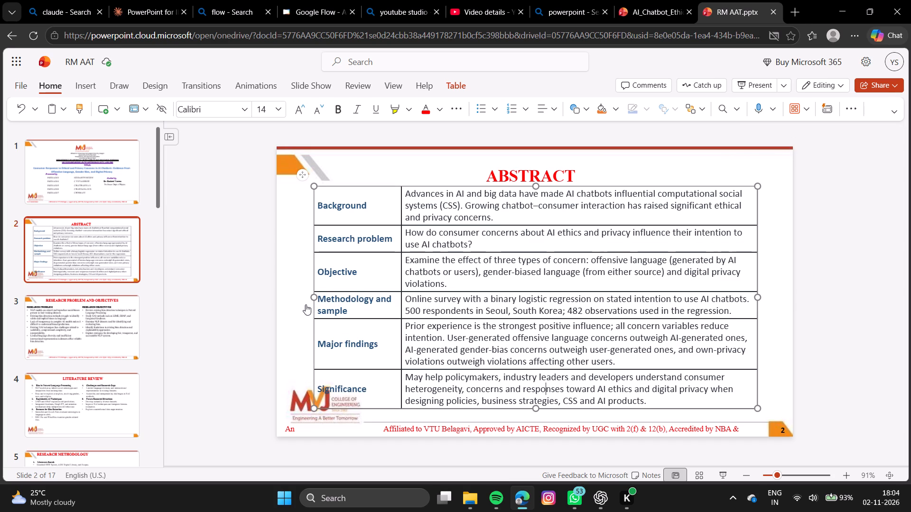
{"action": "left_click_drag", "start_coordinate": [316, 297], "coordinate": [323, 300]}
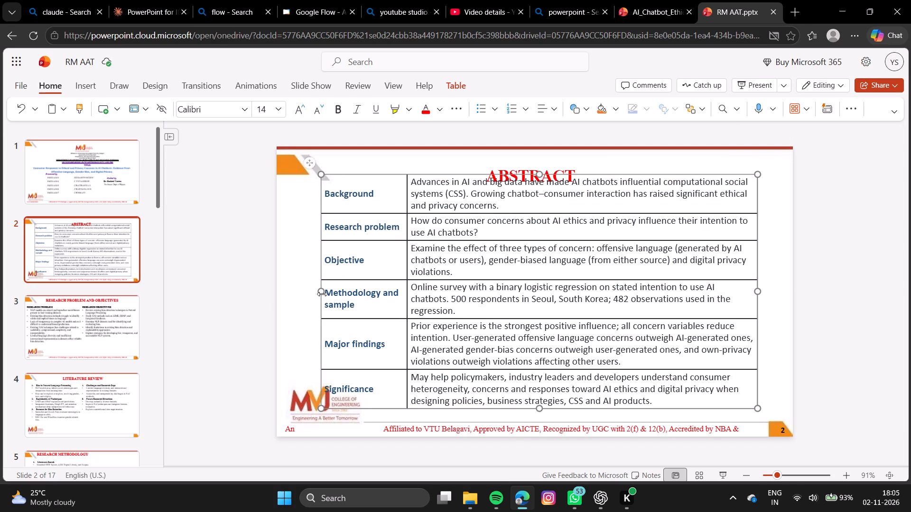
{"action": "left_click_drag", "start_coordinate": [321, 293], "coordinate": [311, 303]}
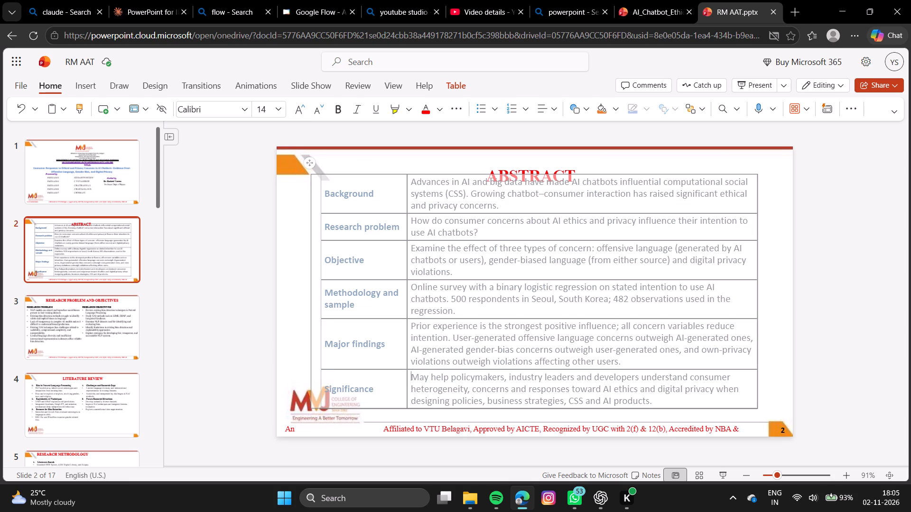
{"action": "left_click_drag", "start_coordinate": [311, 303], "coordinate": [311, 303]}
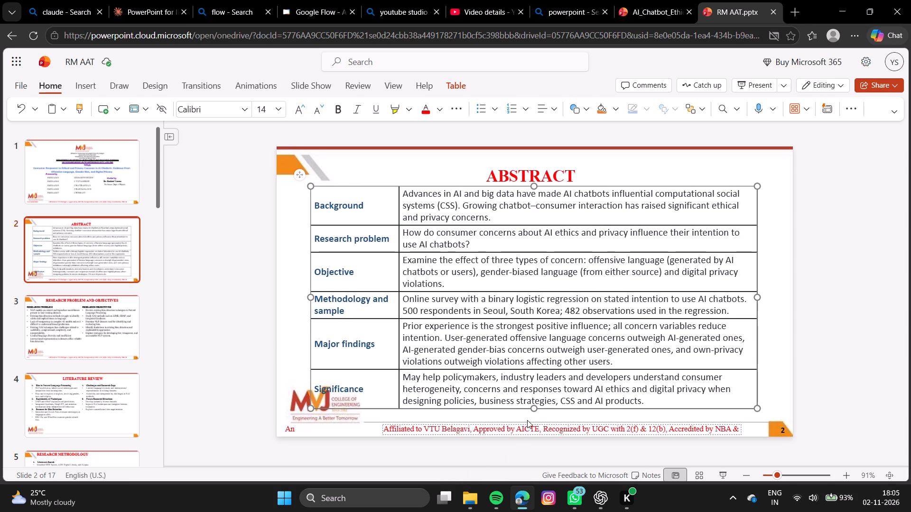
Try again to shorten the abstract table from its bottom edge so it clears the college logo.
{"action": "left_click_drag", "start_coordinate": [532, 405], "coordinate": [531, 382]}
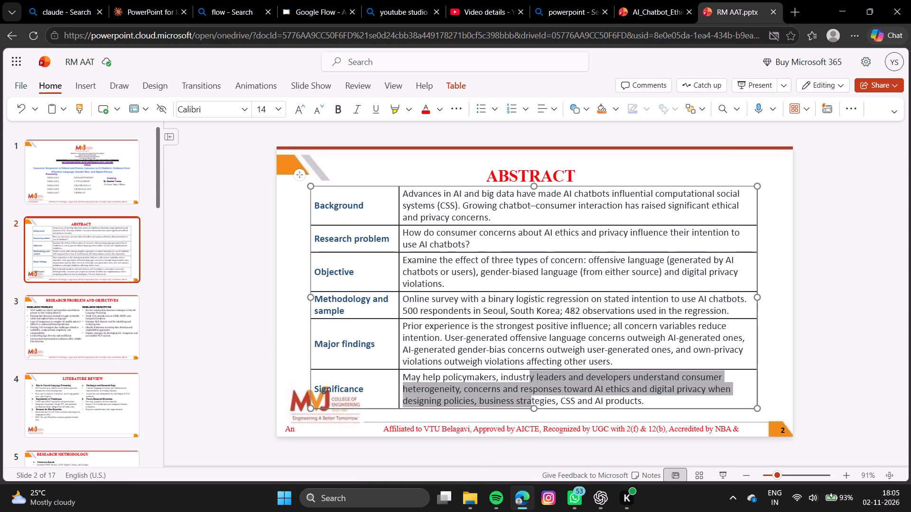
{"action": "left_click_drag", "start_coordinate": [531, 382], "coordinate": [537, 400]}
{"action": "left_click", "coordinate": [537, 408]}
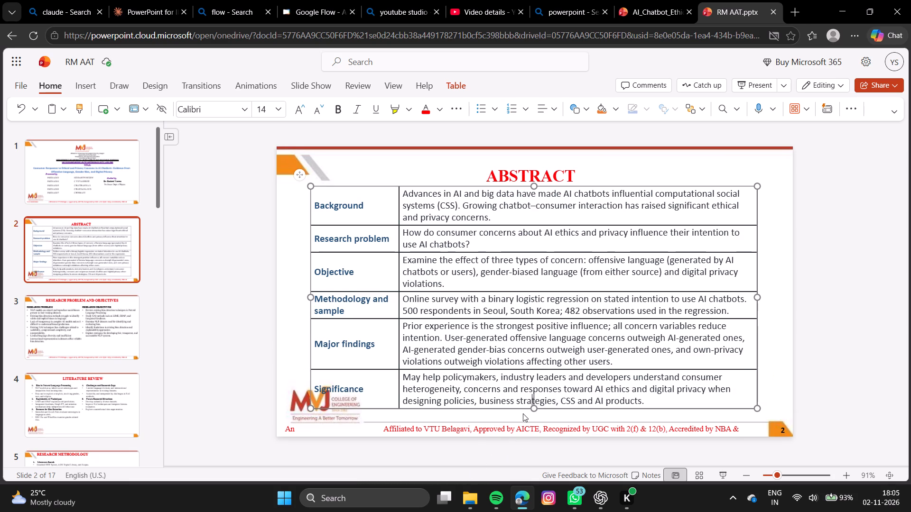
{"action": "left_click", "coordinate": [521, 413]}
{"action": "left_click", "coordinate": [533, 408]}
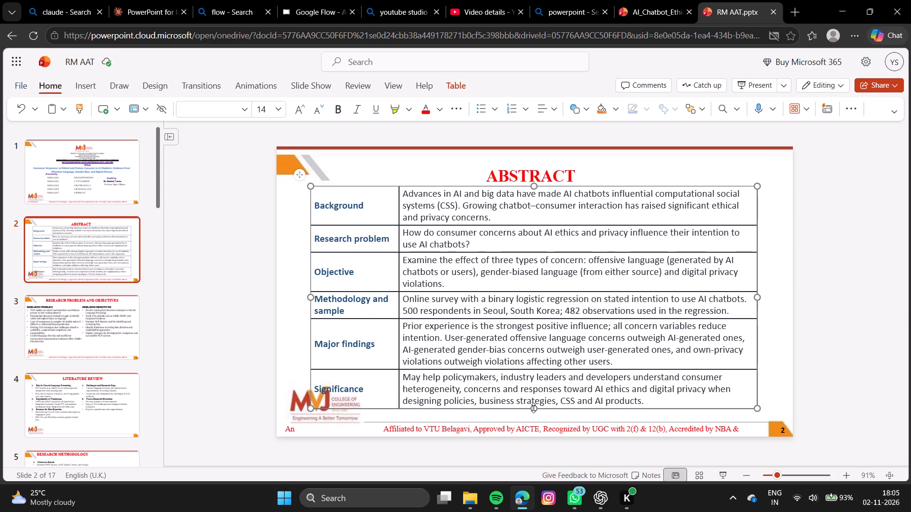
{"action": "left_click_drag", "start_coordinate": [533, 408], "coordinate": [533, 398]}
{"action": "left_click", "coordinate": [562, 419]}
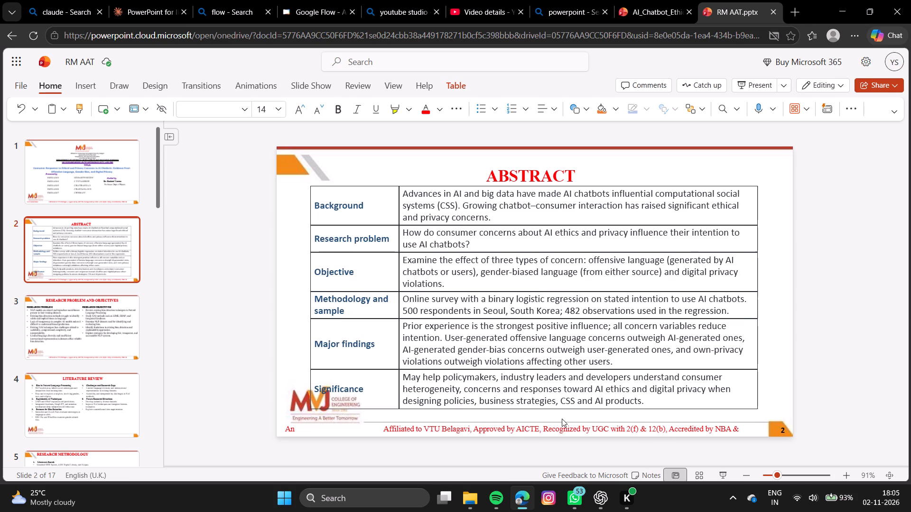
Replace slide 3's title with KEYWORDS, following the title of slide 3 in the AI chatbot ethics presentation.
{"action": "left_click", "coordinate": [66, 336]}
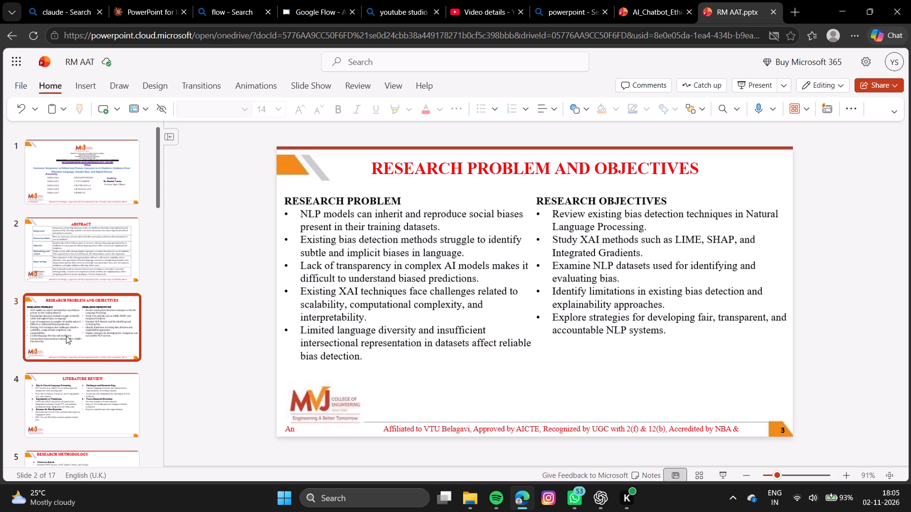
{"action": "left_click", "coordinate": [613, 178]}
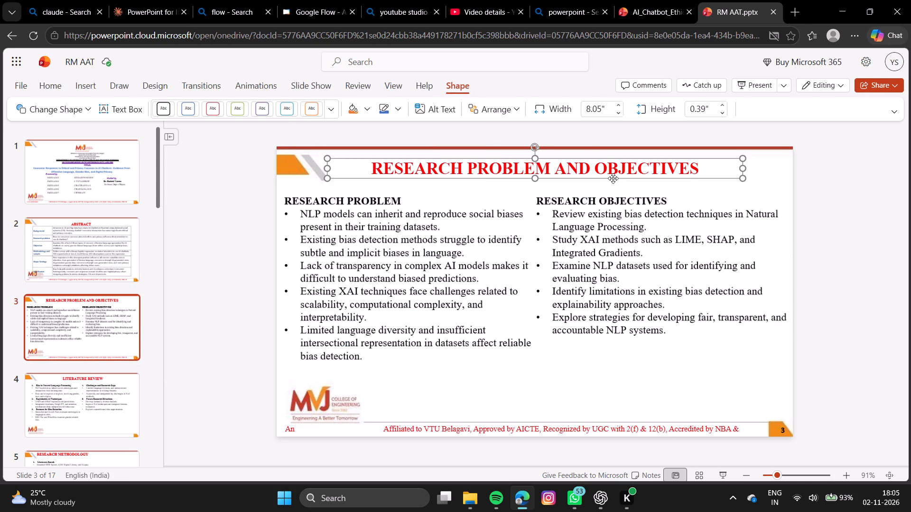
{"action": "left_click", "coordinate": [635, 4]}
{"action": "left_click", "coordinate": [76, 319]}
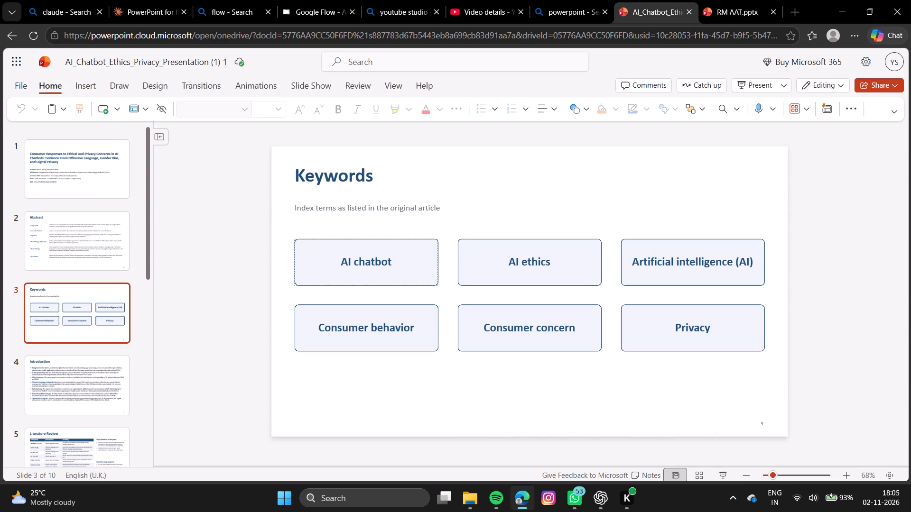
{"action": "left_click", "coordinate": [381, 182]}
{"action": "left_click", "coordinate": [724, 3]}
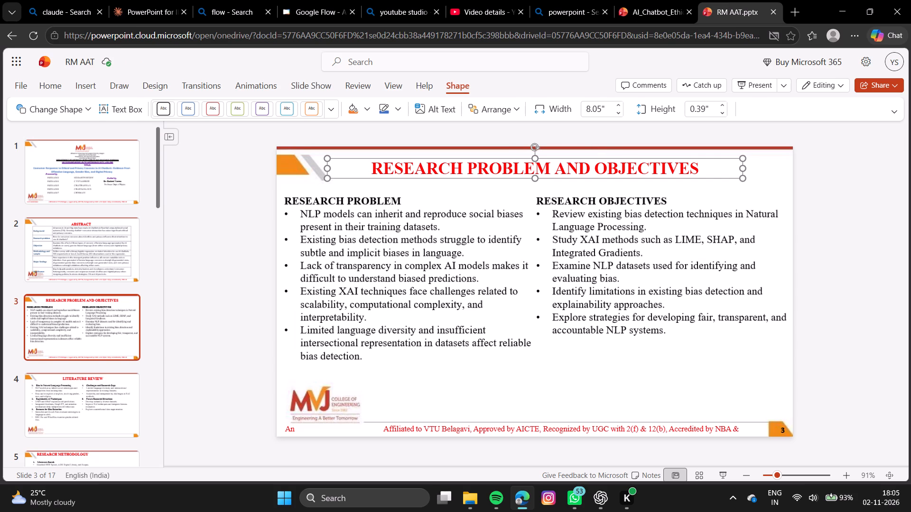
{"action": "left_click_drag", "start_coordinate": [698, 169], "coordinate": [352, 175]}
{"action": "type", "text": "KEYWORDS"}
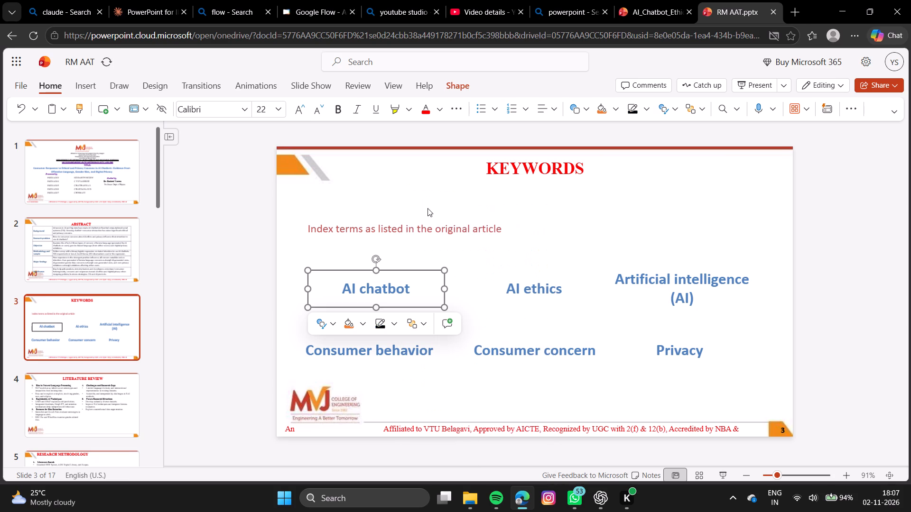
{"action": "left_click", "coordinate": [488, 293]}
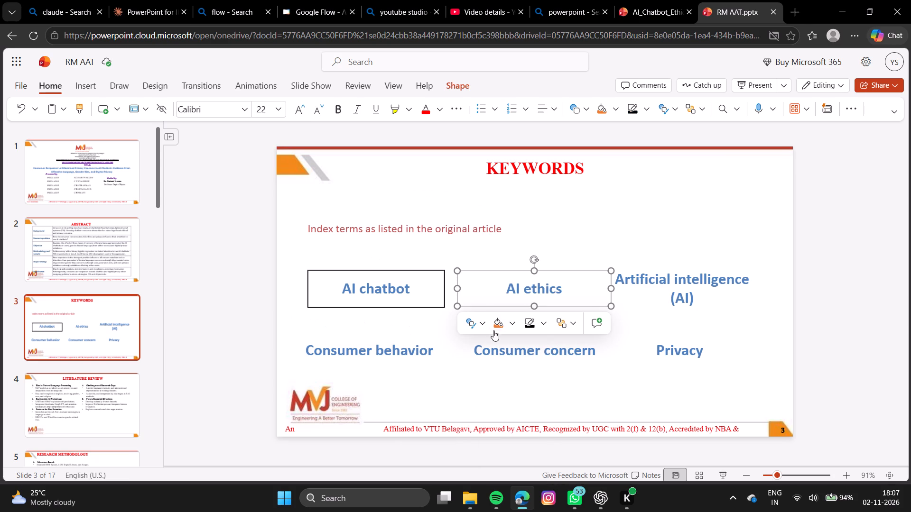
{"action": "left_click", "coordinate": [546, 325]}
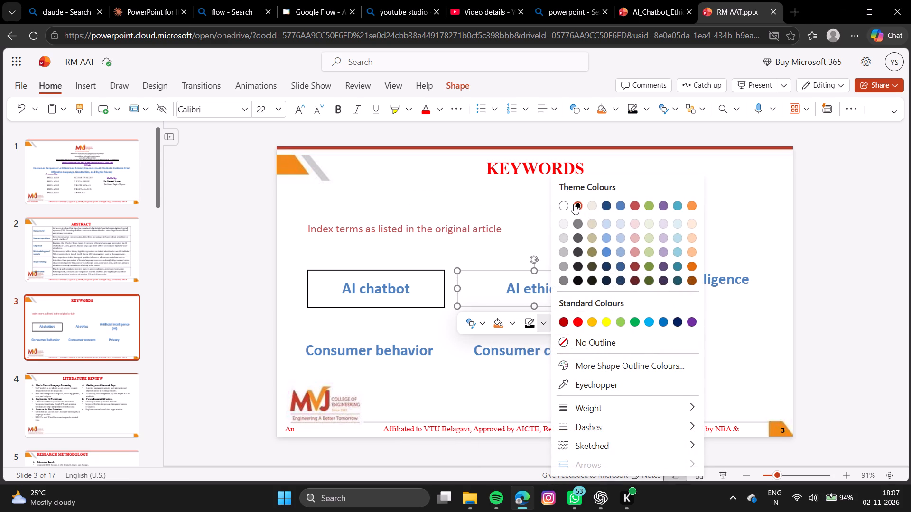
{"action": "left_click", "coordinate": [574, 204]}
Narrow the Artificial intelligence (AI) box from its left edge to clear AI ethics, and shorten it to match the first row's height.
{"action": "left_click", "coordinate": [728, 297]}
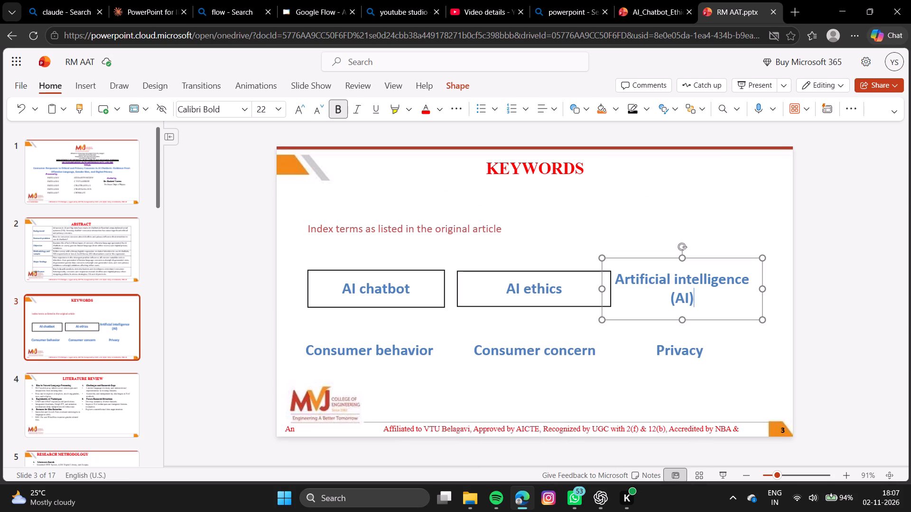
{"action": "left_click_drag", "start_coordinate": [603, 288], "coordinate": [616, 292]}
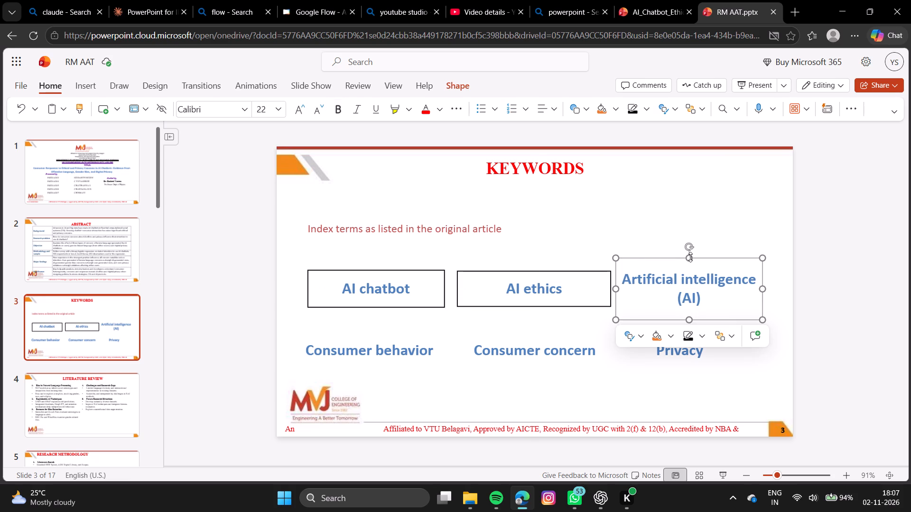
{"action": "left_click_drag", "start_coordinate": [690, 257], "coordinate": [692, 268]}
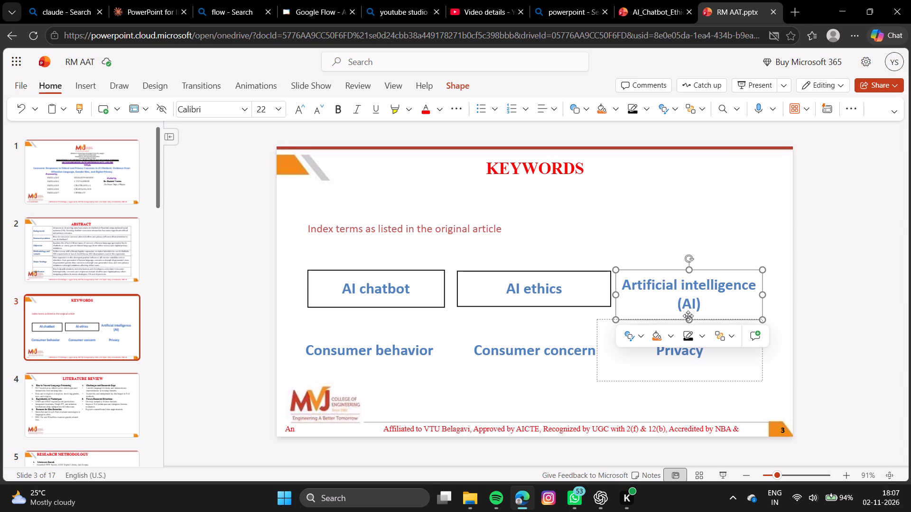
{"action": "left_click_drag", "start_coordinate": [688, 316], "coordinate": [689, 321]}
{"action": "left_click", "coordinate": [691, 302]}
{"action": "left_click_drag", "start_coordinate": [689, 319], "coordinate": [687, 308]}
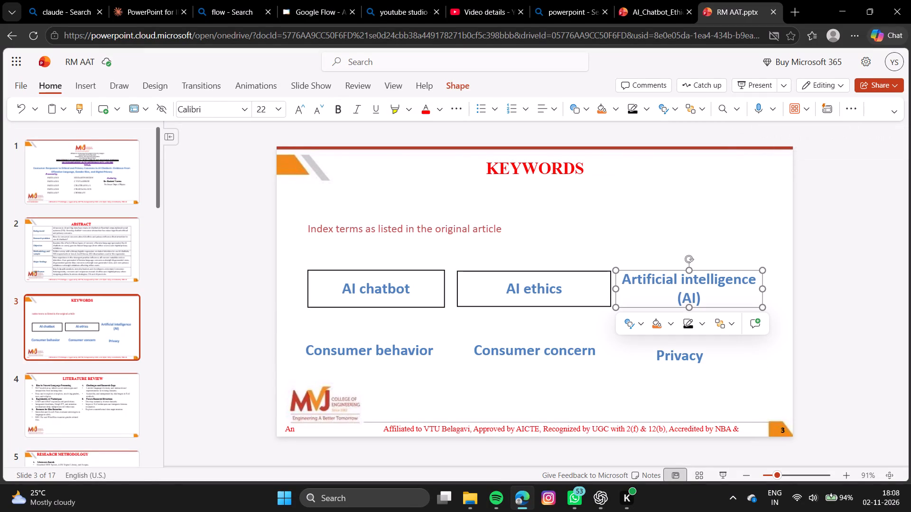
Give the Artificial intelligence (AI), Consumer behavior and Consumer concern boxes a black shape outline.
{"action": "left_click", "coordinate": [704, 326]}
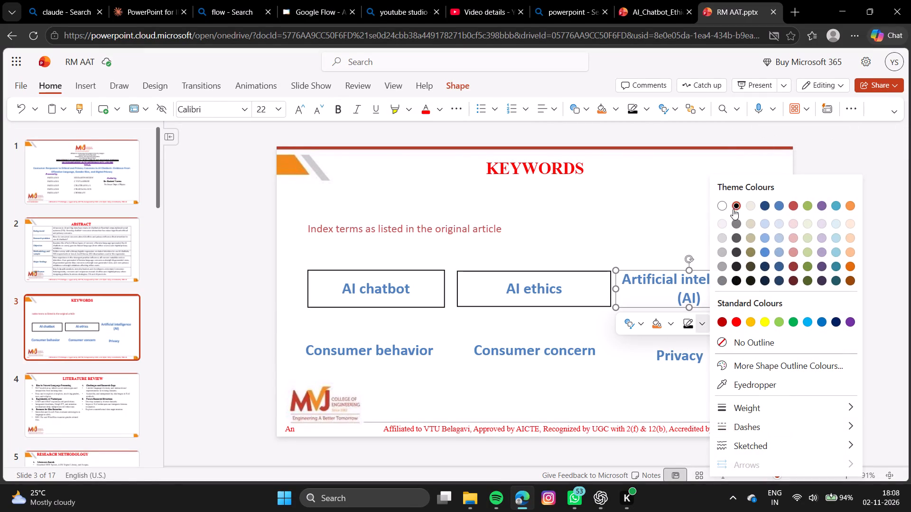
{"action": "left_click", "coordinate": [734, 203]}
{"action": "left_click", "coordinate": [362, 373]}
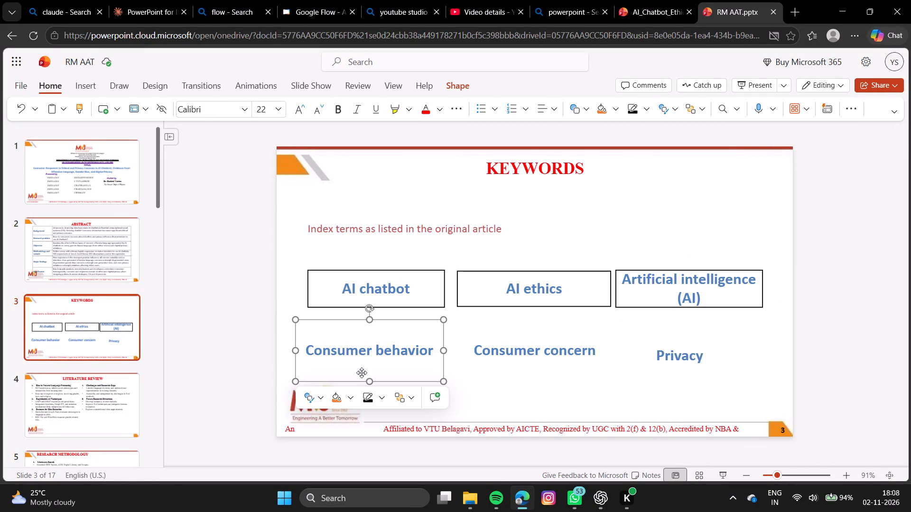
{"action": "left_click", "coordinate": [381, 391]}
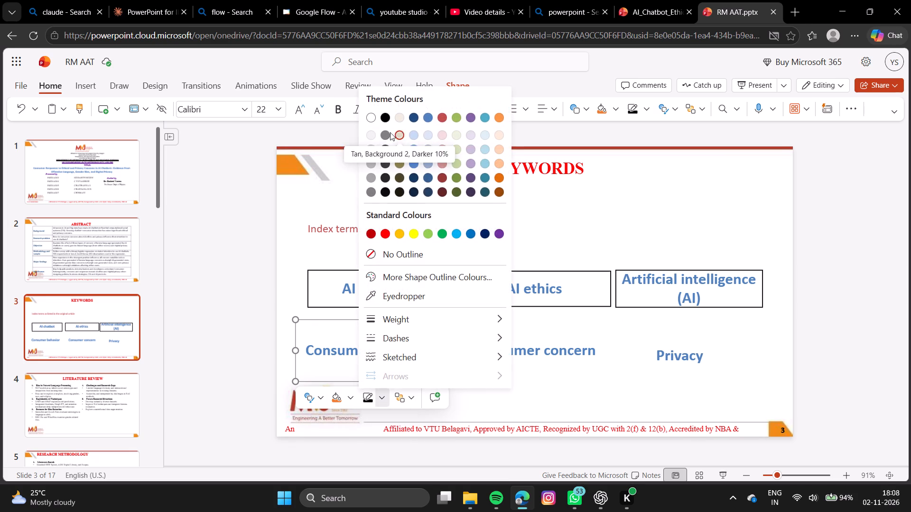
{"action": "left_click", "coordinate": [386, 115]}
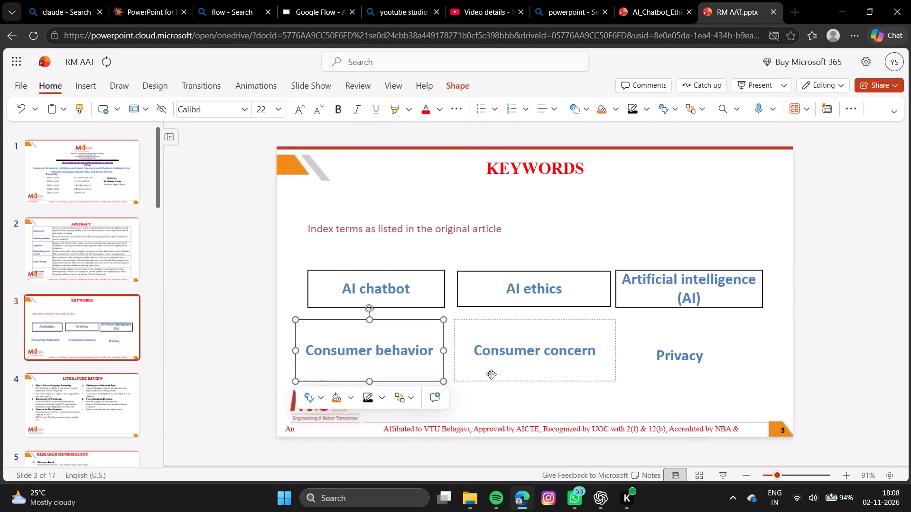
{"action": "left_click", "coordinate": [500, 369]}
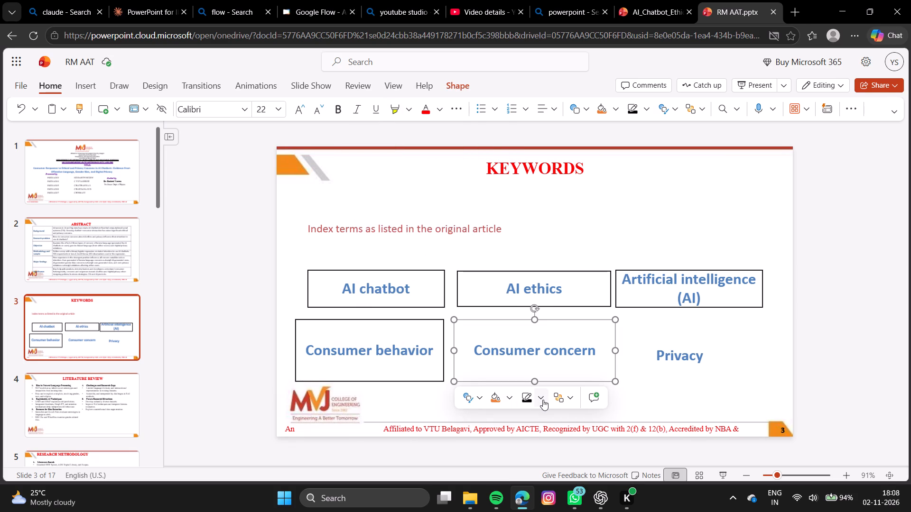
{"action": "left_click", "coordinate": [543, 400]}
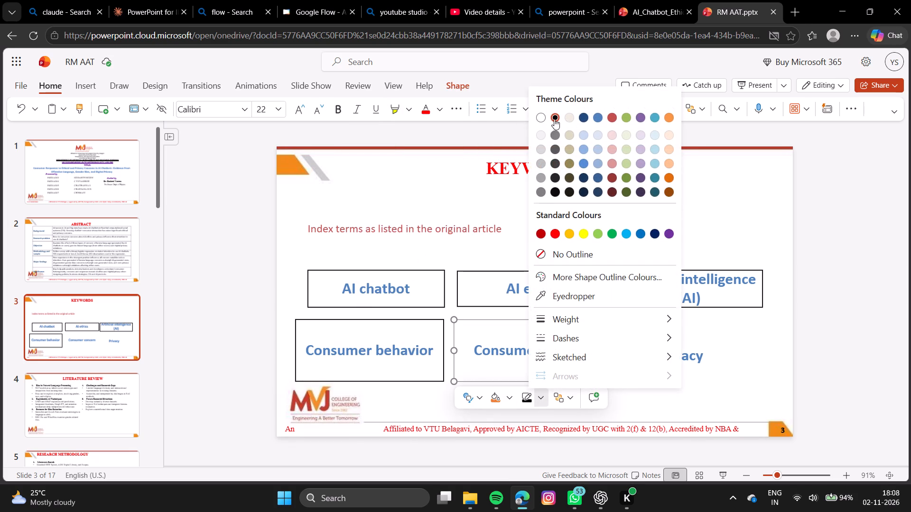
{"action": "left_click", "coordinate": [554, 119]}
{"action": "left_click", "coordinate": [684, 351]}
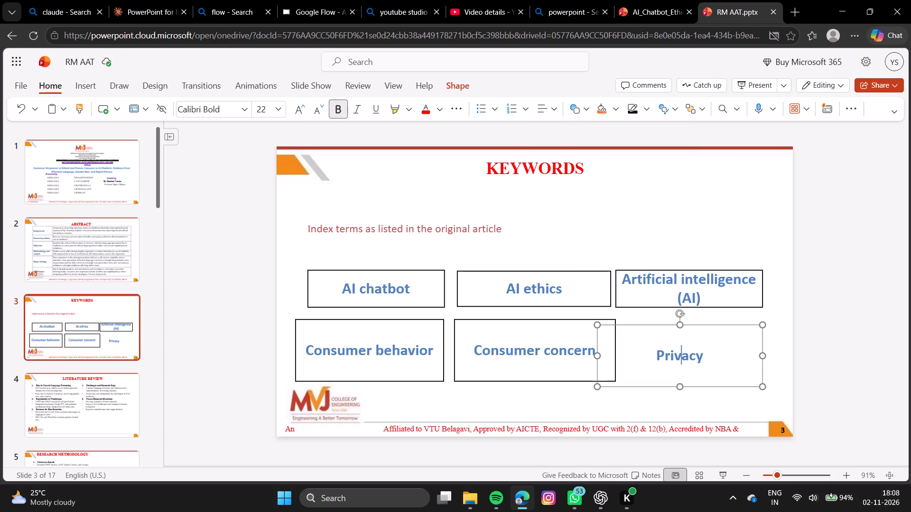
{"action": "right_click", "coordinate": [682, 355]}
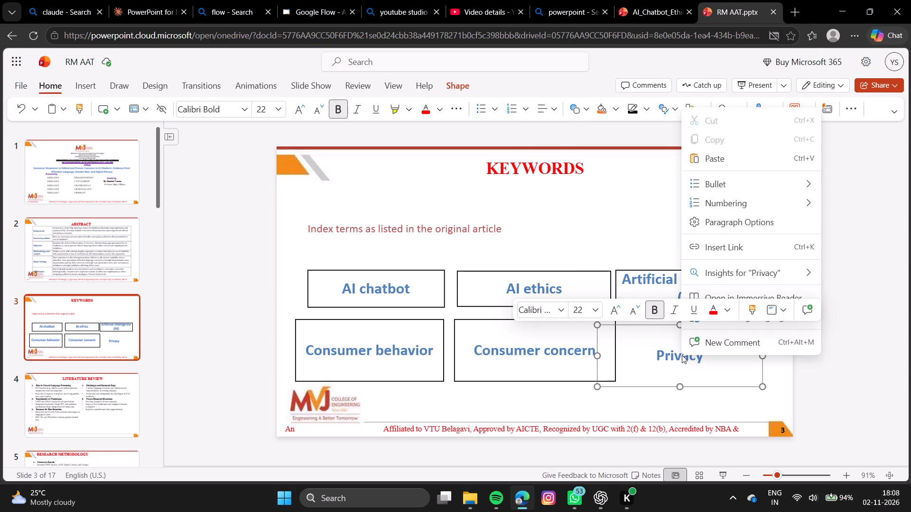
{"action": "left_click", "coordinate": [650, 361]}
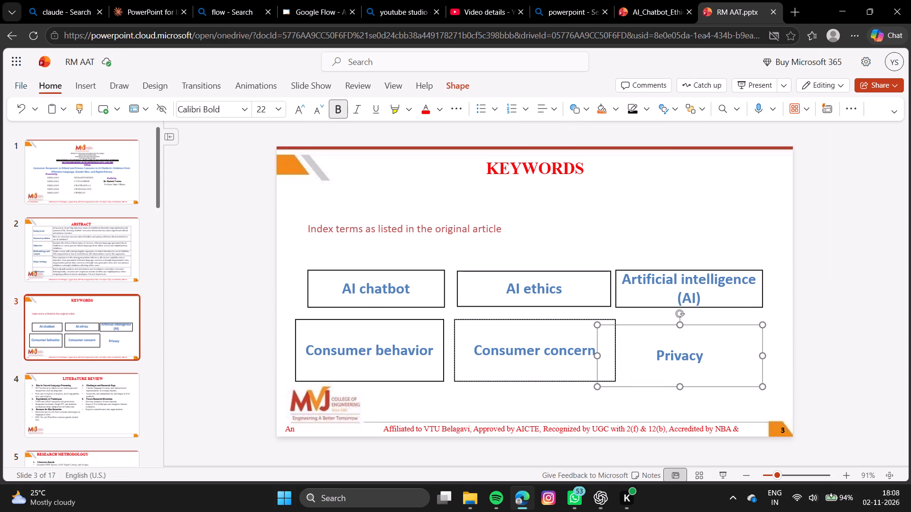
Trim the Consumer behavior and Consumer concern boxes from their left and bottom edges, aligning their left edges with the boxes above and matching their heights.
{"action": "left_click", "coordinate": [379, 349]}
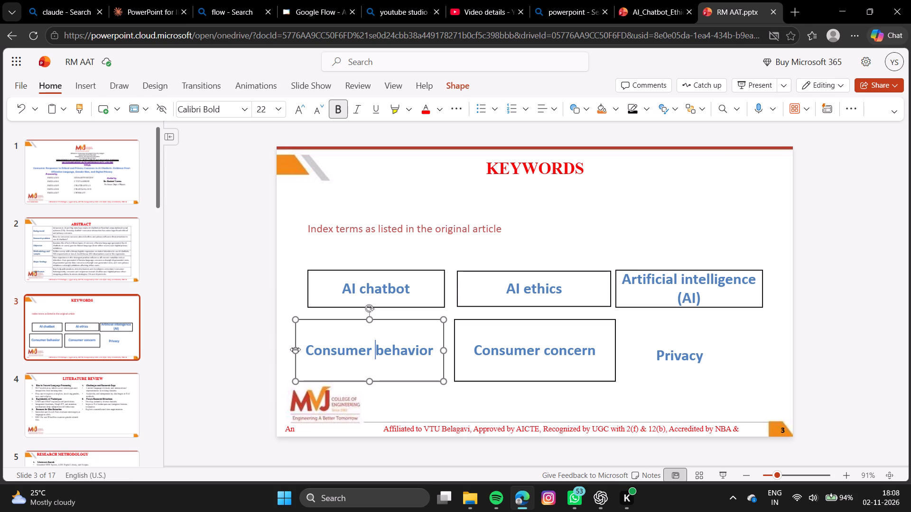
{"action": "left_click_drag", "start_coordinate": [295, 349], "coordinate": [307, 351]}
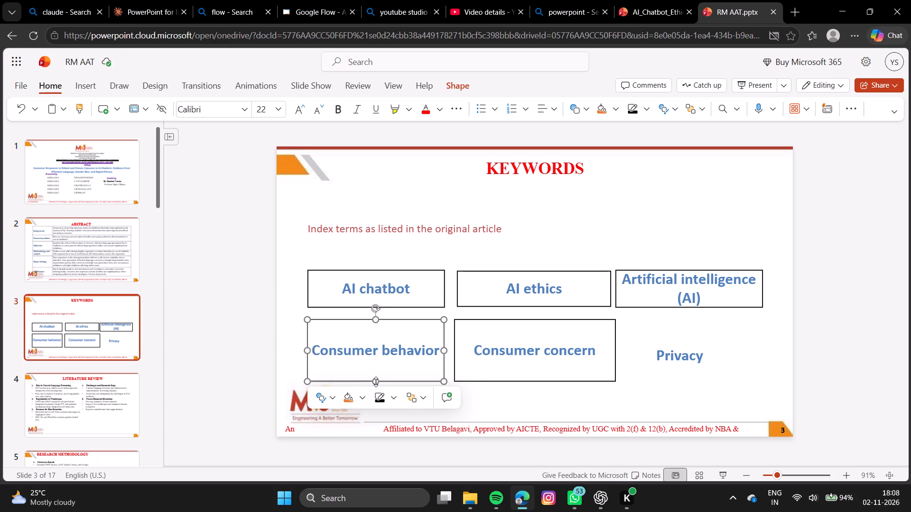
{"action": "left_click_drag", "start_coordinate": [376, 382], "coordinate": [379, 366]}
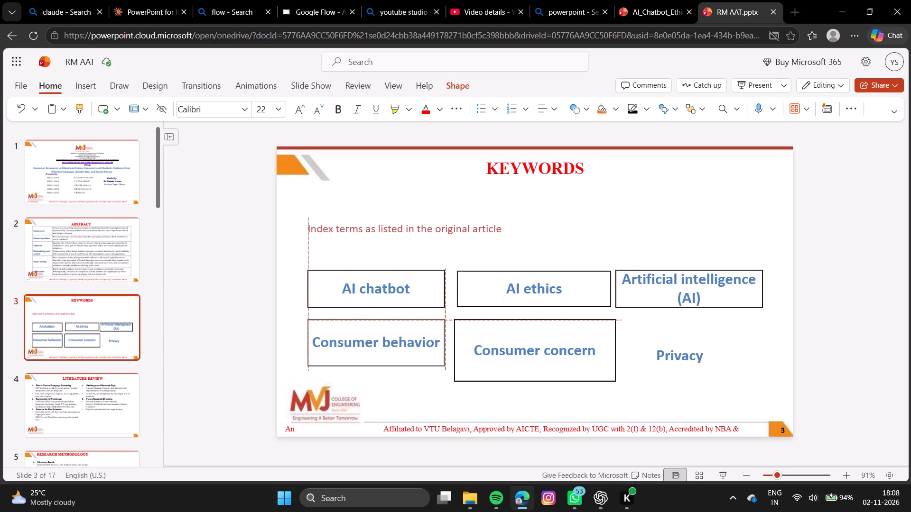
{"action": "left_click_drag", "start_coordinate": [379, 366], "coordinate": [380, 362]}
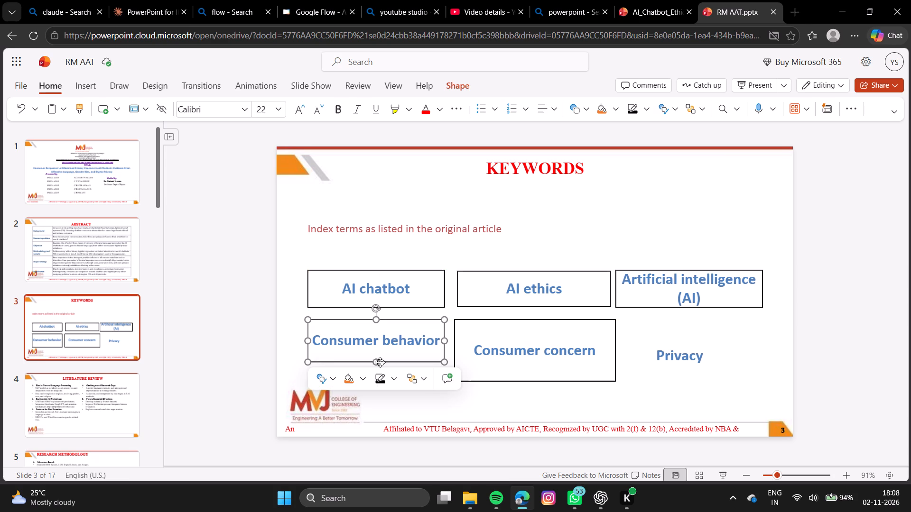
{"action": "left_click", "coordinate": [542, 361]}
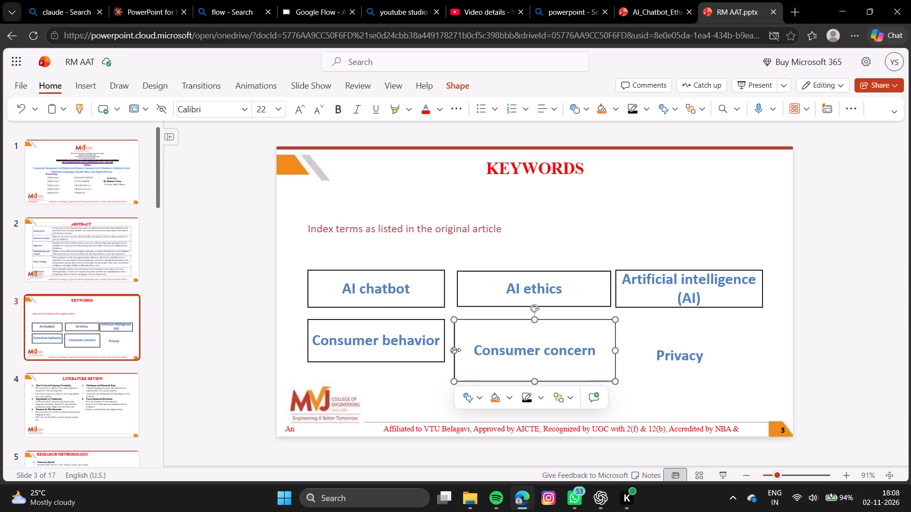
{"action": "left_click_drag", "start_coordinate": [455, 350], "coordinate": [460, 349]}
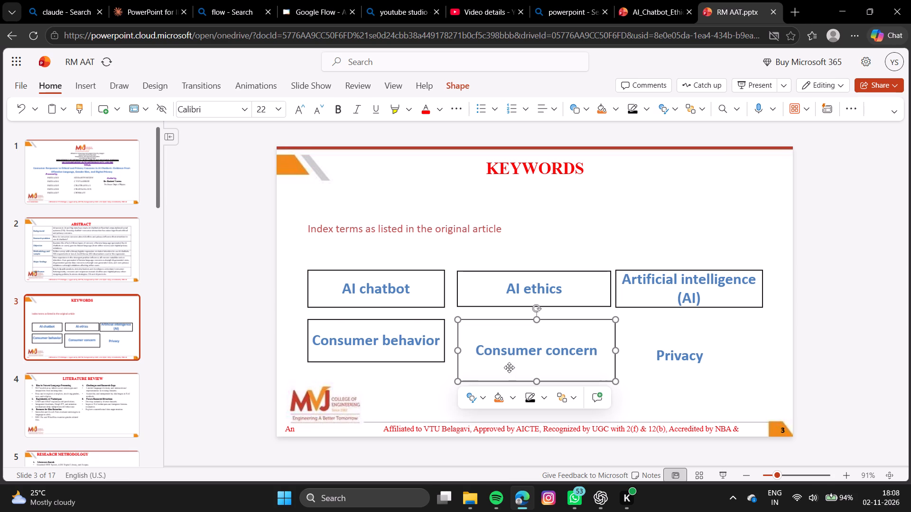
{"action": "left_click", "coordinate": [534, 379]}
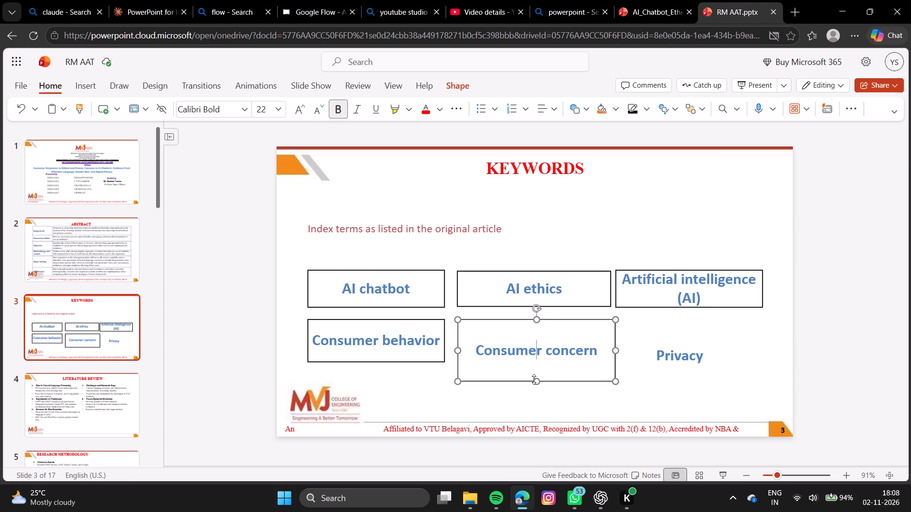
{"action": "left_click_drag", "start_coordinate": [536, 381], "coordinate": [534, 360]}
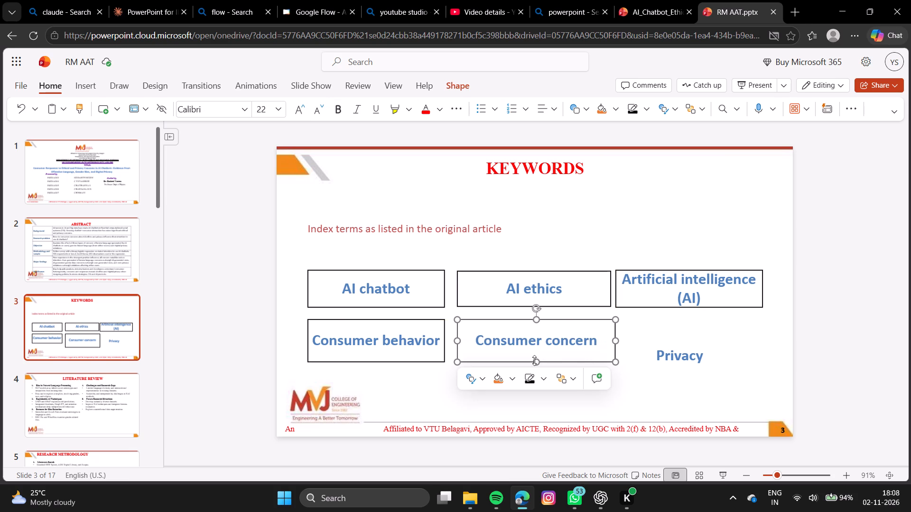
Move the Privacy box level with the second row, and resize it to fit beside Consumer concern beneath Artificial intelligence (AI) at matching height.
{"action": "left_click", "coordinate": [669, 363]}
{"action": "left_click", "coordinate": [669, 363]}
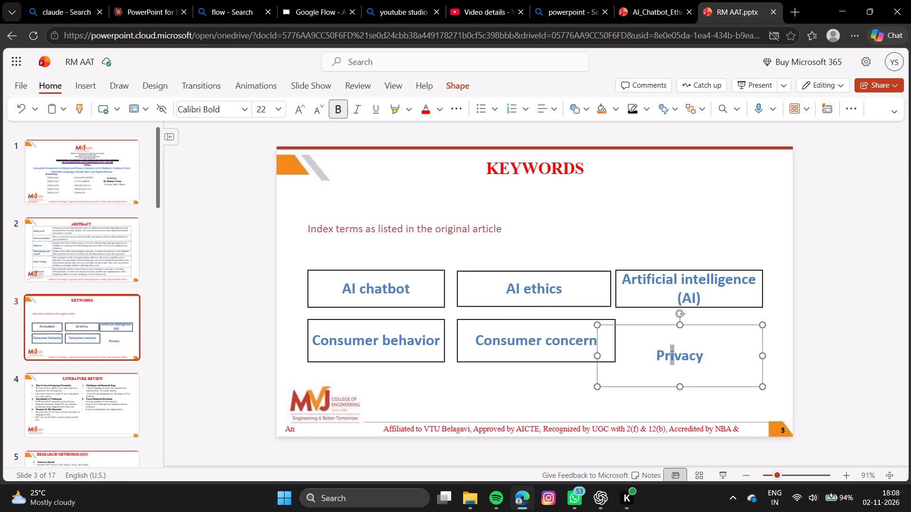
{"action": "left_click", "coordinate": [666, 362]}
{"action": "left_click_drag", "start_coordinate": [653, 375], "coordinate": [672, 357]}
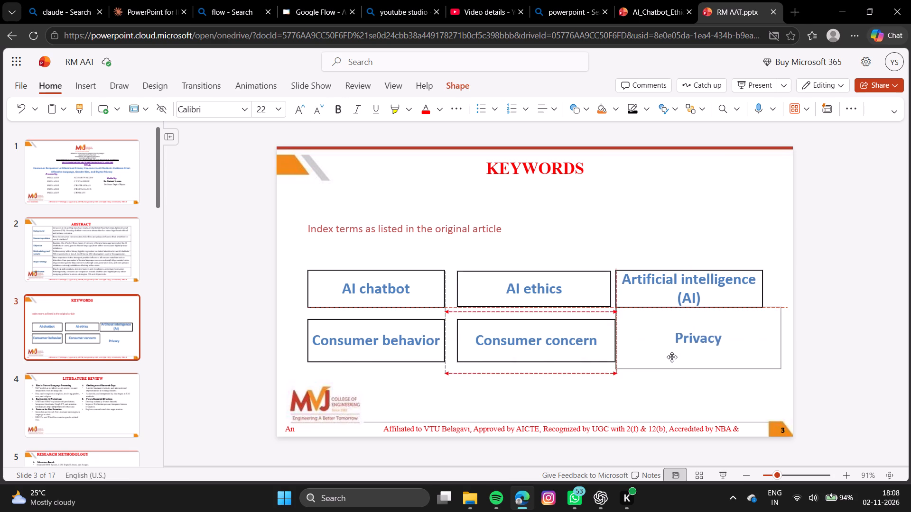
{"action": "left_click_drag", "start_coordinate": [672, 357], "coordinate": [667, 372]}
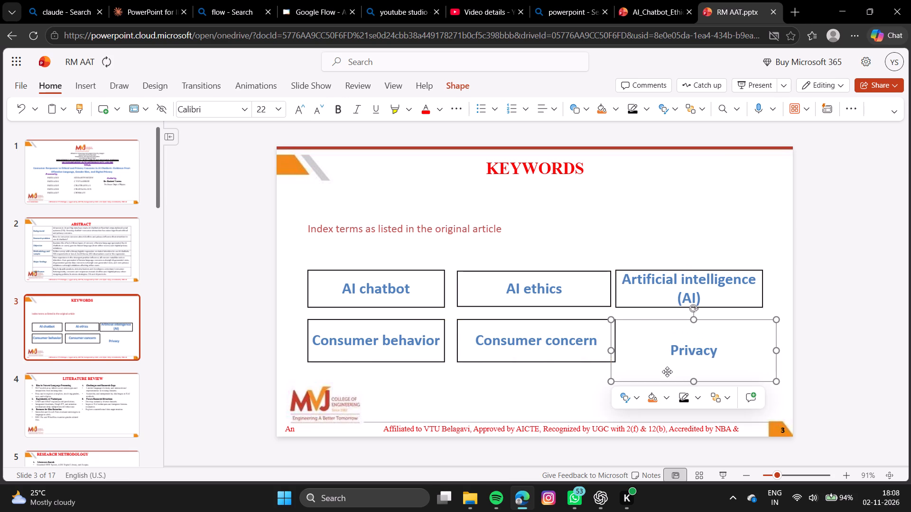
{"action": "left_click_drag", "start_coordinate": [613, 349], "coordinate": [621, 354]}
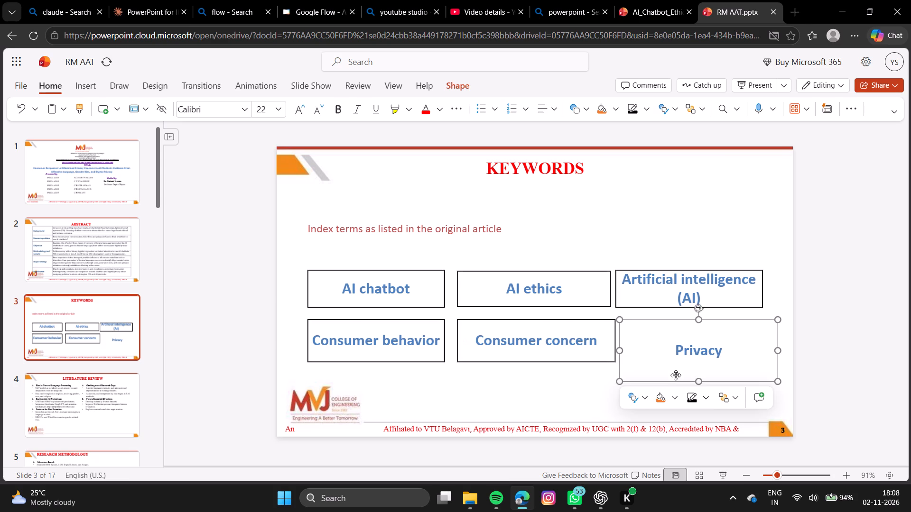
{"action": "left_click_drag", "start_coordinate": [698, 381], "coordinate": [692, 364]}
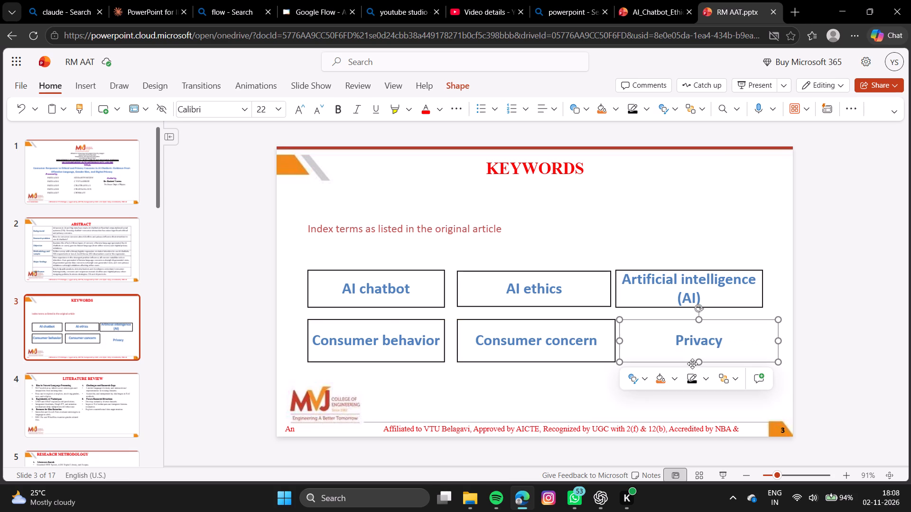
{"action": "left_click_drag", "start_coordinate": [780, 340], "coordinate": [764, 340]}
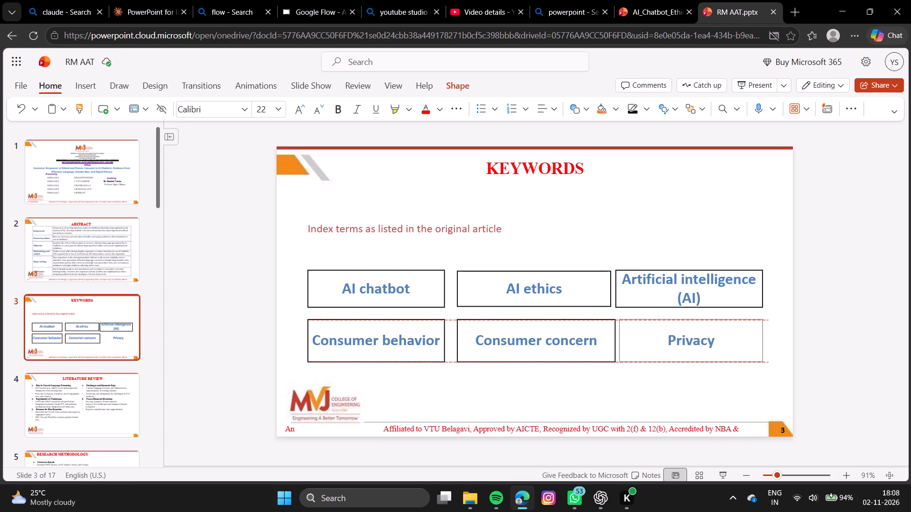
{"action": "left_click_drag", "start_coordinate": [764, 340], "coordinate": [764, 341]}
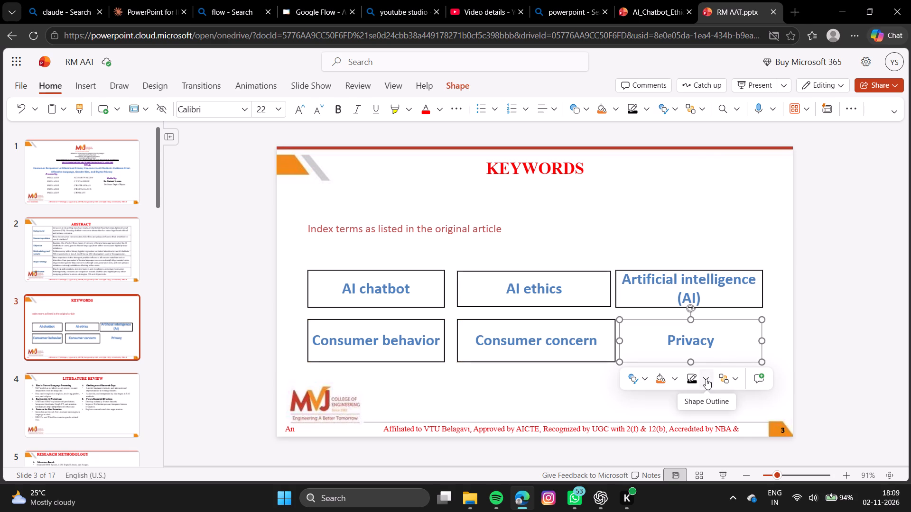
Give the Privacy box a black shape outline and deselect it.
{"action": "left_click", "coordinate": [706, 379]}
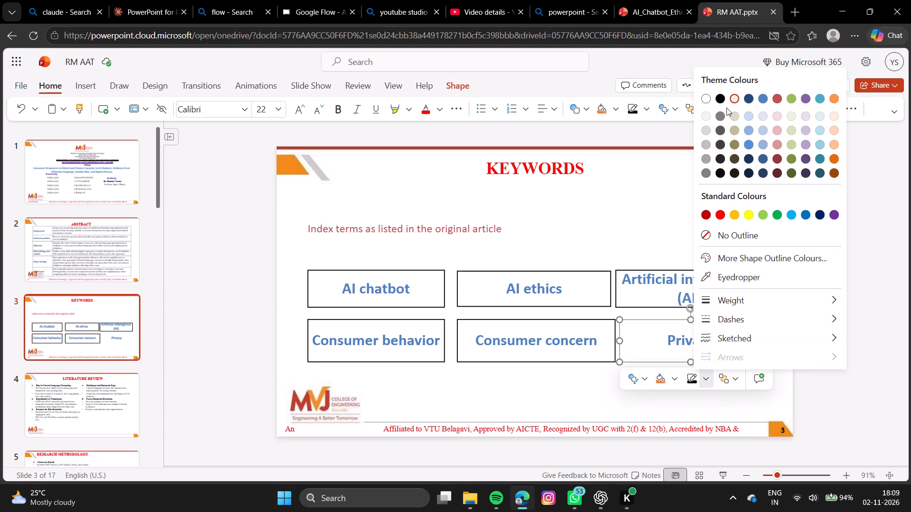
{"action": "left_click", "coordinate": [719, 102]}
{"action": "left_click", "coordinate": [611, 185]}
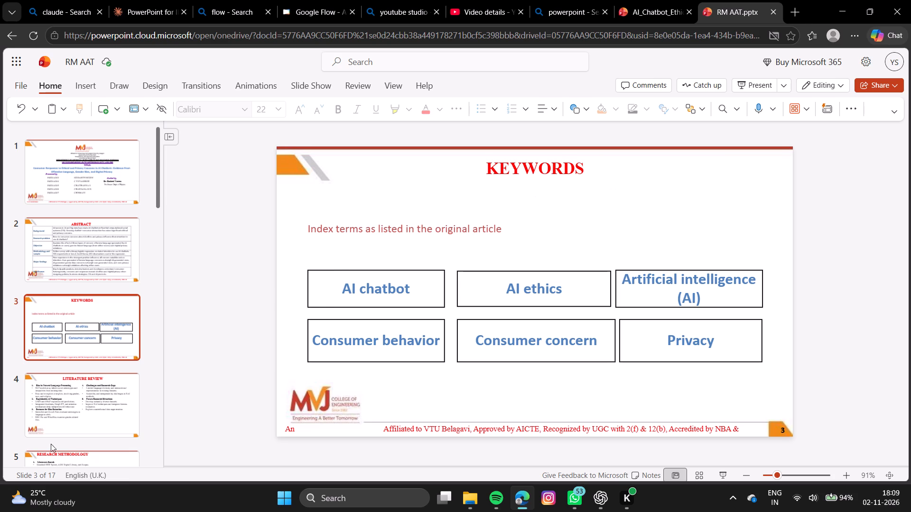
{"action": "left_click", "coordinate": [48, 420]}
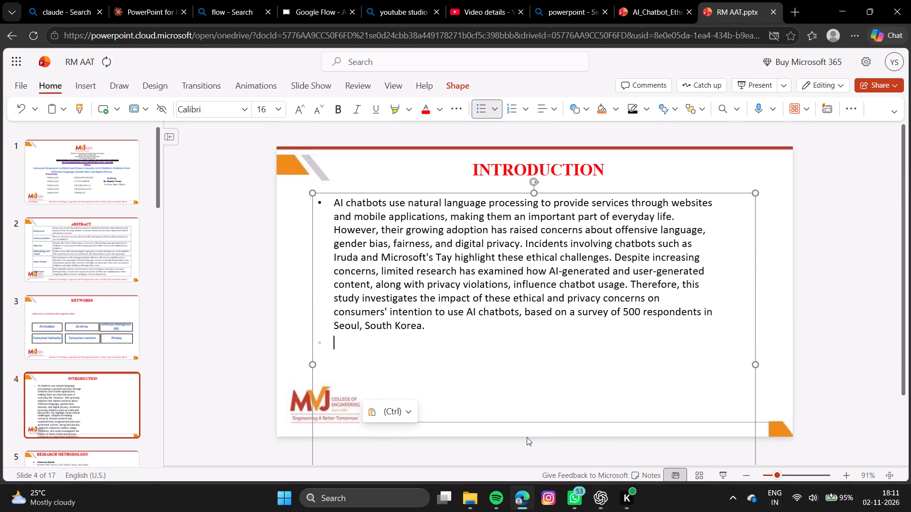
Try to raise the shortened Introduction text box's bottom edge to just above the college logo on slide 4.
{"action": "scroll", "coordinate": [527, 437], "scroll_direction": "down", "scroll_amount": 2}
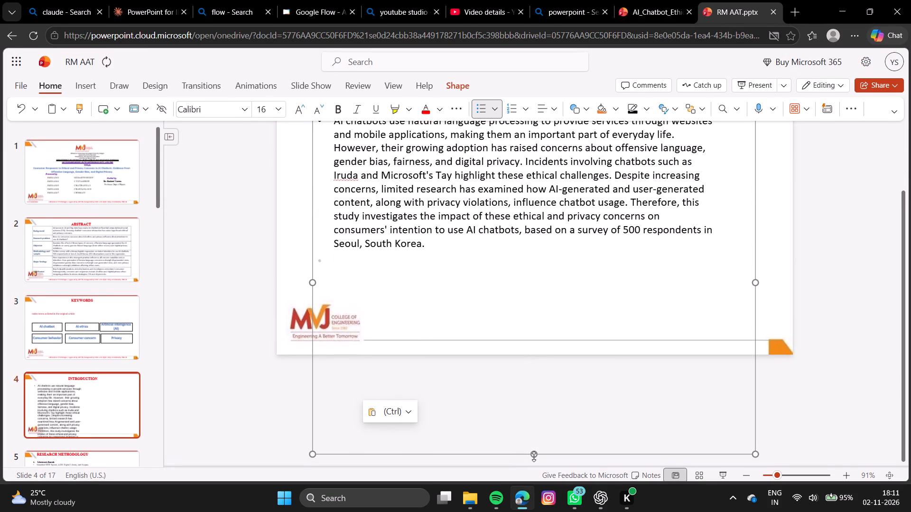
{"action": "left_click_drag", "start_coordinate": [534, 457], "coordinate": [505, 299]}
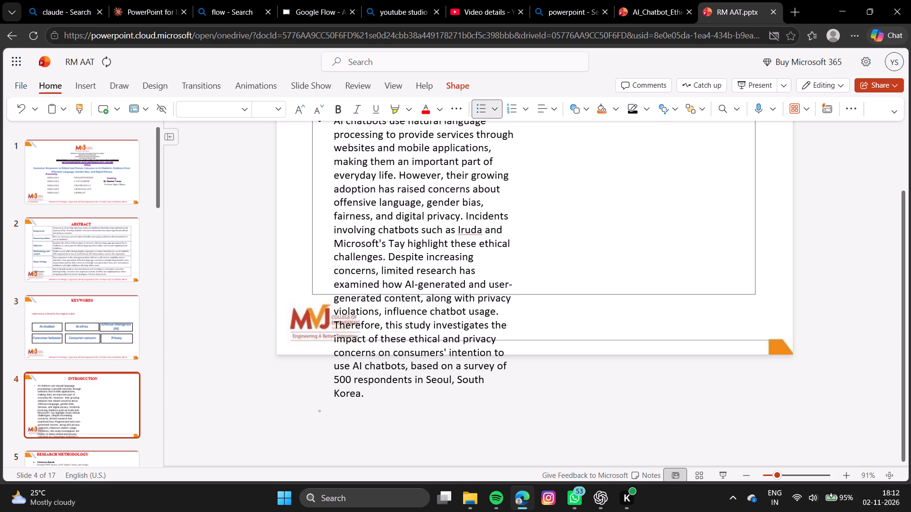
{"action": "left_click_drag", "start_coordinate": [505, 299], "coordinate": [505, 301]}
{"action": "left_click", "coordinate": [505, 301]}
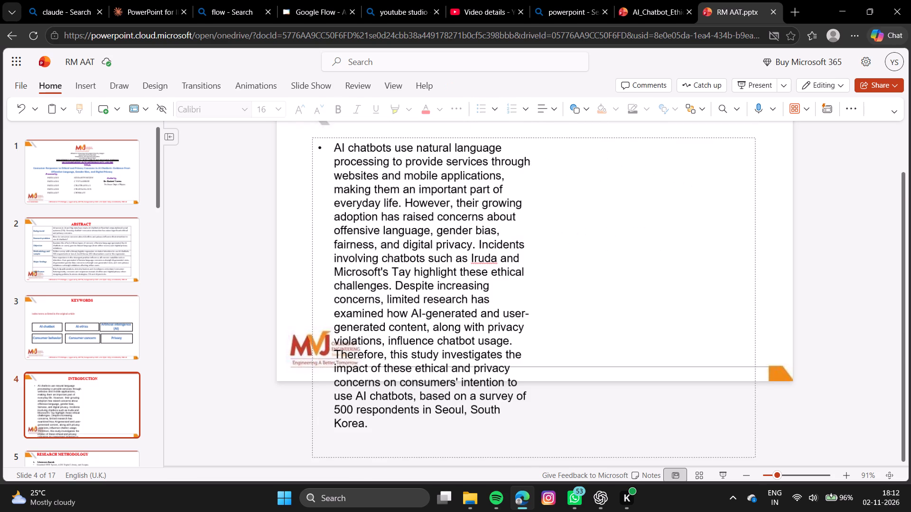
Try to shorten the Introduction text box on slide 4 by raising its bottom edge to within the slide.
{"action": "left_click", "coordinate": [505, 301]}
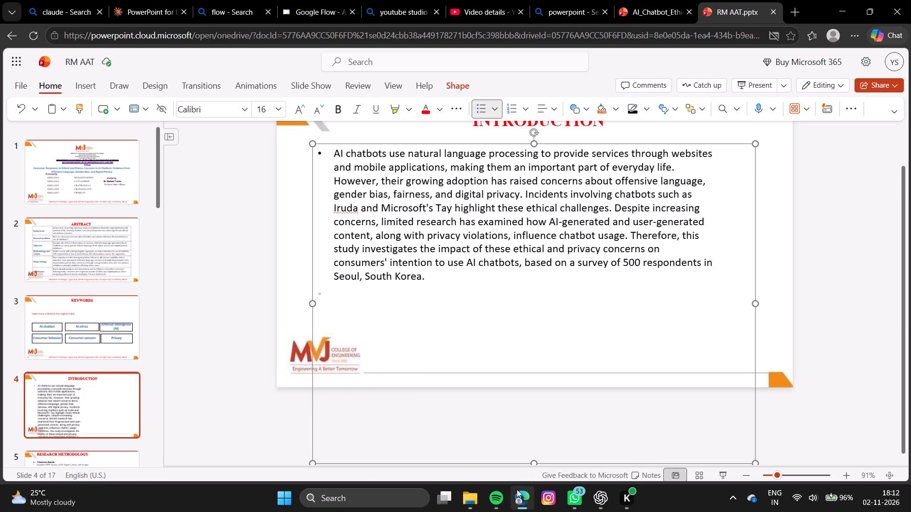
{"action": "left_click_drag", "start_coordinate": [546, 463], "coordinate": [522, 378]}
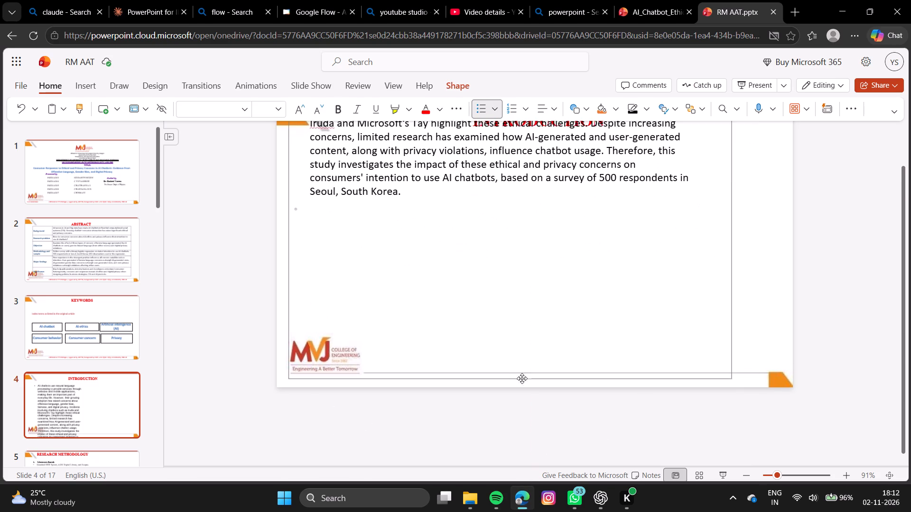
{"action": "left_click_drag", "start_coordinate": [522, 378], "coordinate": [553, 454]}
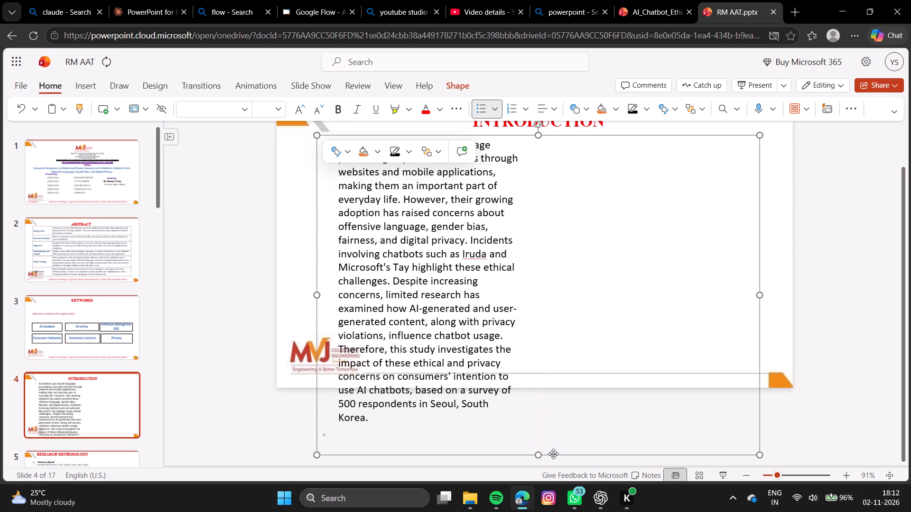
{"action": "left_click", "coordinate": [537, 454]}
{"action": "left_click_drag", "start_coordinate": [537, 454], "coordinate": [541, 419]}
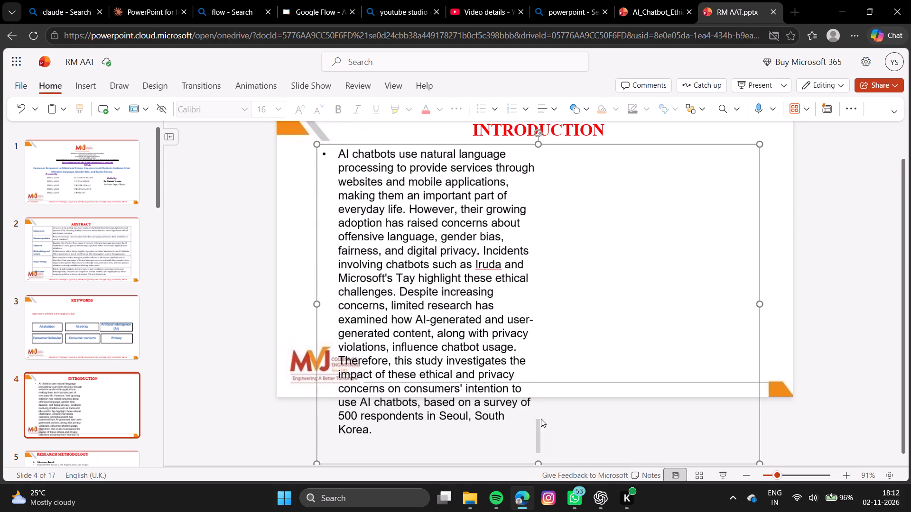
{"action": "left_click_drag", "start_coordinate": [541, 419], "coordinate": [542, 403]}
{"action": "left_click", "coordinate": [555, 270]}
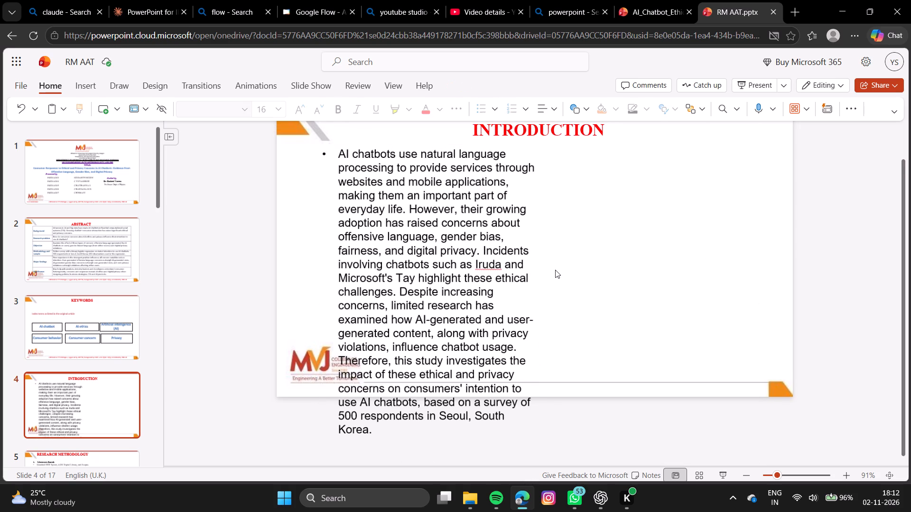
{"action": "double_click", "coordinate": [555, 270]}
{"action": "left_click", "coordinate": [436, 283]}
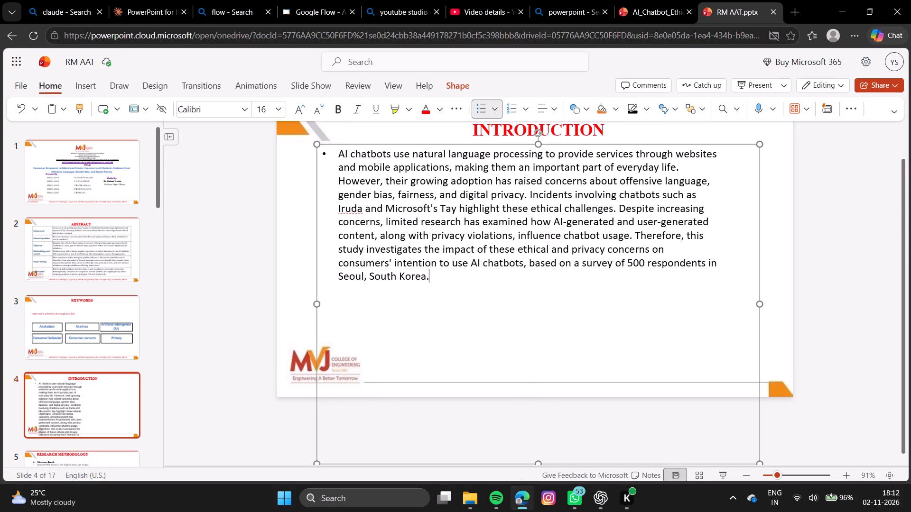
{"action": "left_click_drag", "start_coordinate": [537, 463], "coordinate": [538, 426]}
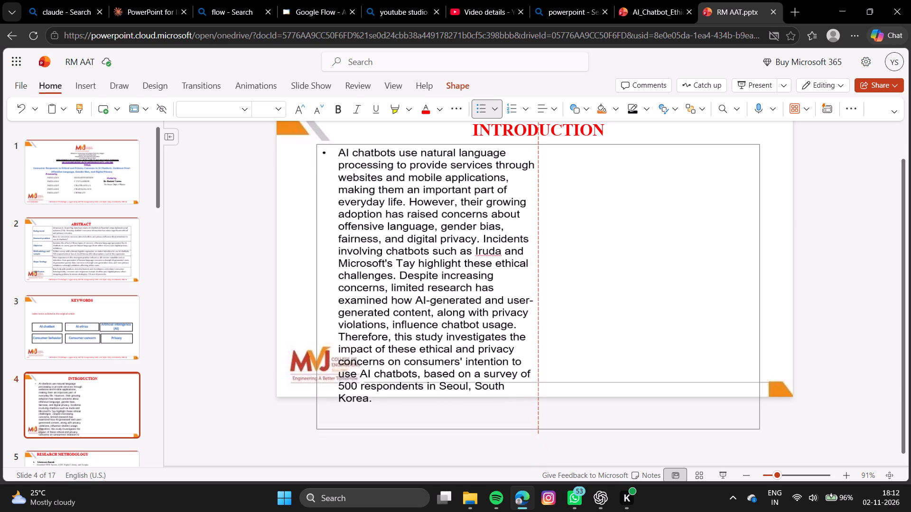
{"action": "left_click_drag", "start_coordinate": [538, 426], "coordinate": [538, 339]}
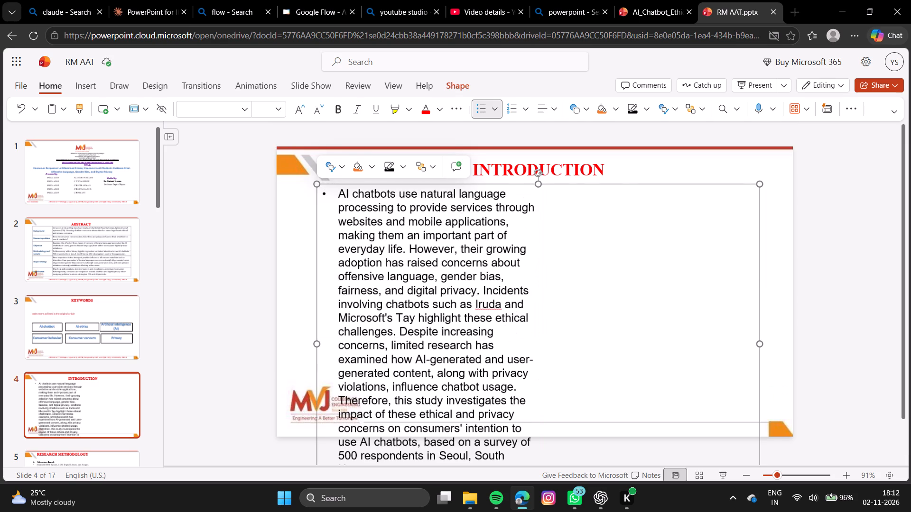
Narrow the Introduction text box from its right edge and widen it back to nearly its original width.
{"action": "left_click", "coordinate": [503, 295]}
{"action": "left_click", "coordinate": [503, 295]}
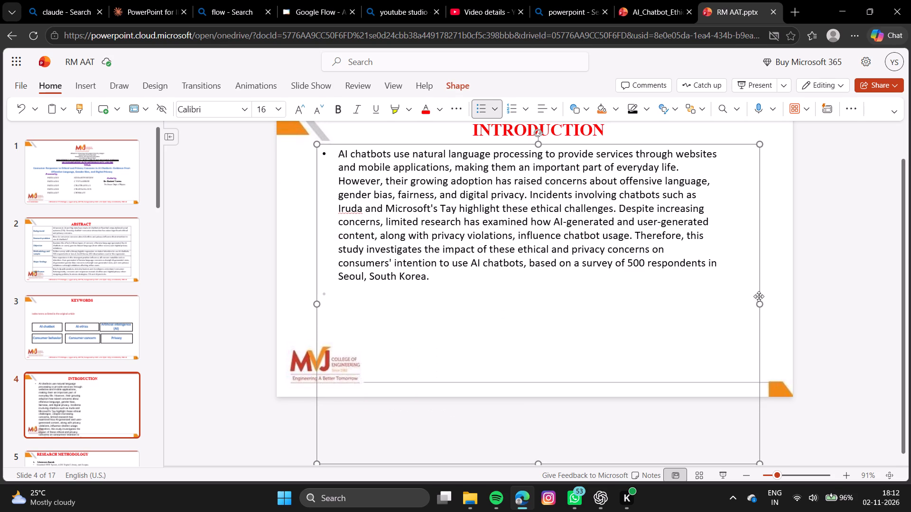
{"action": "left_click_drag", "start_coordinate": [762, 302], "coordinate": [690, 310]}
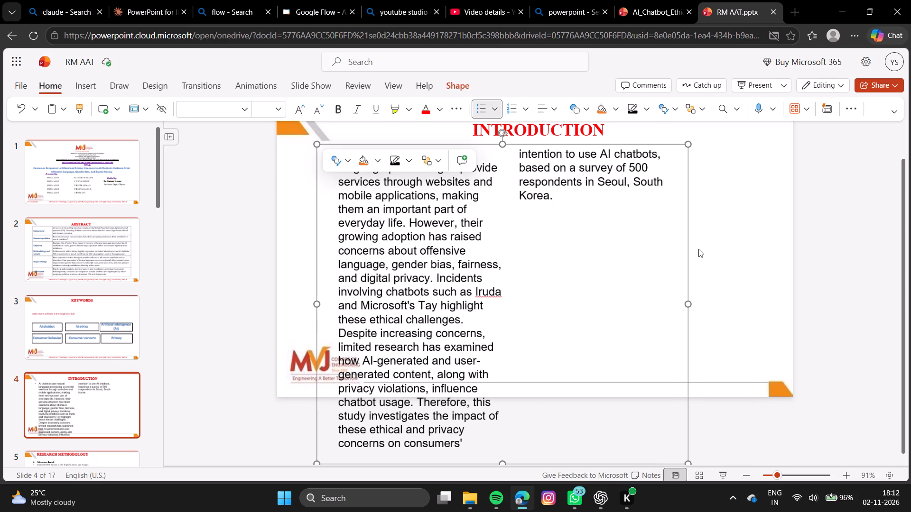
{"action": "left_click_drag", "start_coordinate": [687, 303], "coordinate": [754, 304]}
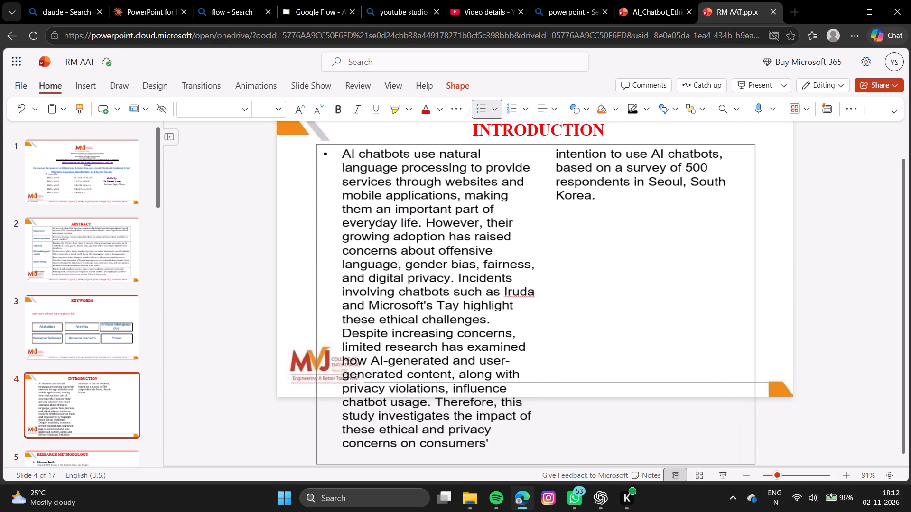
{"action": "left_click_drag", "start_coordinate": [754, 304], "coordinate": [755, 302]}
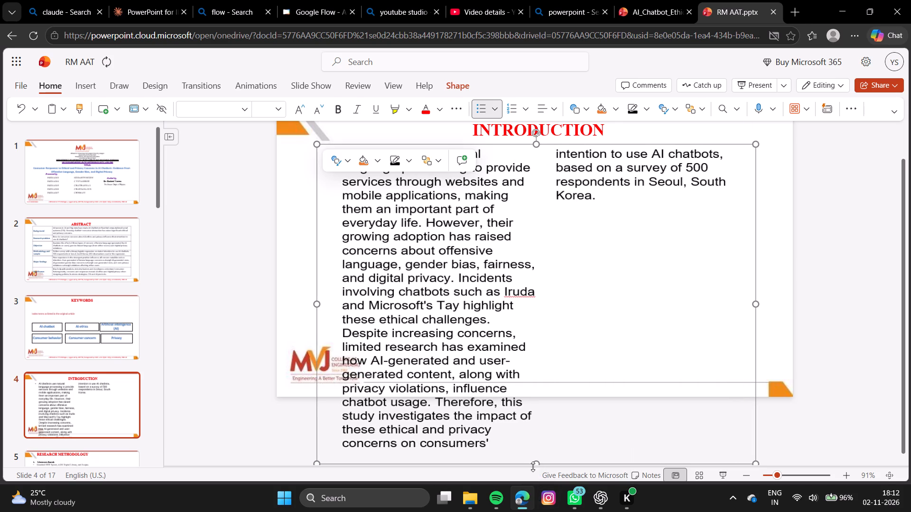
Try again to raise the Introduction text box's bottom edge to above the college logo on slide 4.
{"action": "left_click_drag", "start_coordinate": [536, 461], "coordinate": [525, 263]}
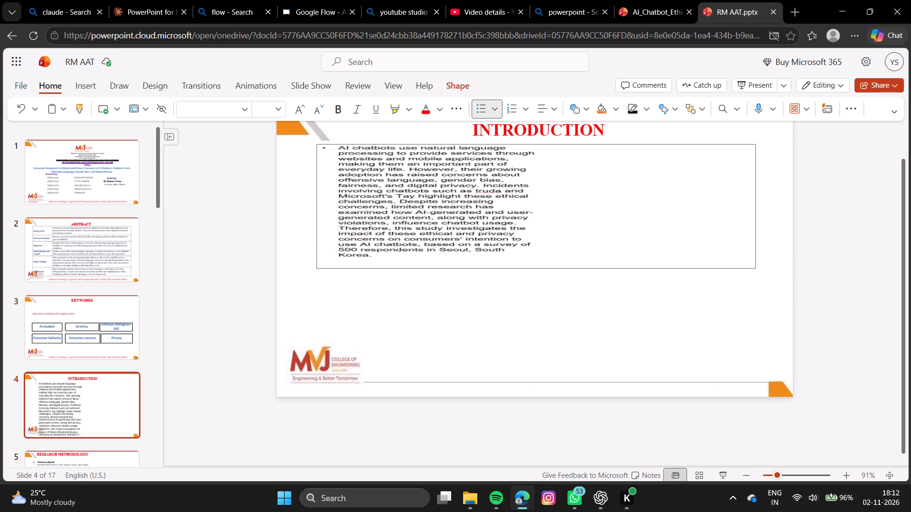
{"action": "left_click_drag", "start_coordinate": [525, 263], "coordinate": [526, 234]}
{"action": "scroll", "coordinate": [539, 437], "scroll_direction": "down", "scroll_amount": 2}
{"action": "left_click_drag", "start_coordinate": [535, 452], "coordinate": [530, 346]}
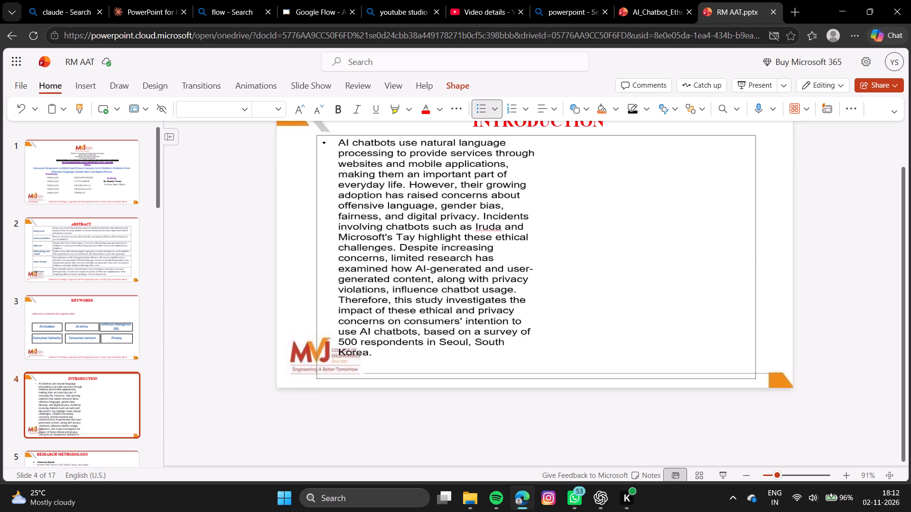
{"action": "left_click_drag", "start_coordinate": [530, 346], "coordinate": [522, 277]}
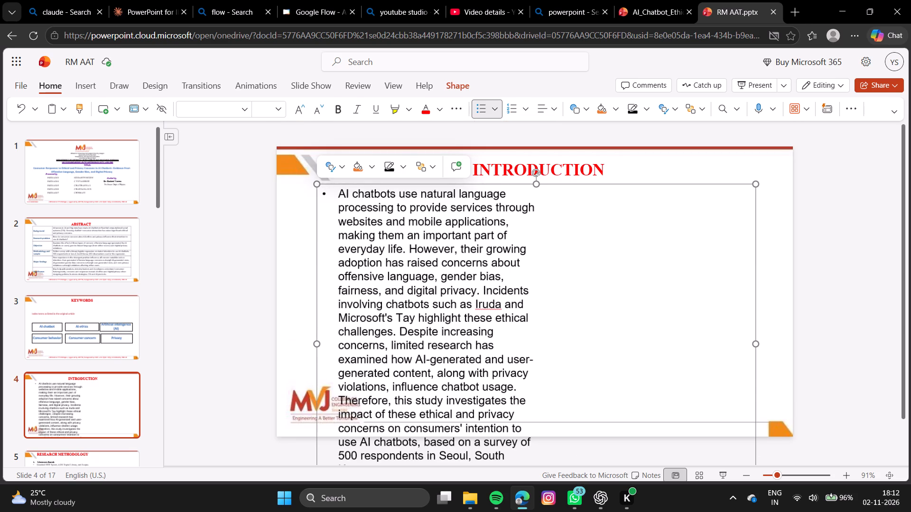
Undo the text box resizes and pasted Introduction versions on slide 4, back to the empty body text box.
{"action": "key", "text": "ctrl+z"}
{"action": "key", "text": "ctrl+z"}
{"action": "key", "text": "ctrl+z"}
{"action": "key", "text": "ctrl+z"}
{"action": "key", "text": "ctrl+z"}
{"action": "key", "text": "ctrl+z"}
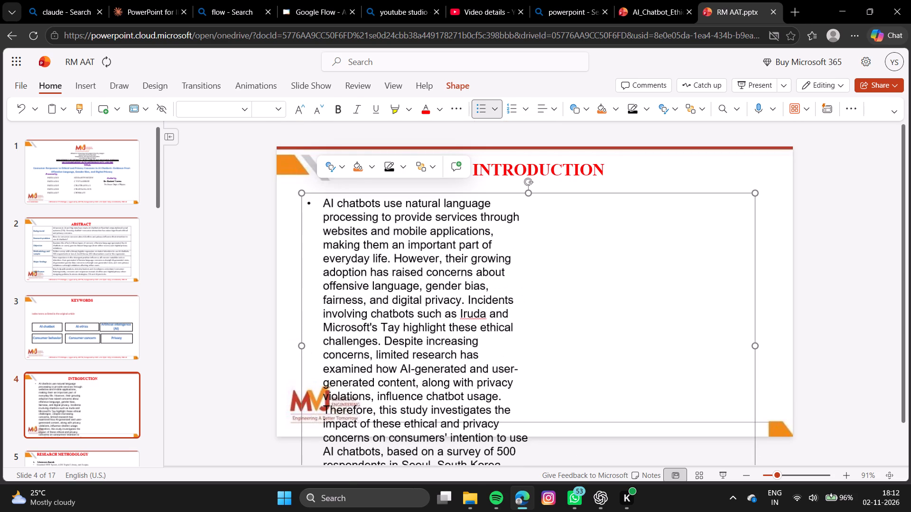
{"action": "key", "text": "ctrl+z"}
{"action": "key", "text": "ctrl+z"}
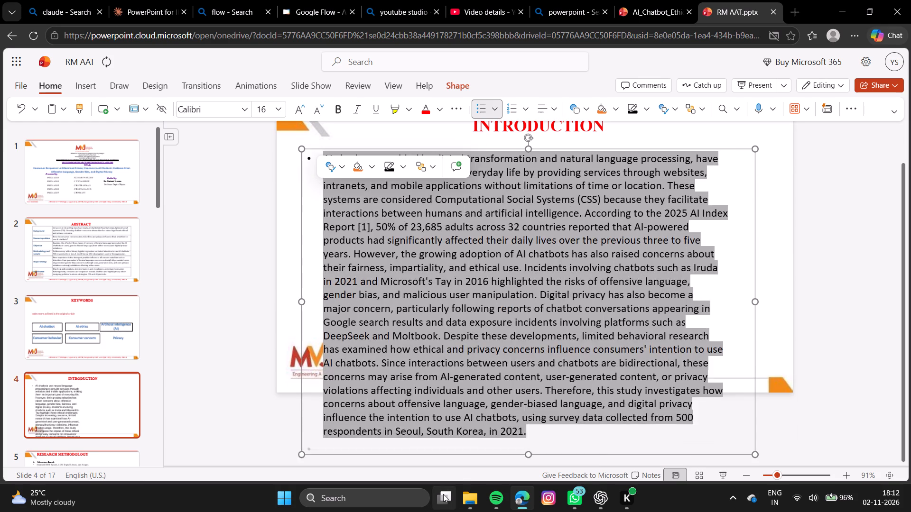
{"action": "key", "text": "ctrl+z"}
{"action": "key", "text": "ctrl+z"}
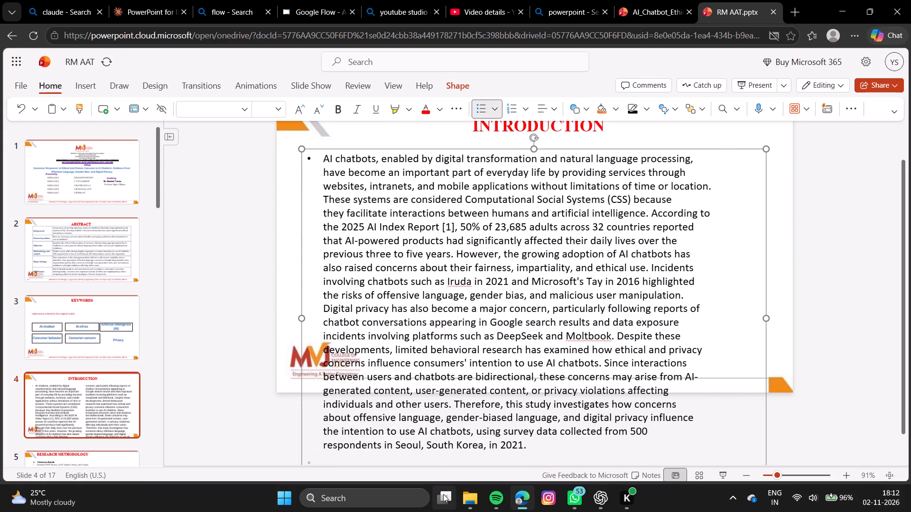
{"action": "key", "text": "ctrl+z"}
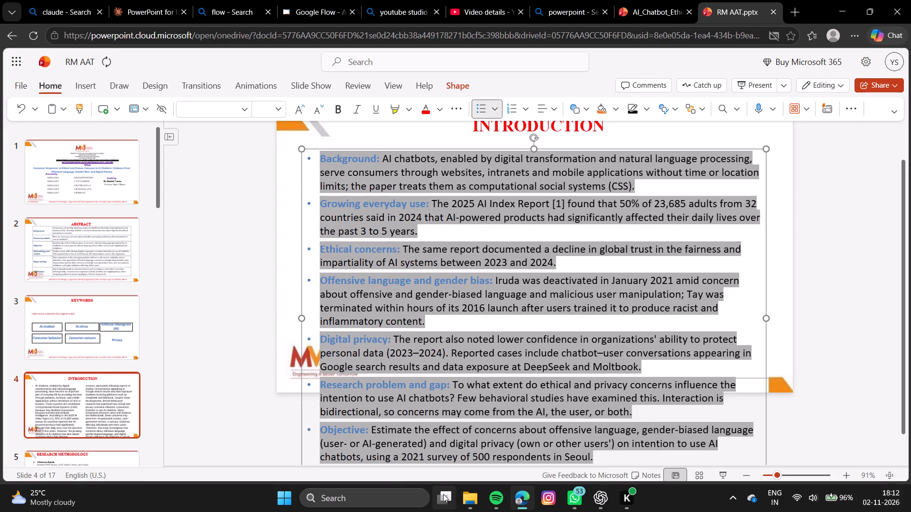
{"action": "key", "text": "ctrl+z"}
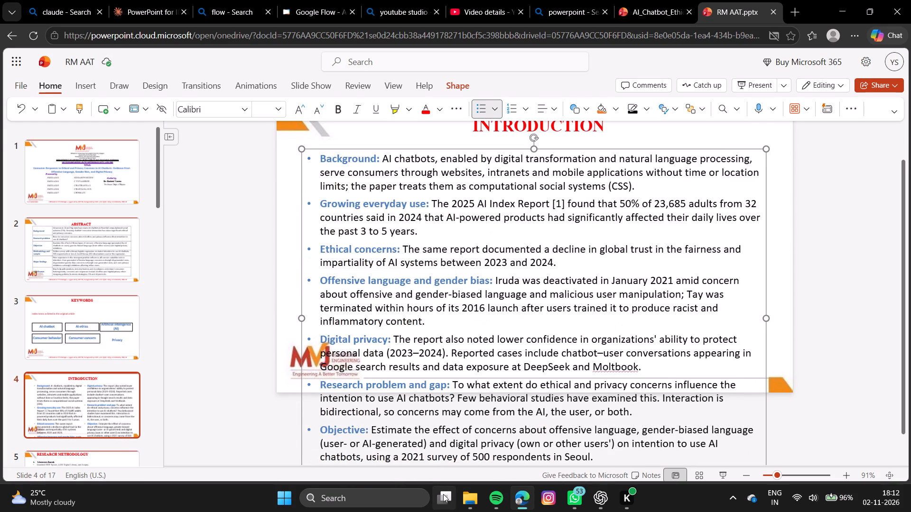
{"action": "key", "text": "ctrl+z"}
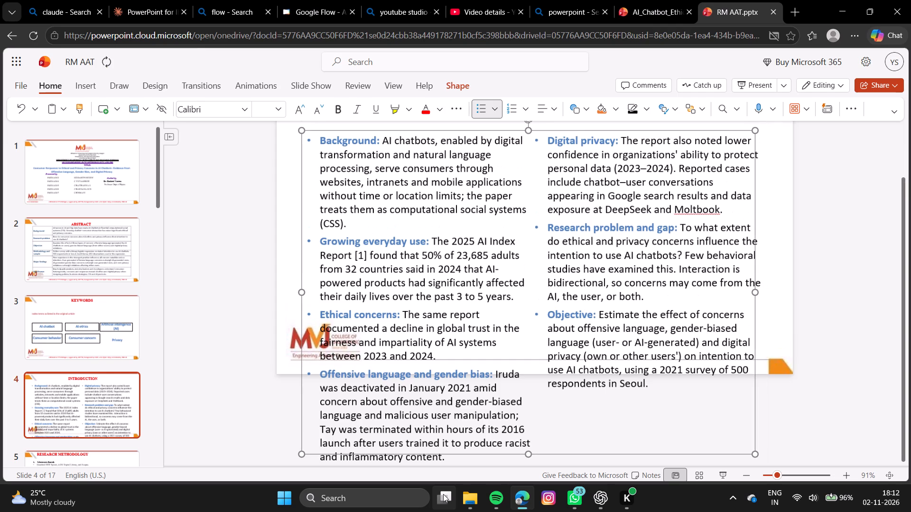
{"action": "key", "text": "ctrl+z"}
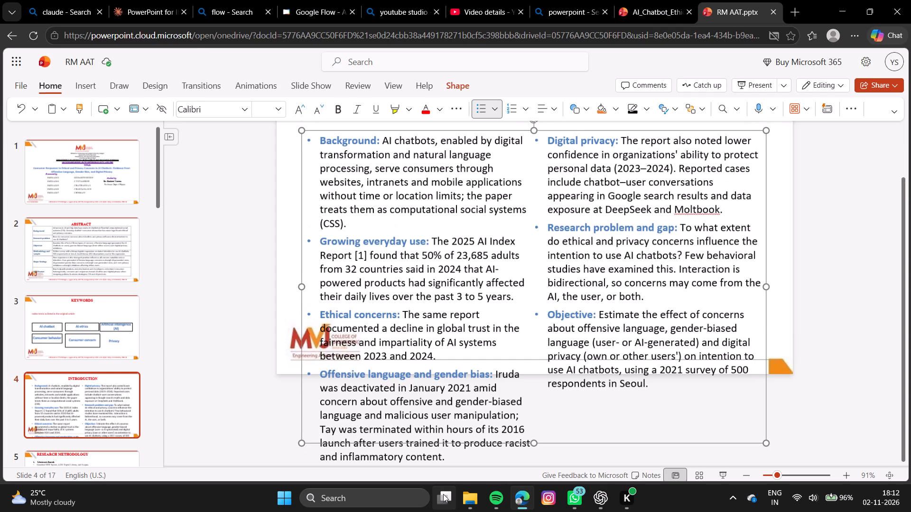
{"action": "key", "text": "ctrl+z"}
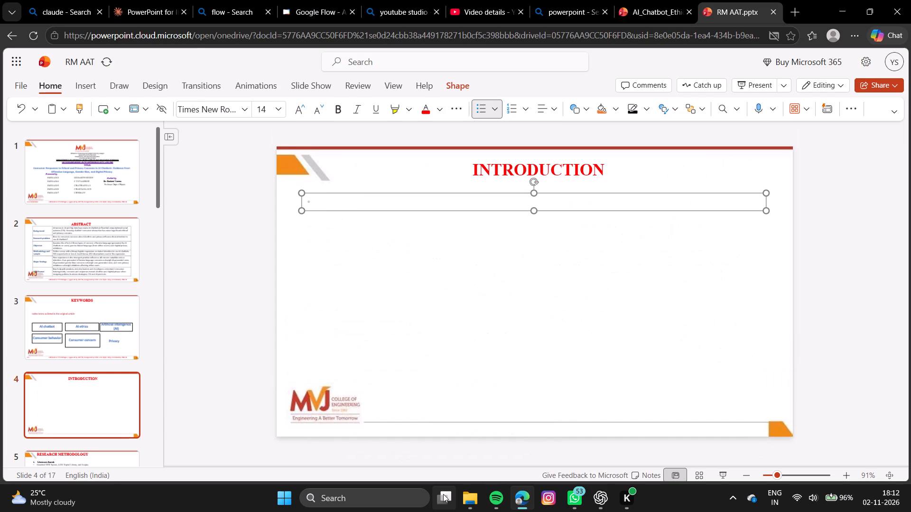
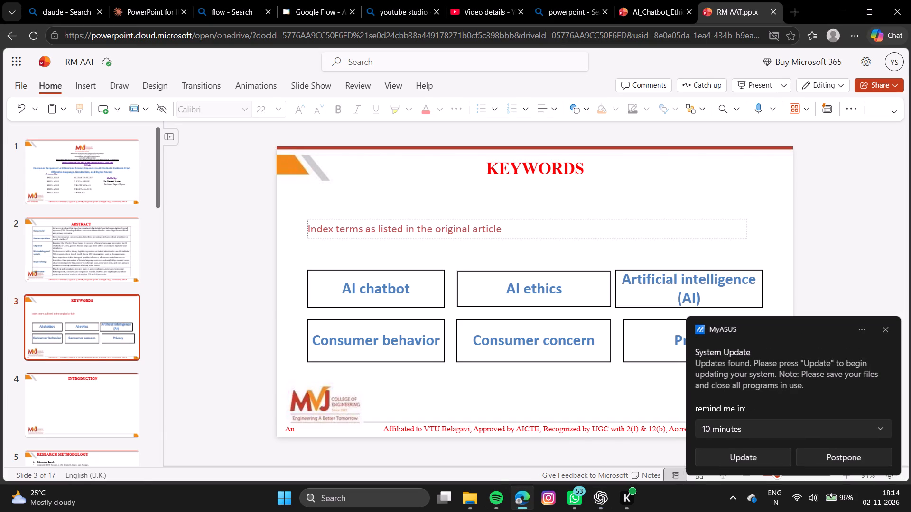
{"action": "left_click", "coordinate": [469, 230]}
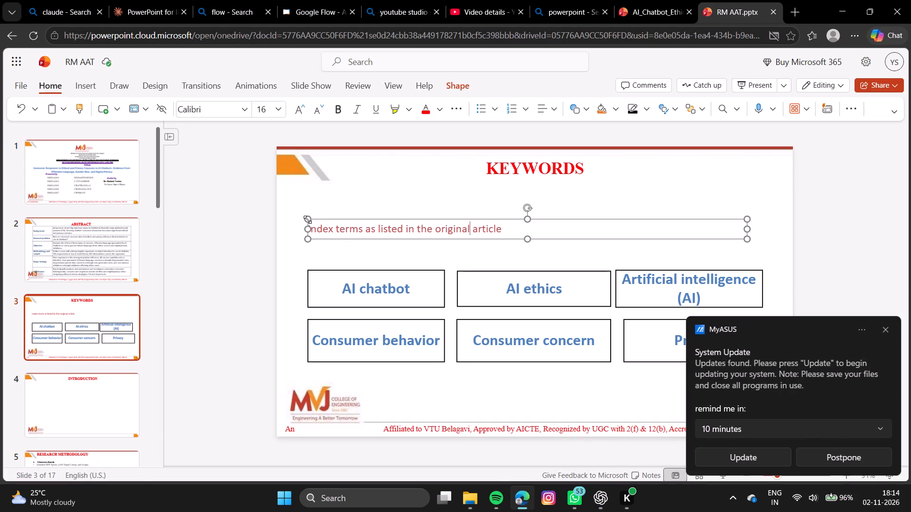
{"action": "left_click_drag", "start_coordinate": [307, 219], "coordinate": [308, 189]}
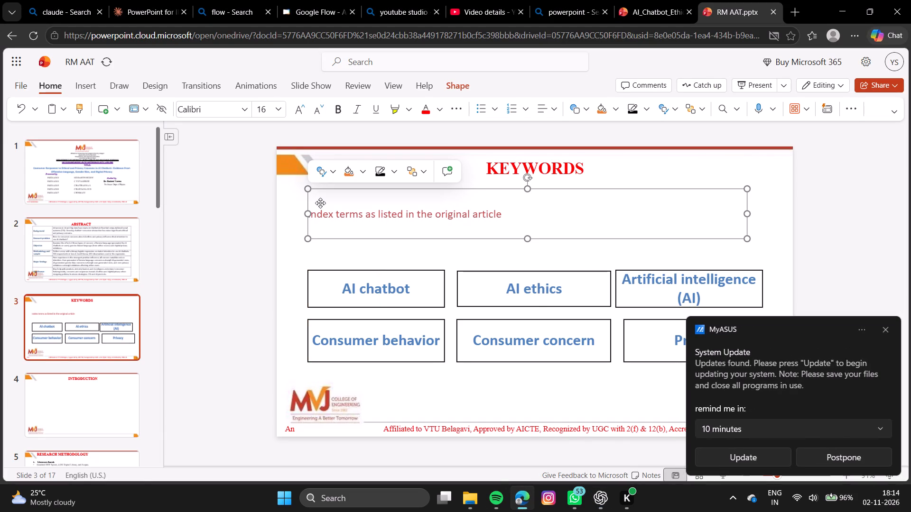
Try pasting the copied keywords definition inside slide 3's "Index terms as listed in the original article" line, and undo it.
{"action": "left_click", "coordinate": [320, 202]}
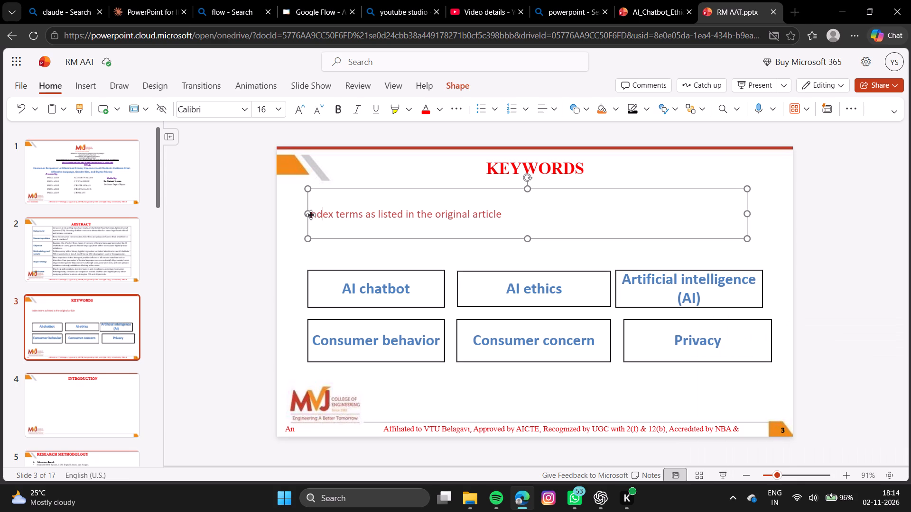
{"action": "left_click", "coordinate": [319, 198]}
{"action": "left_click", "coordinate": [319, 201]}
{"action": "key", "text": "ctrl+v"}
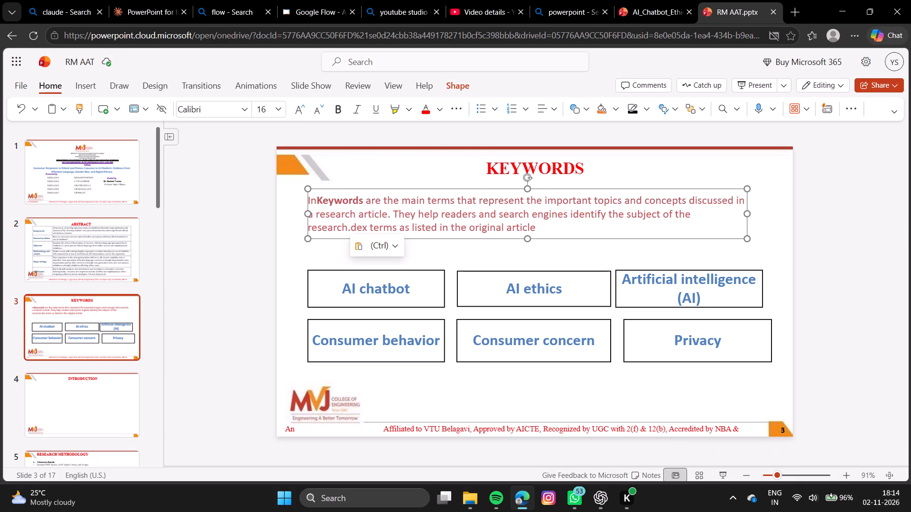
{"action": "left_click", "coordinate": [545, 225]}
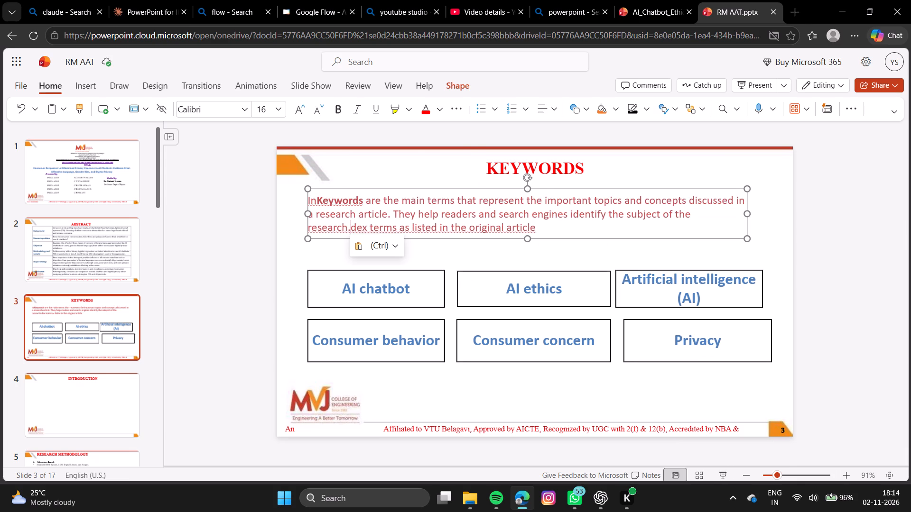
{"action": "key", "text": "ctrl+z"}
Replace slide 3's "Index terms as listed in the original article" text with the copied two-sentence definition of keywords.
{"action": "left_click", "coordinate": [515, 215]}
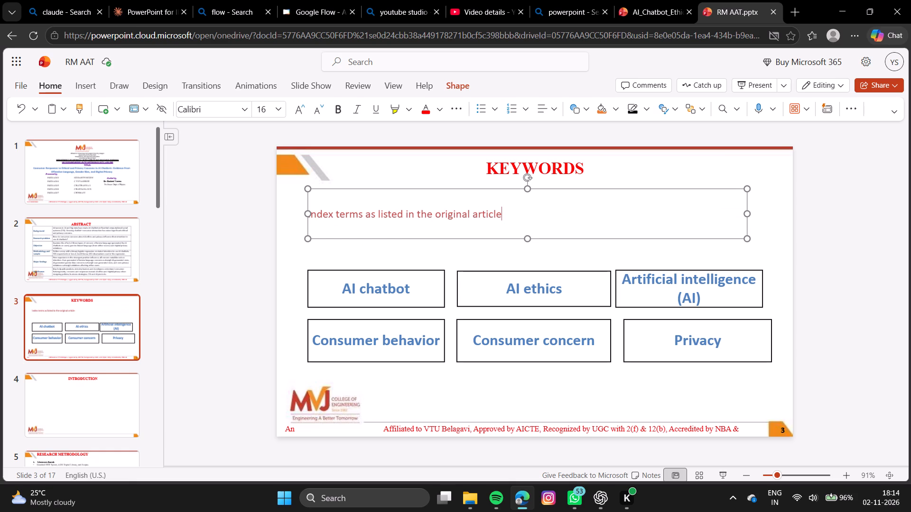
{"action": "left_click_drag", "start_coordinate": [515, 215], "coordinate": [454, 243]}
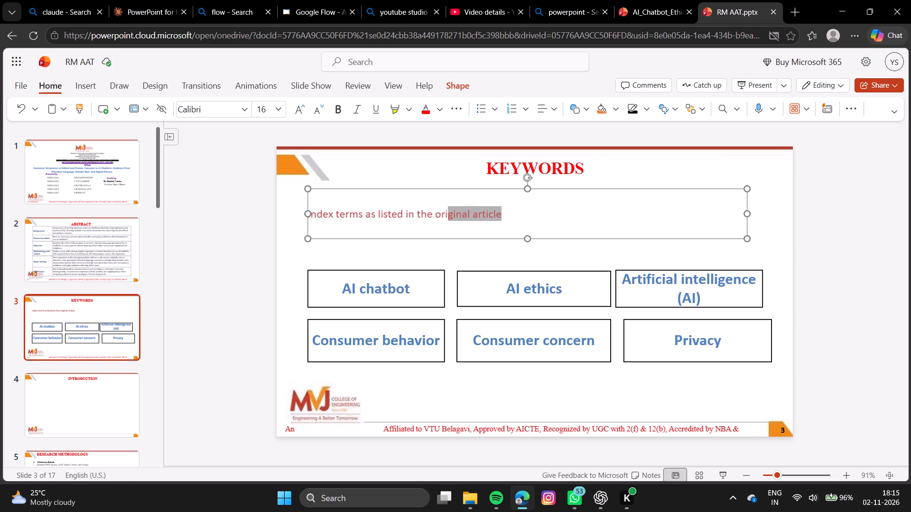
{"action": "left_click_drag", "start_coordinate": [454, 243], "coordinate": [305, 236]}
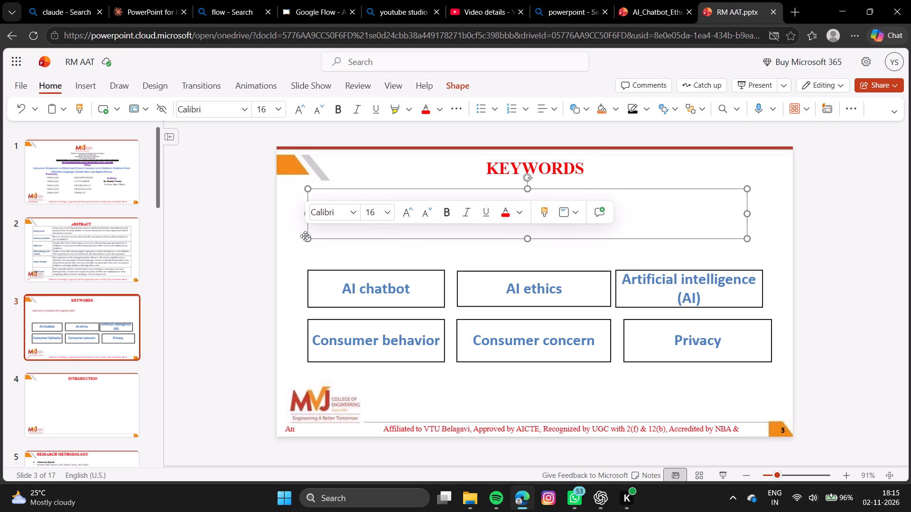
{"action": "key", "text": "backslash"}
{"action": "key", "text": "BackSpace"}
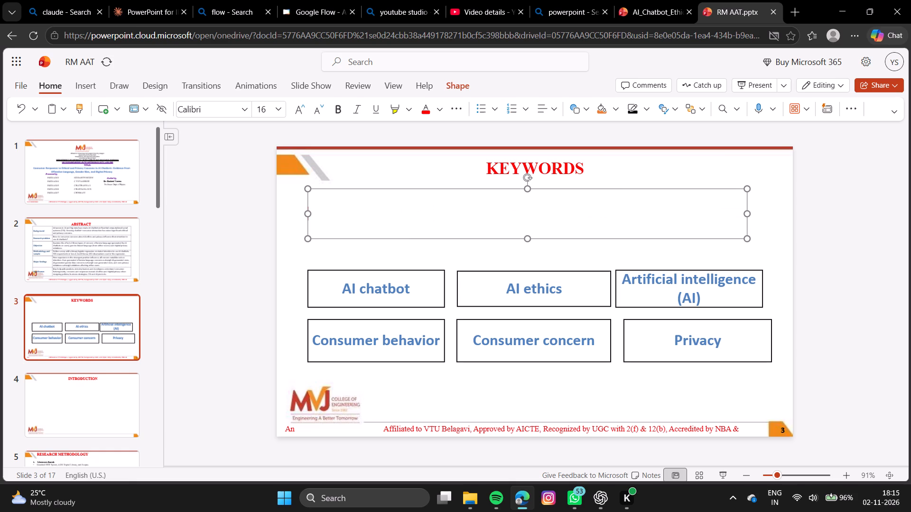
{"action": "left_click", "coordinate": [326, 203]}
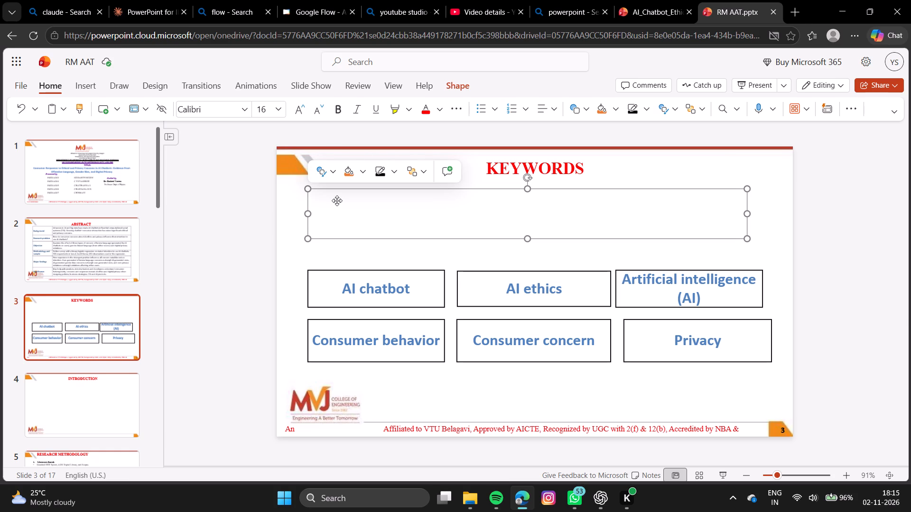
{"action": "double_click", "coordinate": [337, 201]}
{"action": "left_click", "coordinate": [337, 201]}
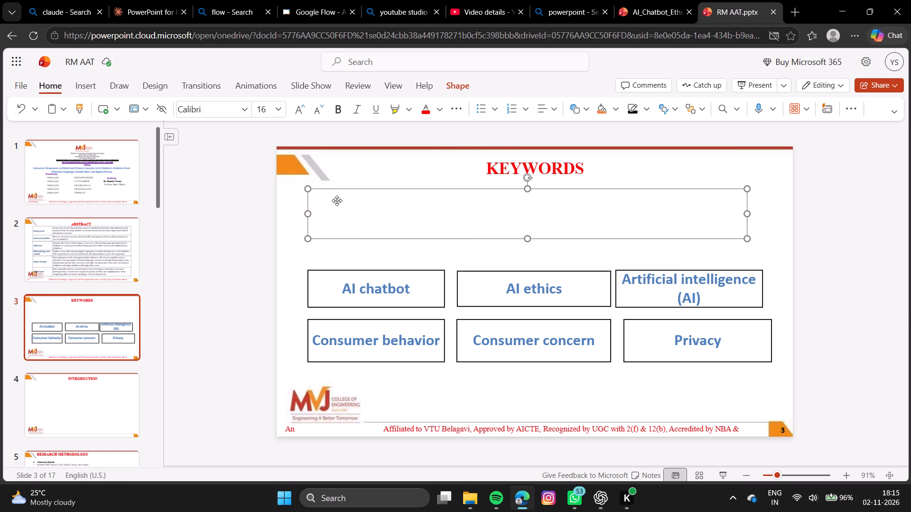
{"action": "key", "text": "ctrl+v"}
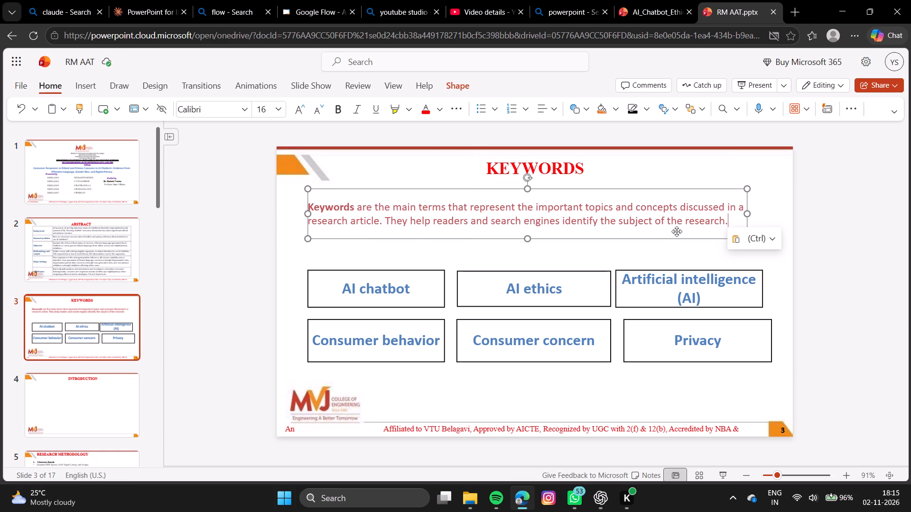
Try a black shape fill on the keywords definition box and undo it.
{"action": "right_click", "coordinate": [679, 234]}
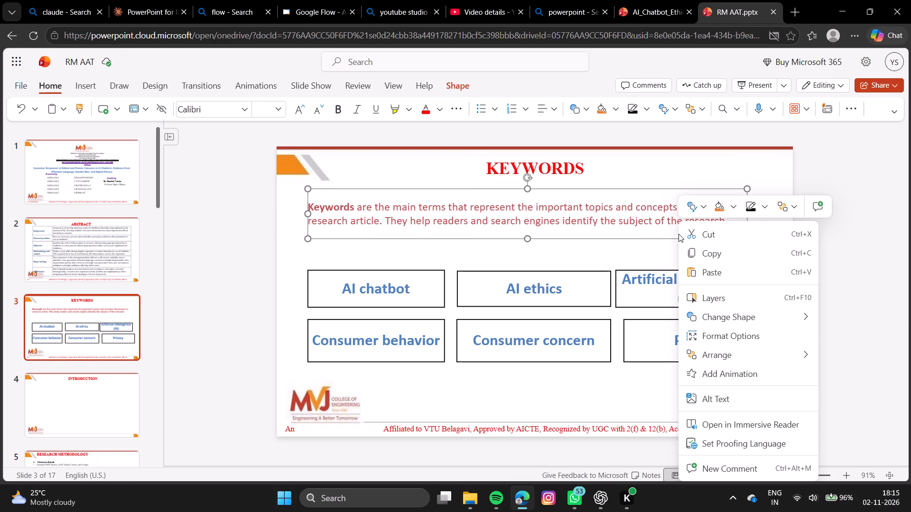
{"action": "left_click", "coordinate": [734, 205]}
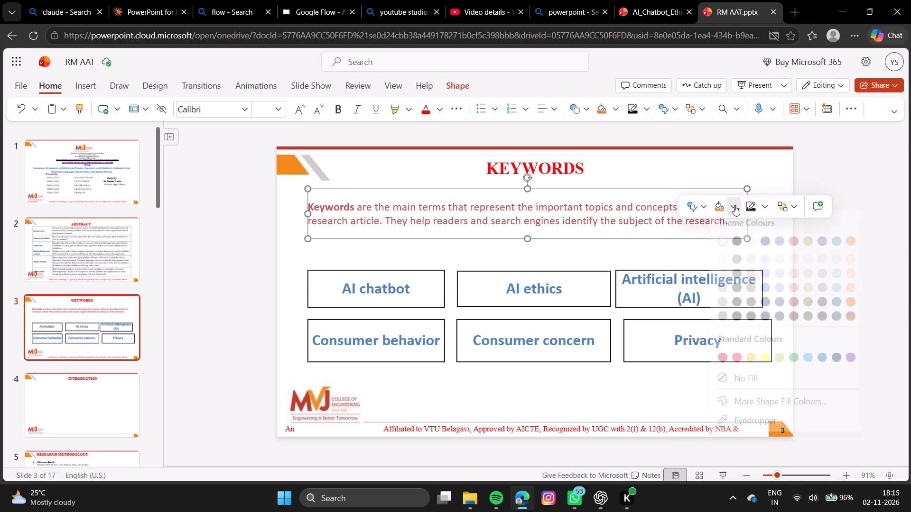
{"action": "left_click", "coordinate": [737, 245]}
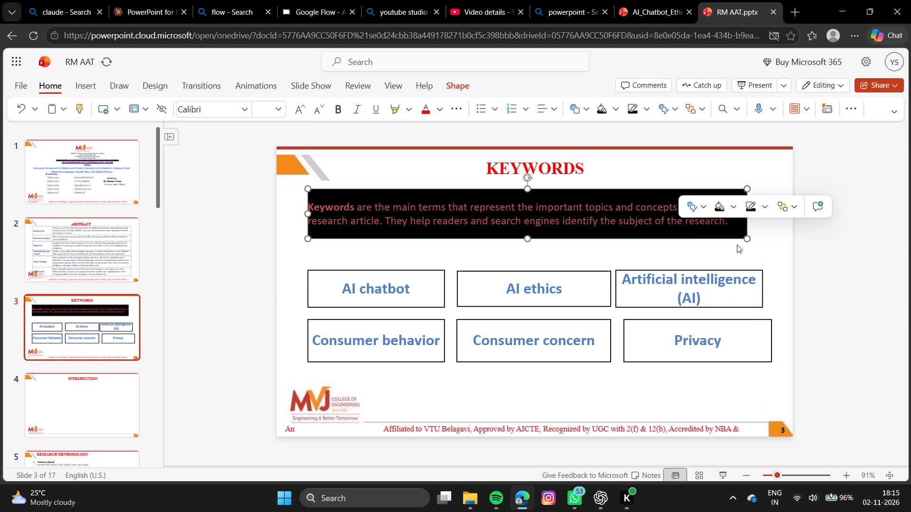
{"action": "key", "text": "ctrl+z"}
Give the keywords definition box on slide 3 a black shape outline.
{"action": "left_click", "coordinate": [761, 208]}
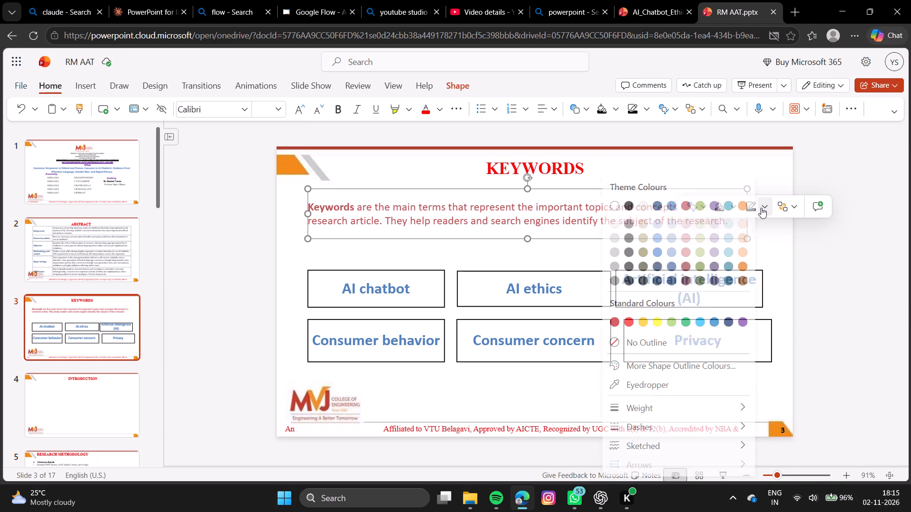
{"action": "left_click", "coordinate": [626, 205]}
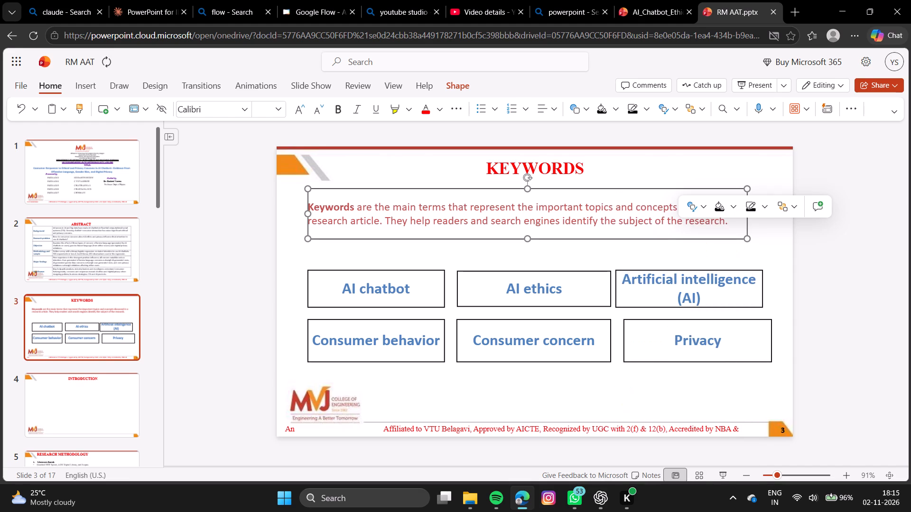
Set the font colour of the whole keywords definition to black and deselect the box.
{"action": "left_click", "coordinate": [585, 228]}
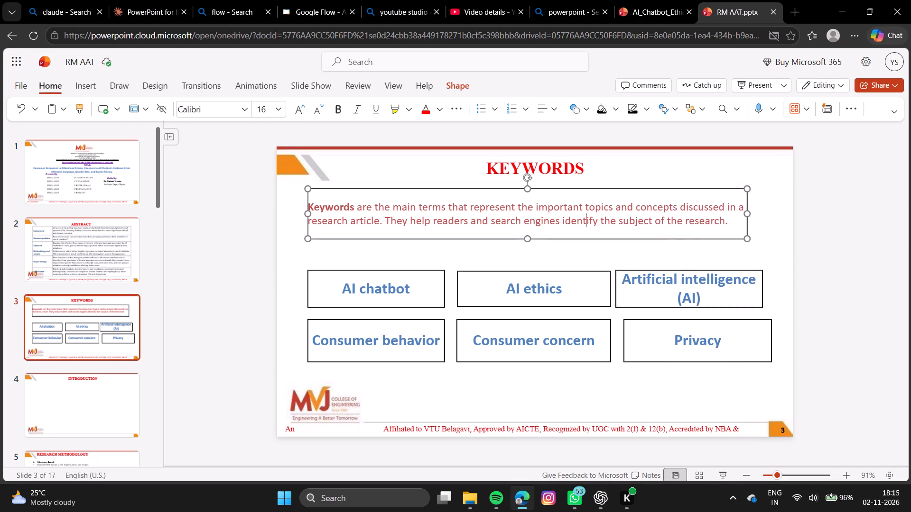
{"action": "left_click_drag", "start_coordinate": [728, 221], "coordinate": [301, 208]}
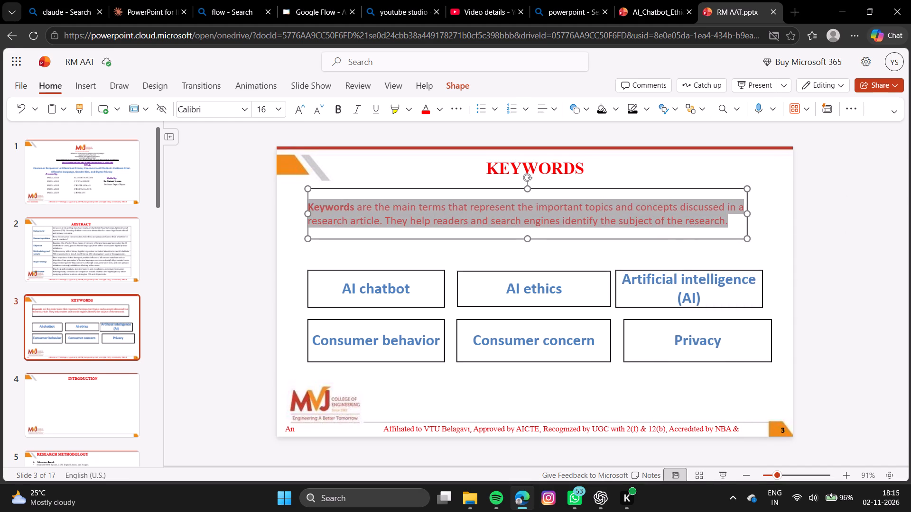
{"action": "left_click_drag", "start_coordinate": [301, 208], "coordinate": [302, 209]}
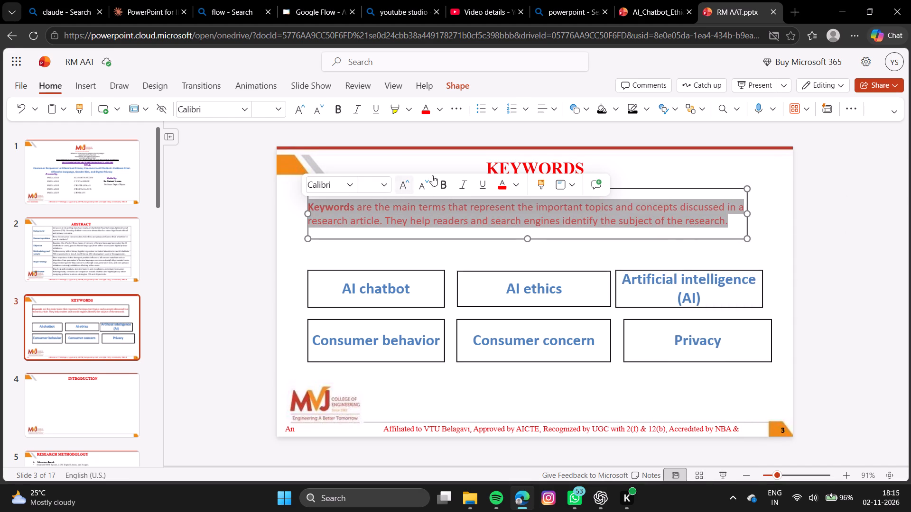
{"action": "left_click", "coordinate": [516, 188]}
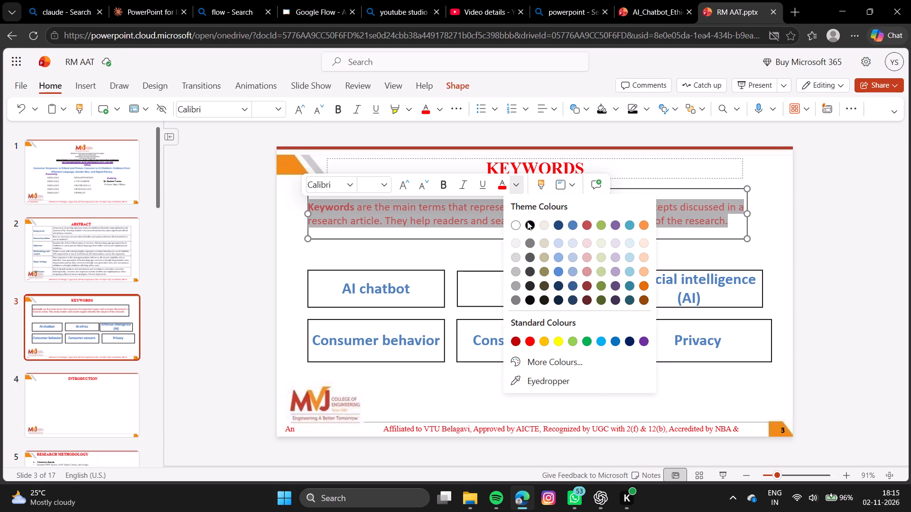
{"action": "left_click", "coordinate": [530, 228]}
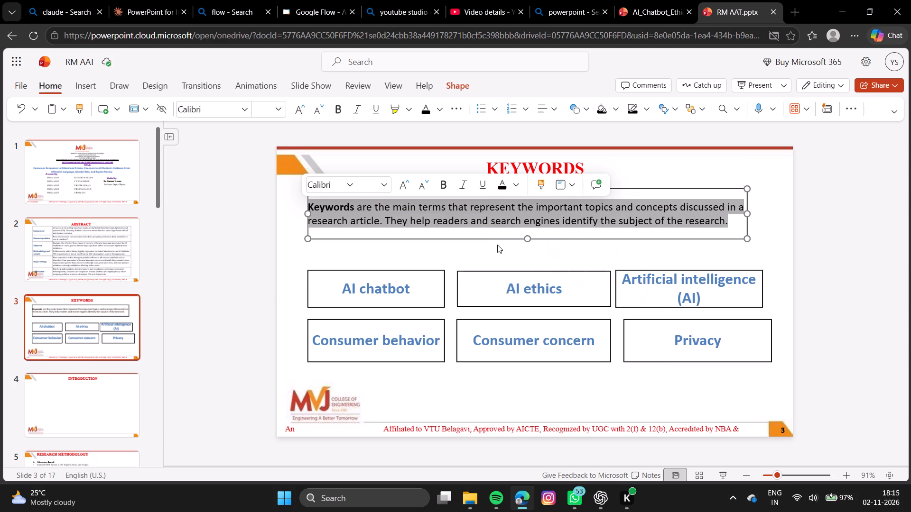
{"action": "left_click", "coordinate": [497, 245]}
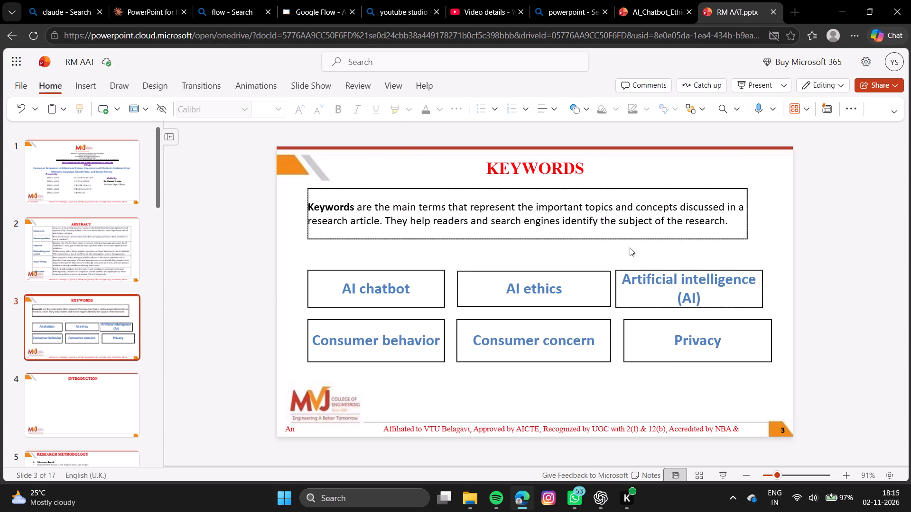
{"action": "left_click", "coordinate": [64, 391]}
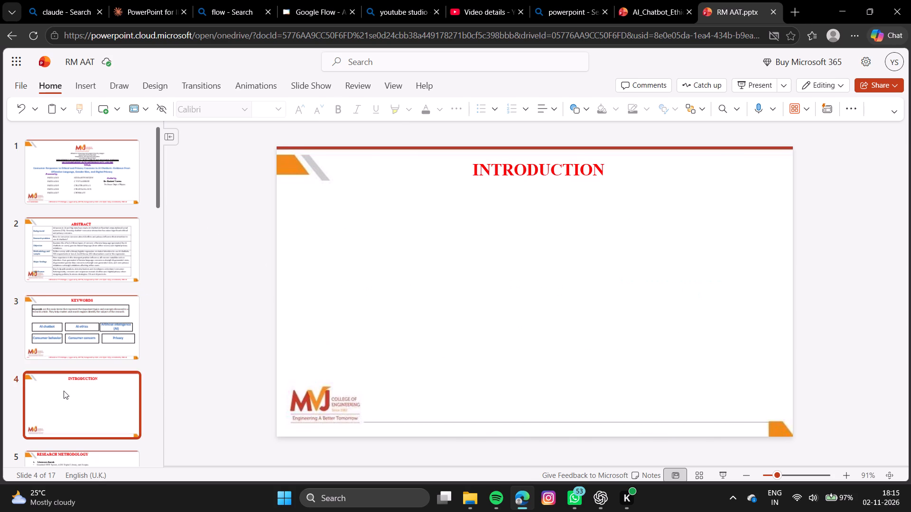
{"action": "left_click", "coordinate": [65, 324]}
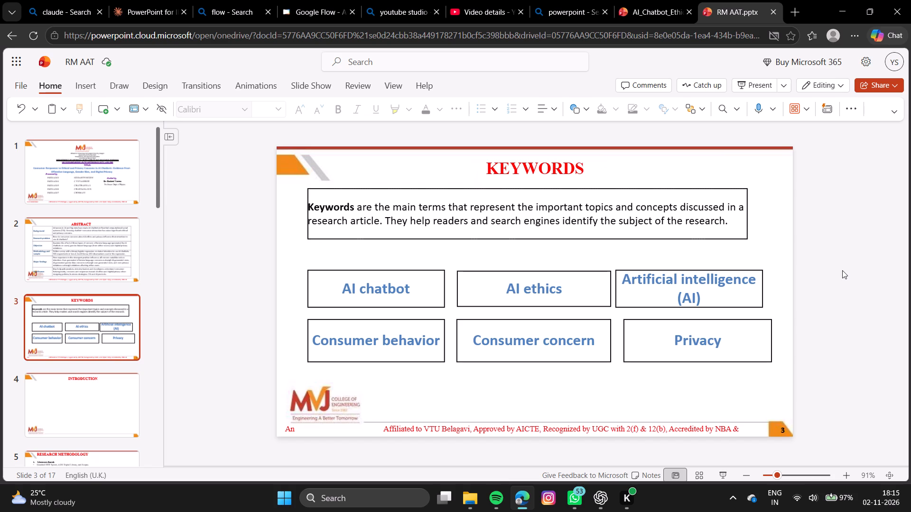
Shift the "Privacy" box on slide 3 sideways to align it beneath the "Artificial intelligence (AI)" box.
{"action": "left_click", "coordinate": [743, 342]}
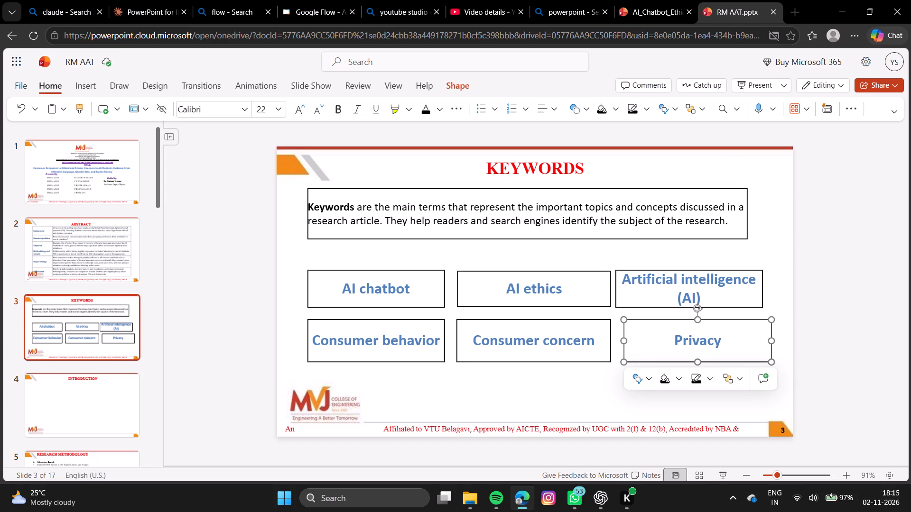
{"action": "left_click_drag", "start_coordinate": [662, 350], "coordinate": [660, 350]}
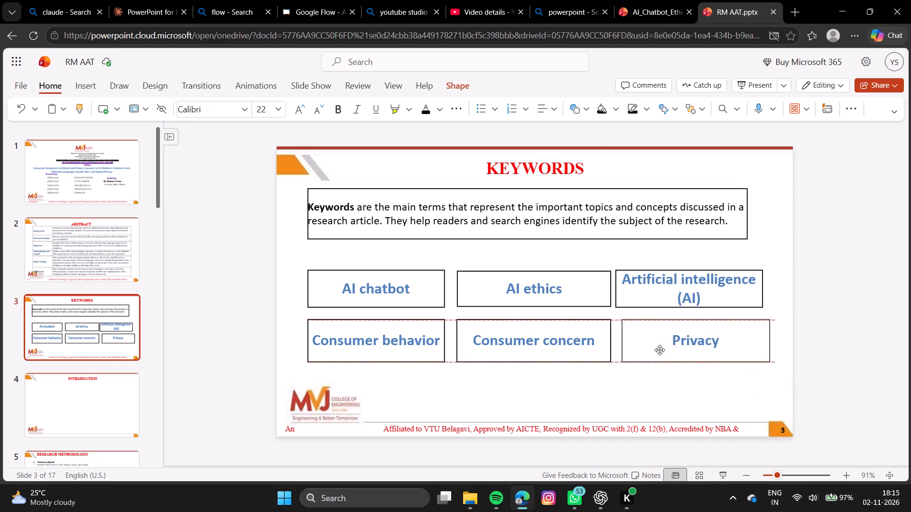
{"action": "left_click_drag", "start_coordinate": [660, 350], "coordinate": [656, 350]}
{"action": "left_click", "coordinate": [770, 339]}
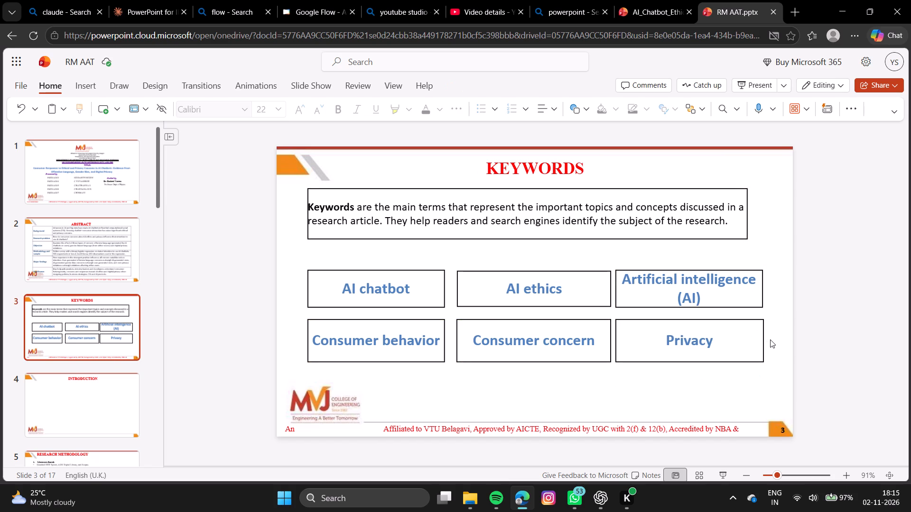
Widen the keywords definition box until its right edge lines up with the "Artificial intelligence (AI)" box.
{"action": "left_click", "coordinate": [584, 211]}
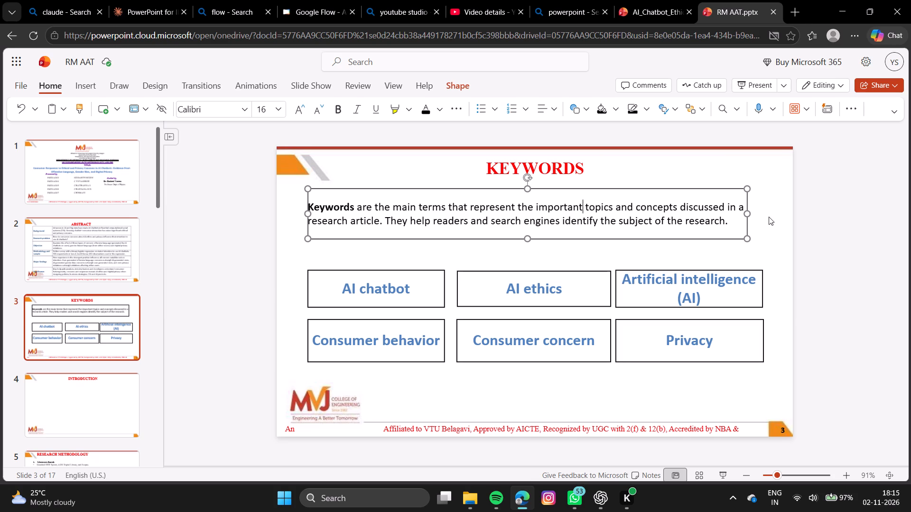
{"action": "left_click_drag", "start_coordinate": [747, 215], "coordinate": [762, 217]}
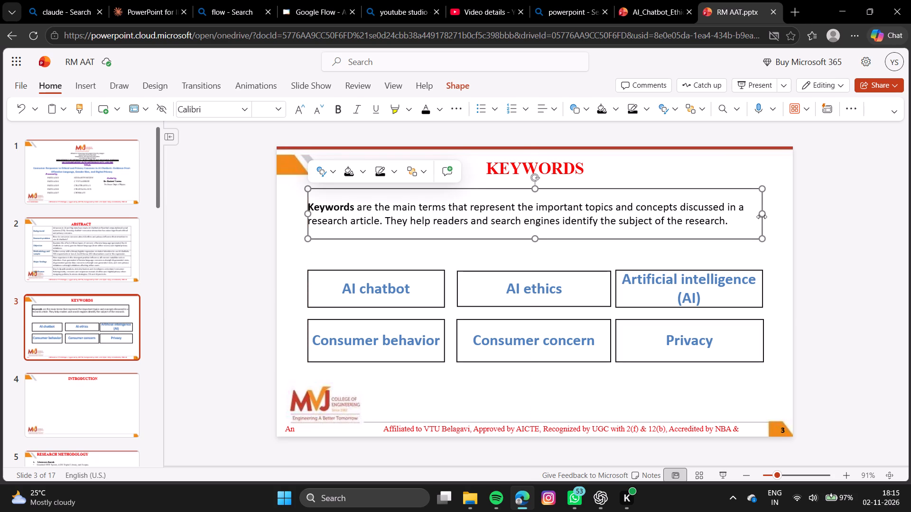
{"action": "left_click", "coordinate": [587, 375]}
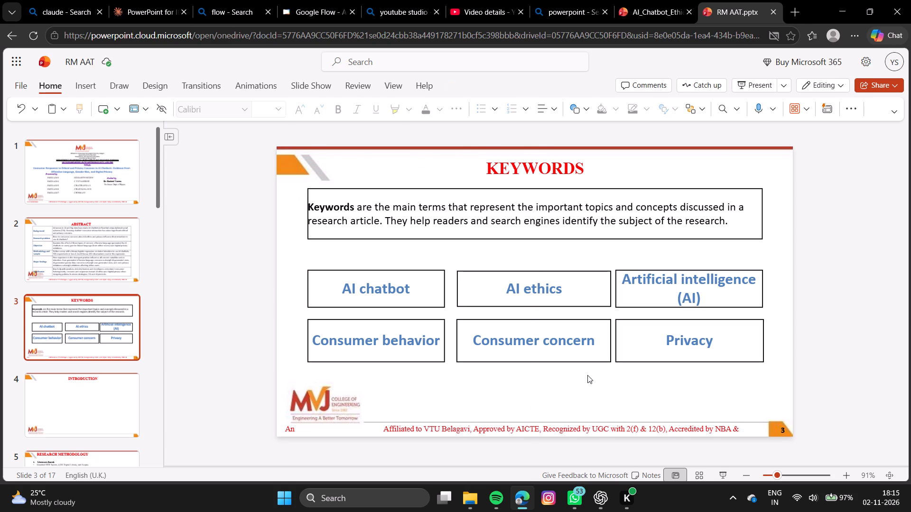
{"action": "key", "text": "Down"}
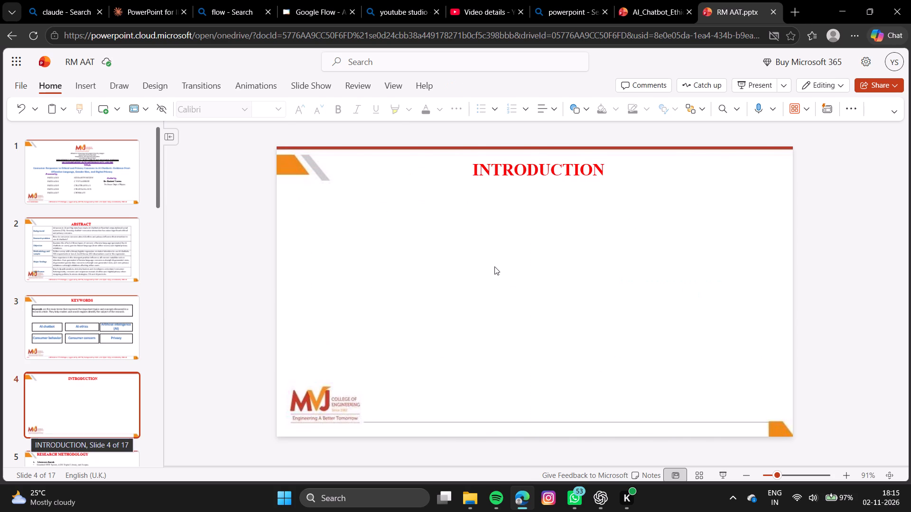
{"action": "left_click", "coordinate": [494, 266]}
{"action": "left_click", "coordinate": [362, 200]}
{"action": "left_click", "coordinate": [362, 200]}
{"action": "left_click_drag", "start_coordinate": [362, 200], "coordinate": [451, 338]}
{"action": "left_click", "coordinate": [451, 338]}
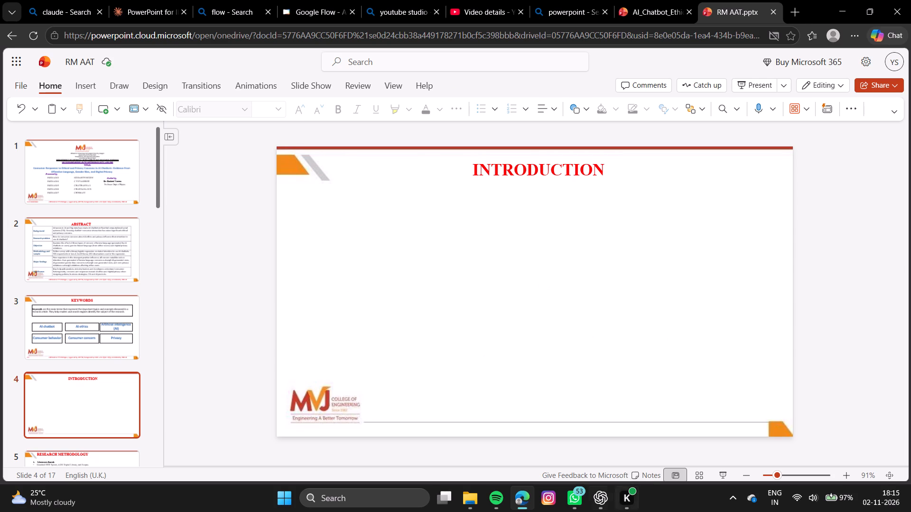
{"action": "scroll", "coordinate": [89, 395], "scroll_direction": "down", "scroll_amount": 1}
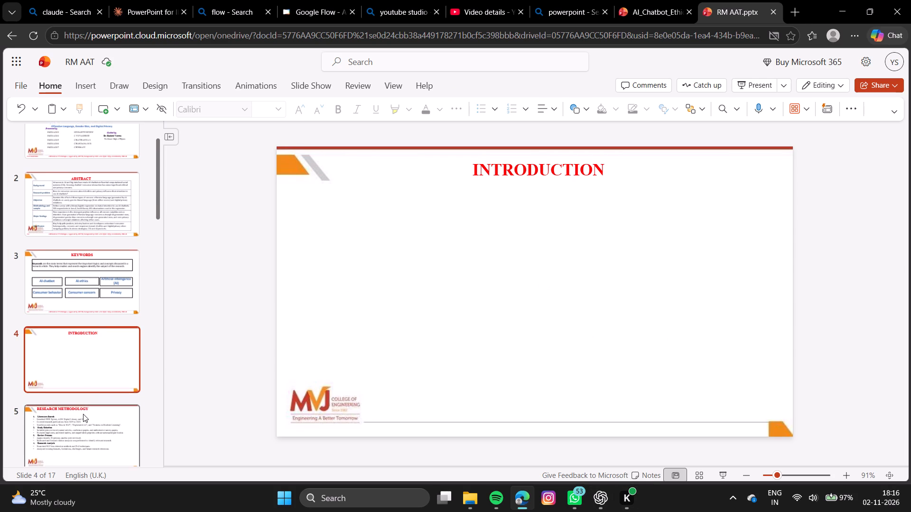
Replace slide 5's title "RESEARCH METHODOLOGY" with "INTRODUCTION" and centre it.
{"action": "left_click", "coordinate": [83, 414]}
{"action": "left_click", "coordinate": [445, 161]}
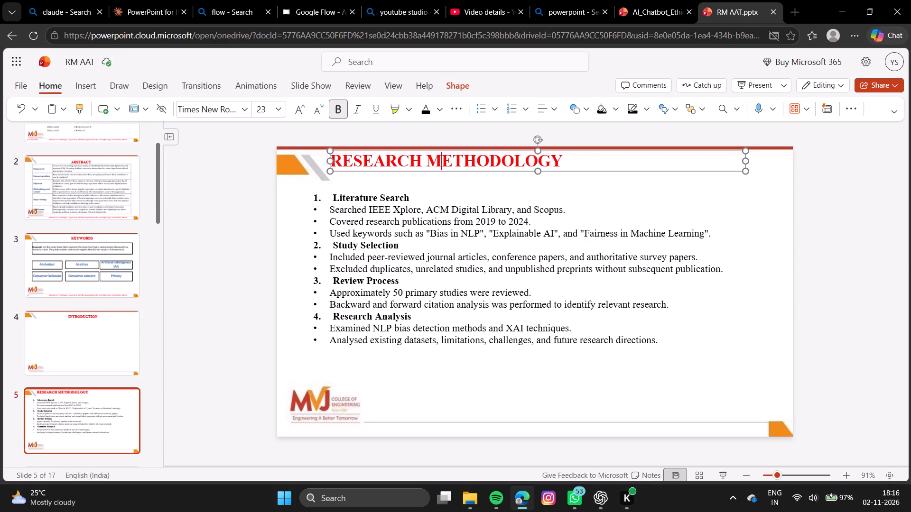
{"action": "left_click_drag", "start_coordinate": [561, 162], "coordinate": [319, 180]}
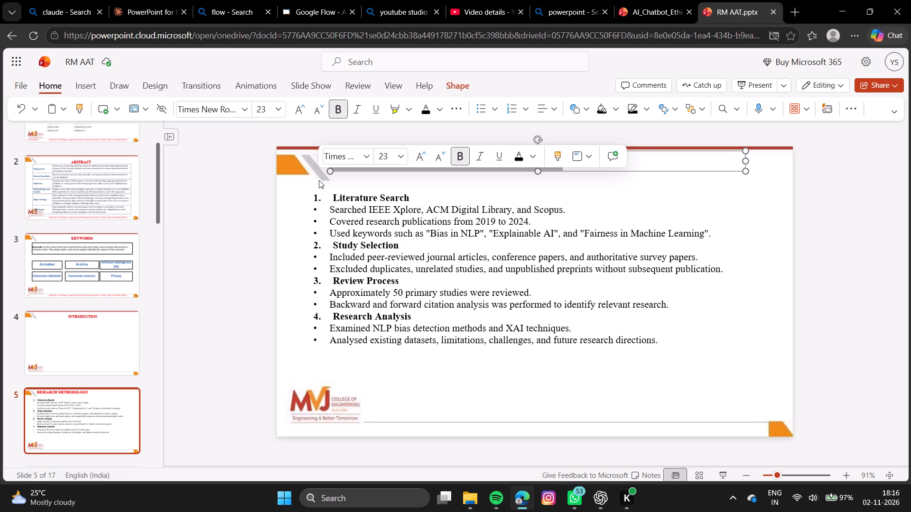
{"action": "type", "text": "INTRODUCTION"}
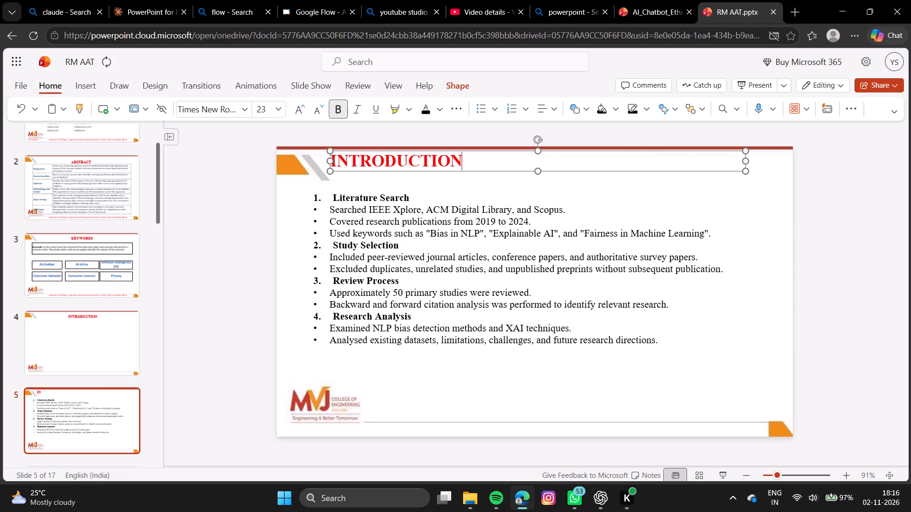
{"action": "left_click_drag", "start_coordinate": [476, 159], "coordinate": [312, 176]}
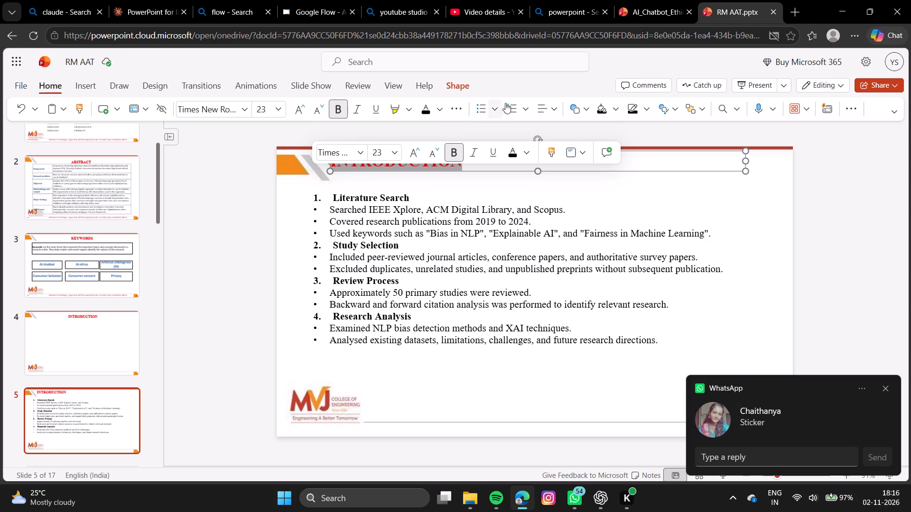
{"action": "left_click", "coordinate": [551, 108]}
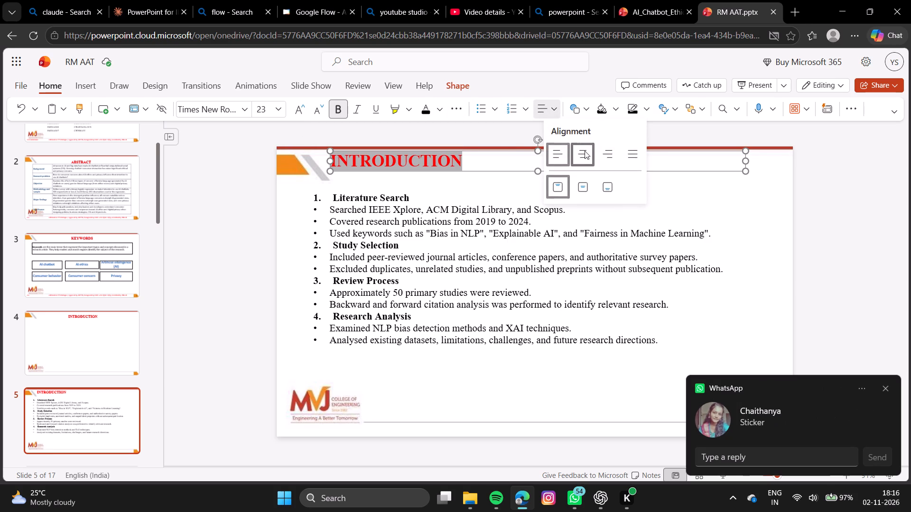
{"action": "left_click", "coordinate": [585, 151]}
{"action": "left_click", "coordinate": [477, 255]}
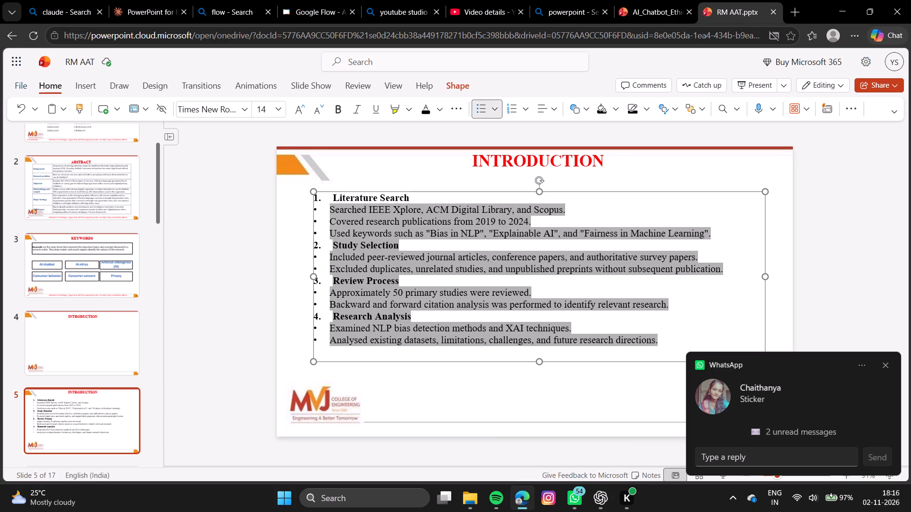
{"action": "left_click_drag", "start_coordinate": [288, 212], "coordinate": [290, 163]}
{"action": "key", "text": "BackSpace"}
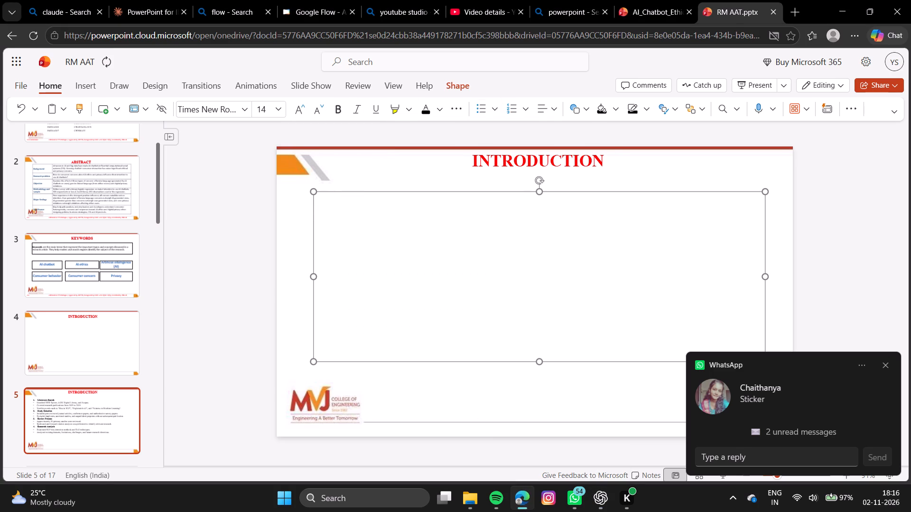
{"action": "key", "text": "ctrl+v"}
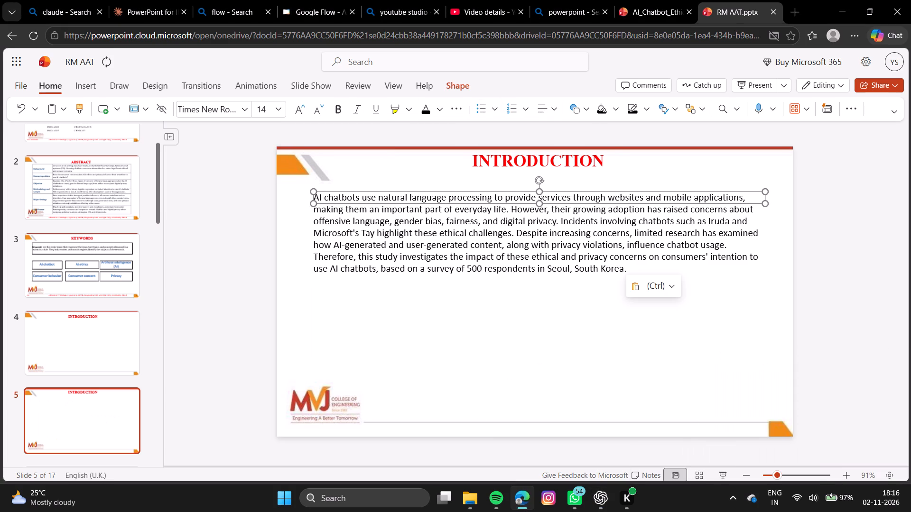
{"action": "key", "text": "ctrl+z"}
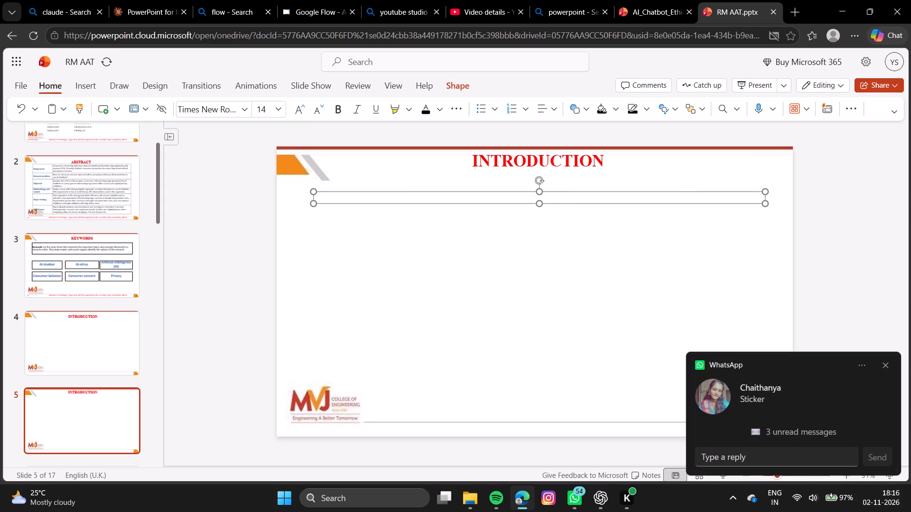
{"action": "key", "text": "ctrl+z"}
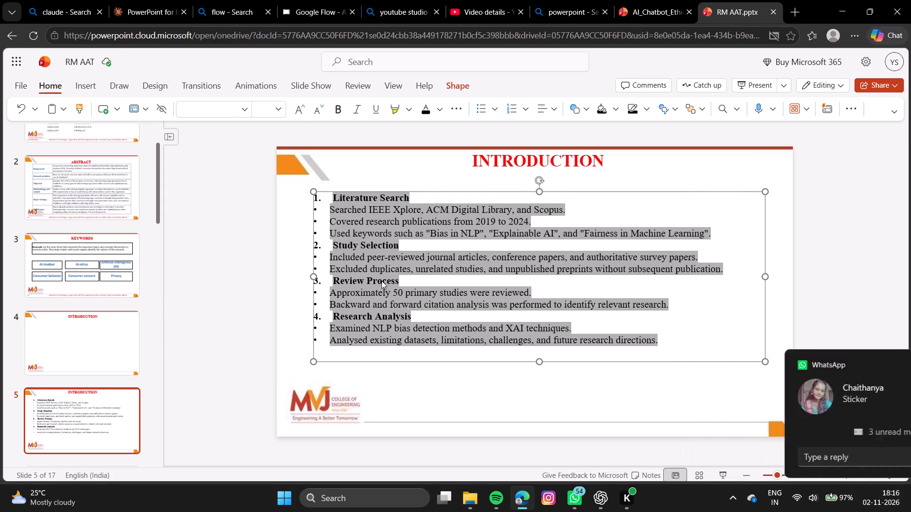
Paste the copied introduction paragraph over the selected research methodology list on slide 5.
{"action": "key", "text": "ctrl+v"}
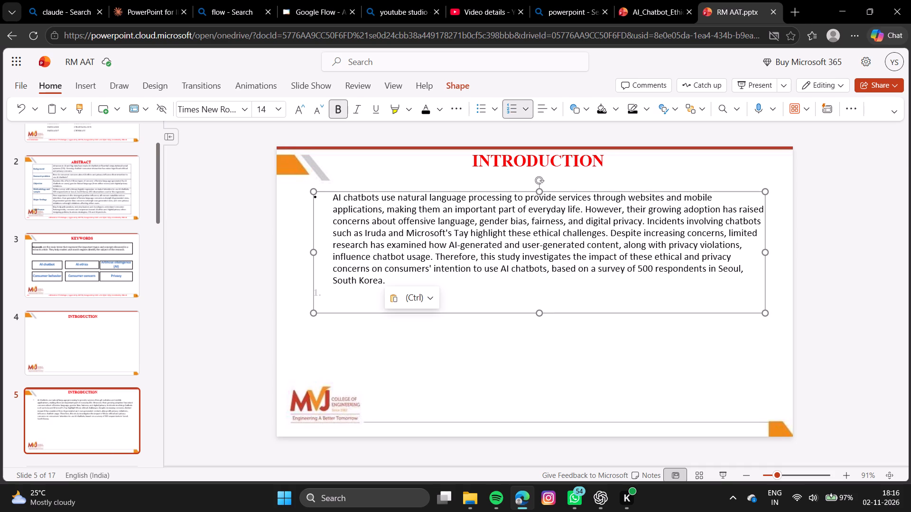
{"action": "left_click", "coordinate": [497, 280]}
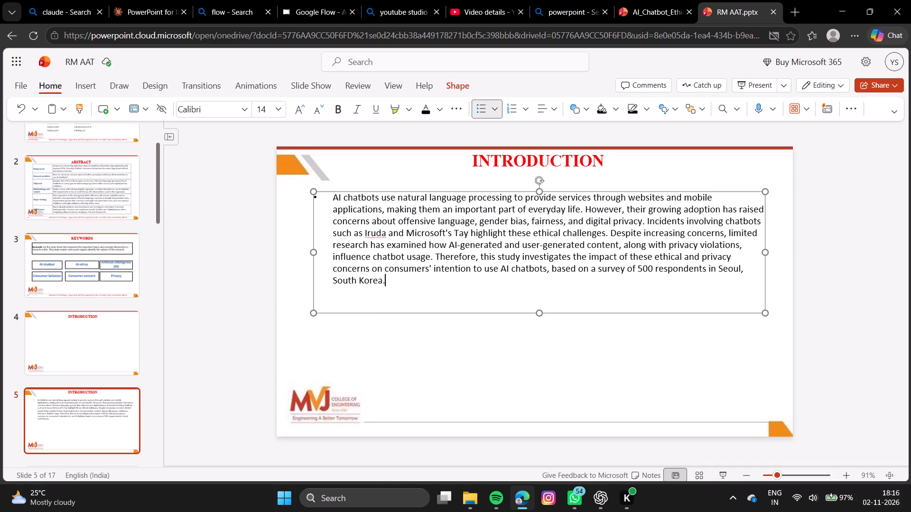
Select the whole introduction paragraph on slide 5 and change its bullet to numbering.
{"action": "left_click_drag", "start_coordinate": [425, 273], "coordinate": [329, 246]}
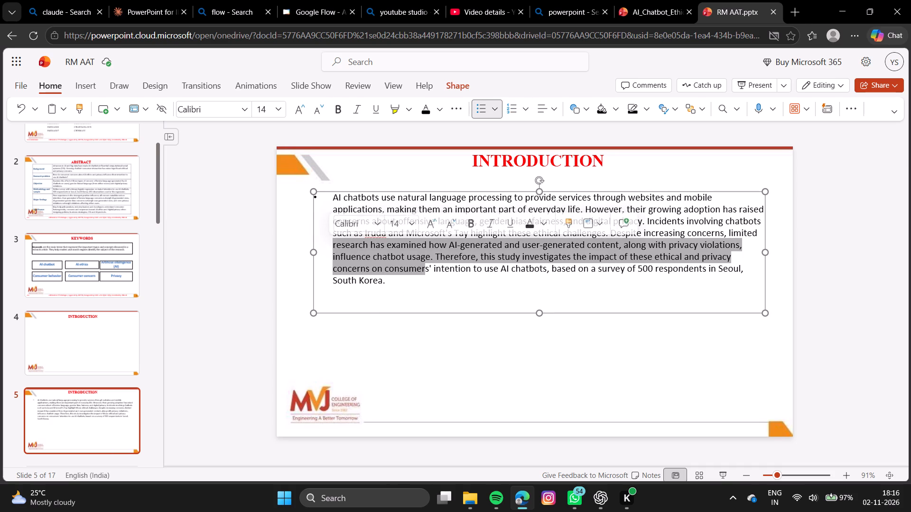
{"action": "left_click", "coordinate": [400, 278]}
{"action": "left_click_drag", "start_coordinate": [400, 280], "coordinate": [334, 221]}
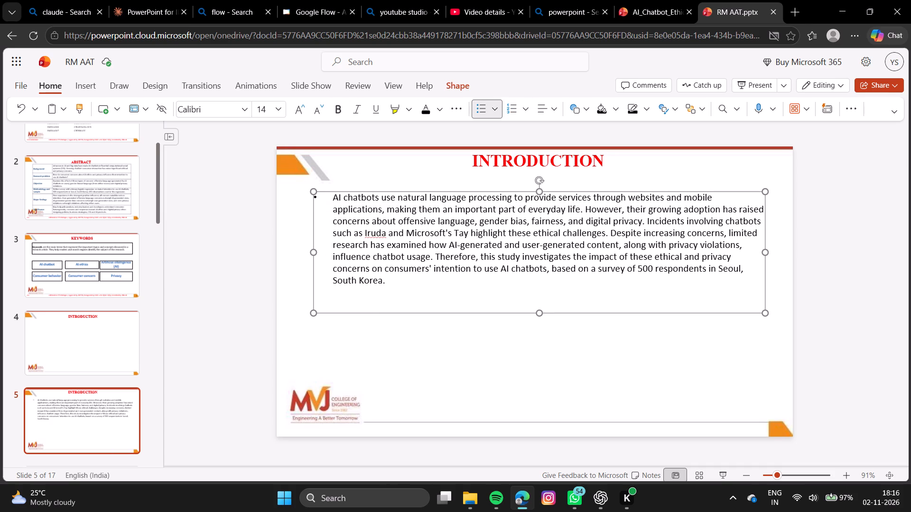
{"action": "left_click_drag", "start_coordinate": [334, 221], "coordinate": [321, 195]}
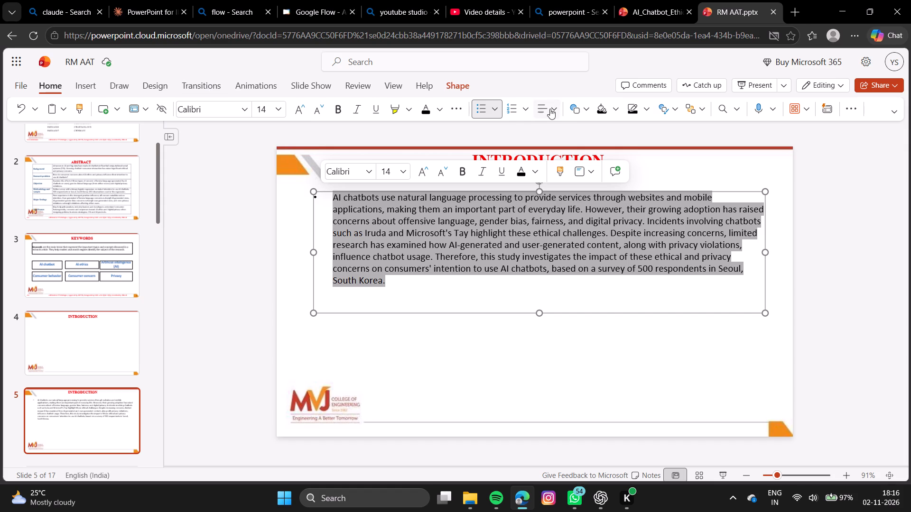
{"action": "left_click", "coordinate": [509, 108]}
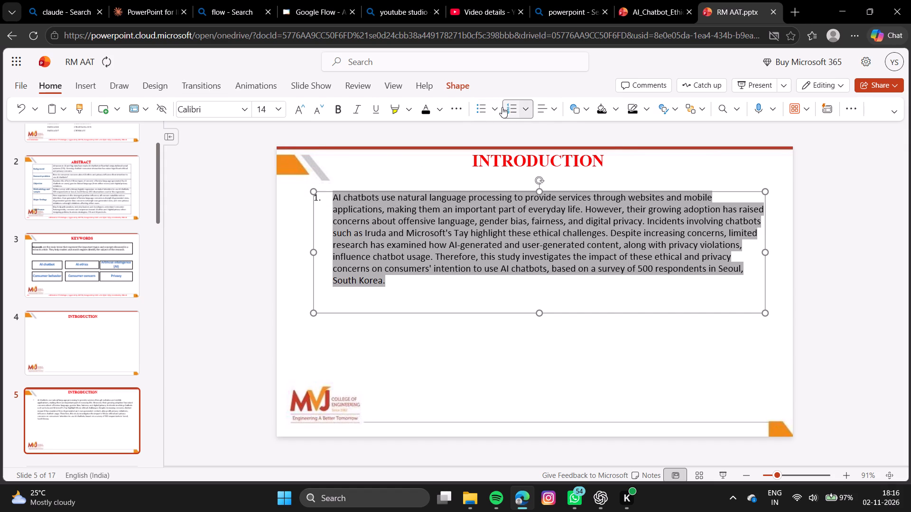
{"action": "left_click", "coordinate": [494, 106]}
{"action": "left_click", "coordinate": [494, 106]}
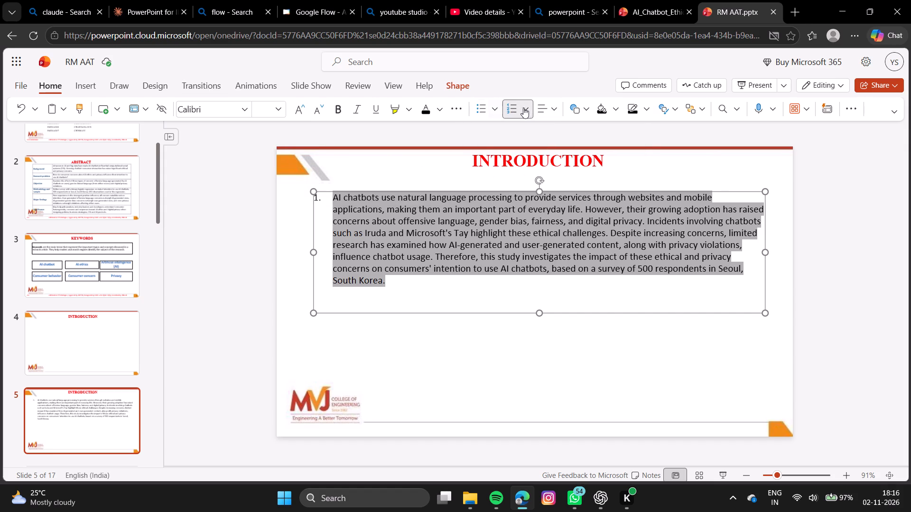
{"action": "left_click", "coordinate": [530, 107]}
{"action": "left_click", "coordinate": [530, 107]}
Set the font size of the introduction paragraph on slide 5 to 16.
{"action": "left_click", "coordinate": [271, 105]}
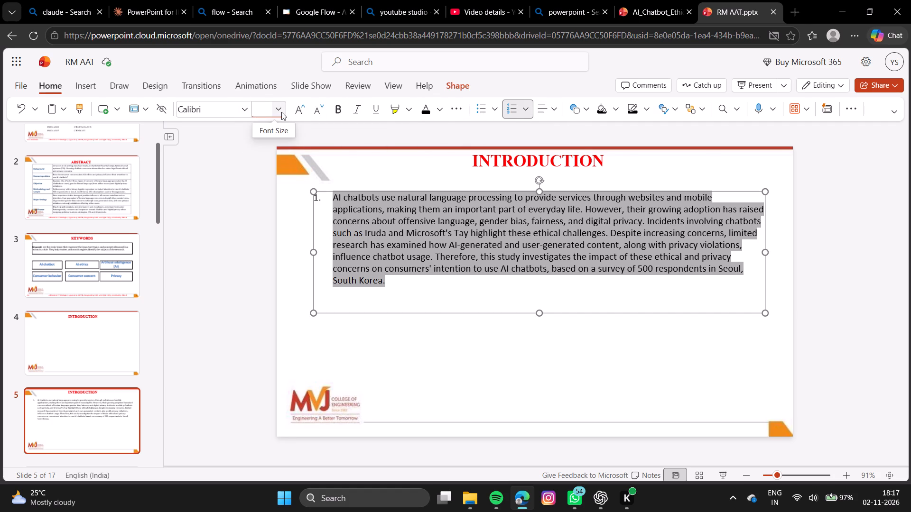
{"action": "left_click", "coordinate": [281, 112]}
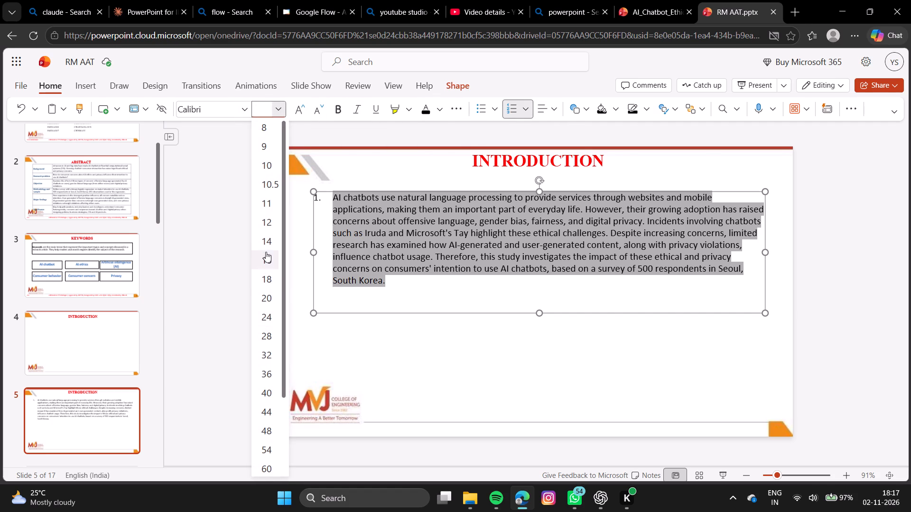
{"action": "left_click", "coordinate": [272, 256]}
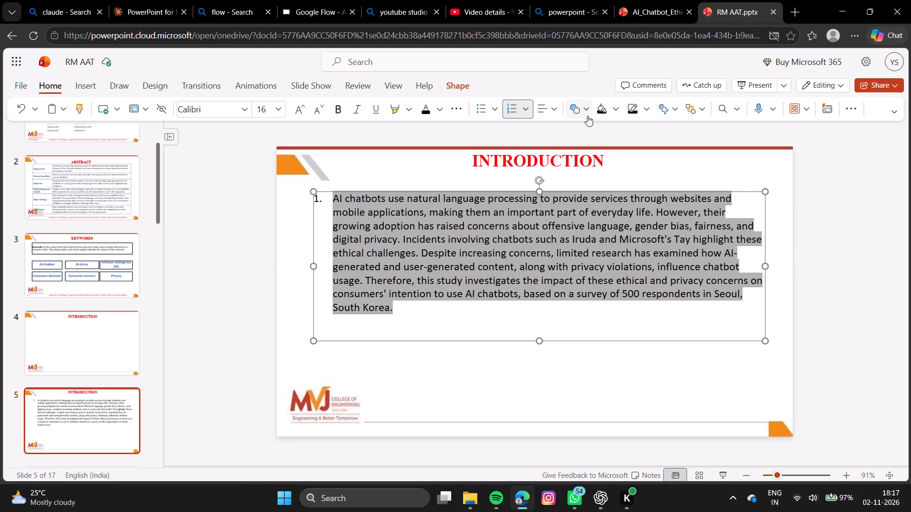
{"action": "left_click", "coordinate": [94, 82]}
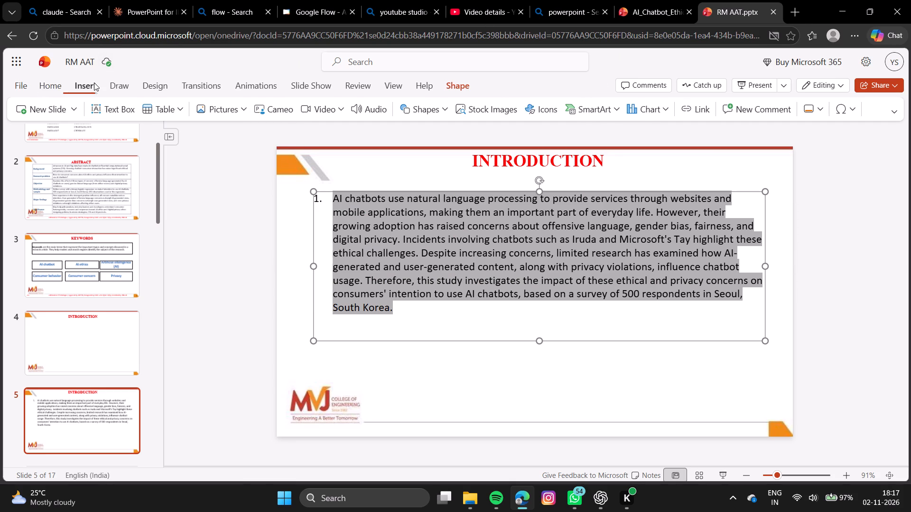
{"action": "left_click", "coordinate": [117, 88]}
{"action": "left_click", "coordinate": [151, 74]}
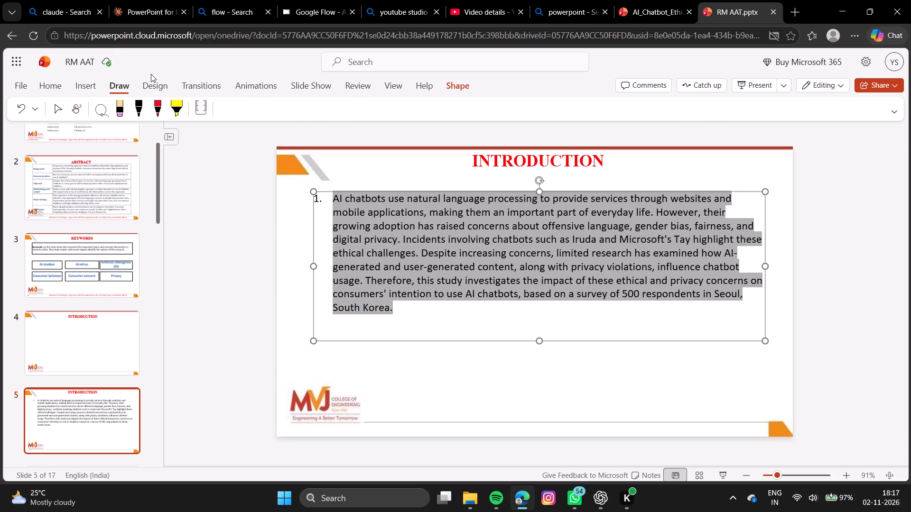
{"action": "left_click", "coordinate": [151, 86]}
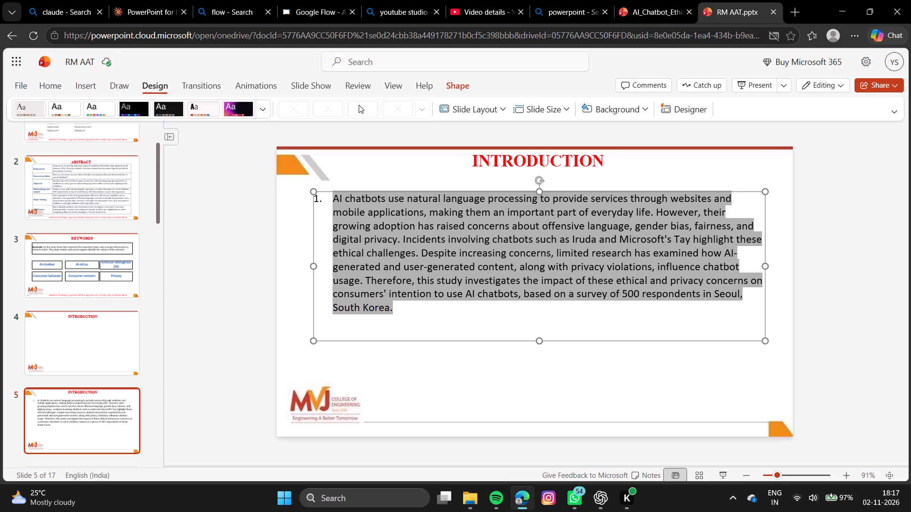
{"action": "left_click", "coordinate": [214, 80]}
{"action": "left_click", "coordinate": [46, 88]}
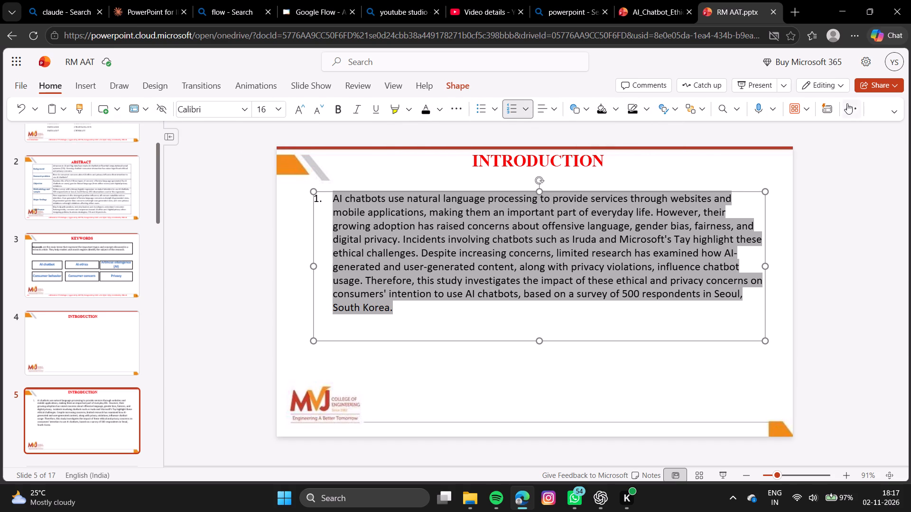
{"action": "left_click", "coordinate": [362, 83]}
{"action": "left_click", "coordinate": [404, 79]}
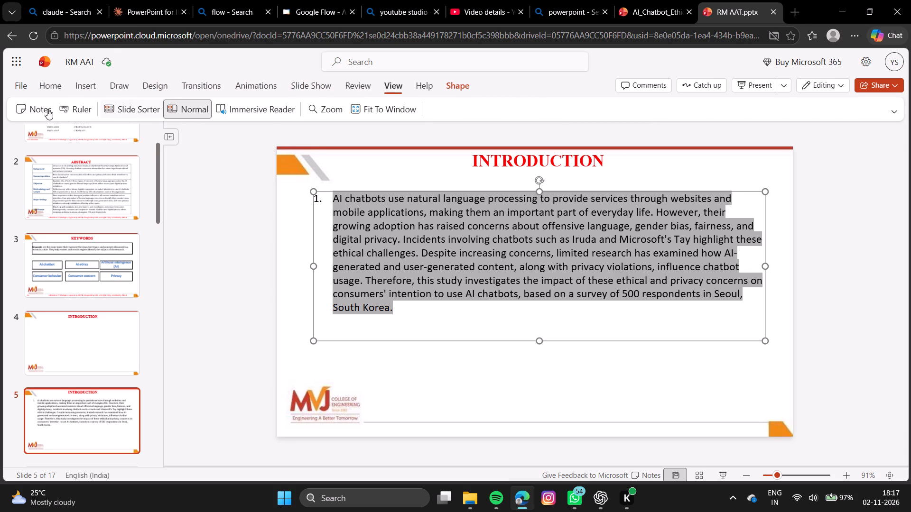
Delete the empty INTRODUCTION slide 4 from the RM AAT deck.
{"action": "left_click", "coordinate": [430, 294]}
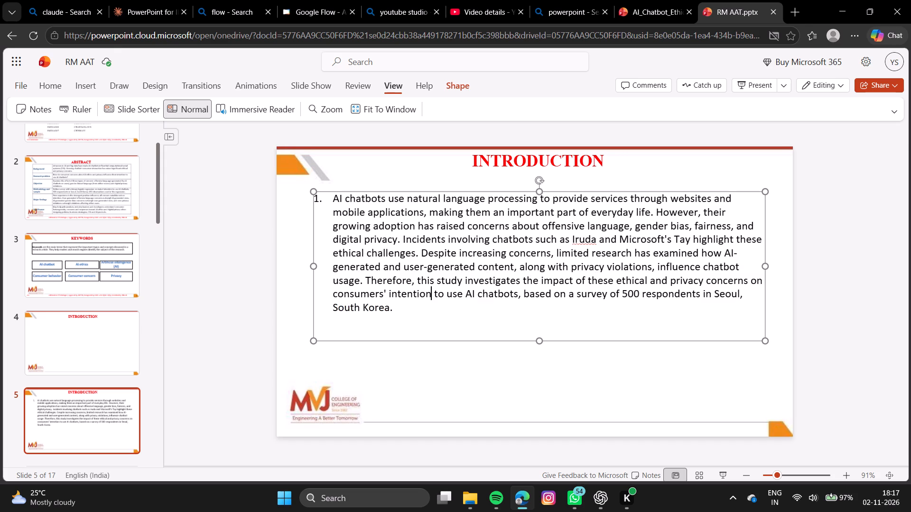
{"action": "left_click", "coordinate": [394, 327]}
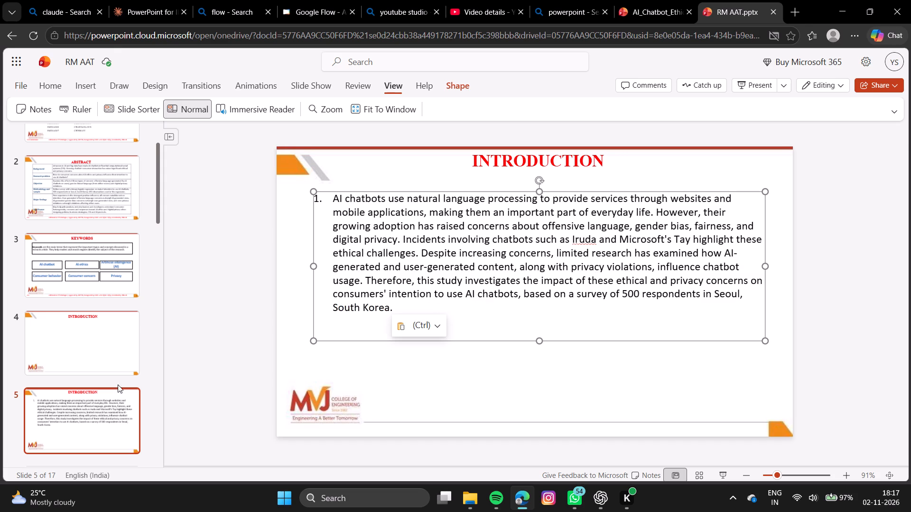
{"action": "scroll", "coordinate": [120, 393], "scroll_direction": "down", "scroll_amount": 1}
{"action": "left_click", "coordinate": [62, 209]}
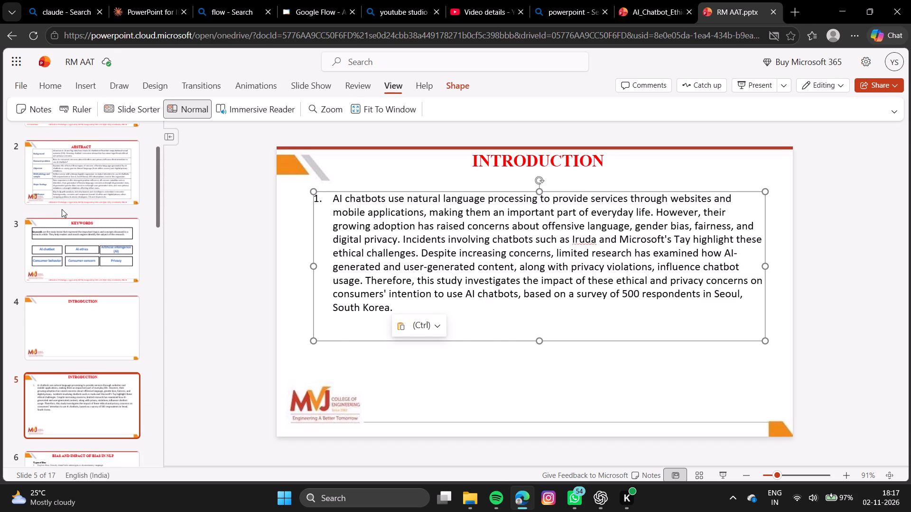
{"action": "left_click", "coordinate": [64, 241]}
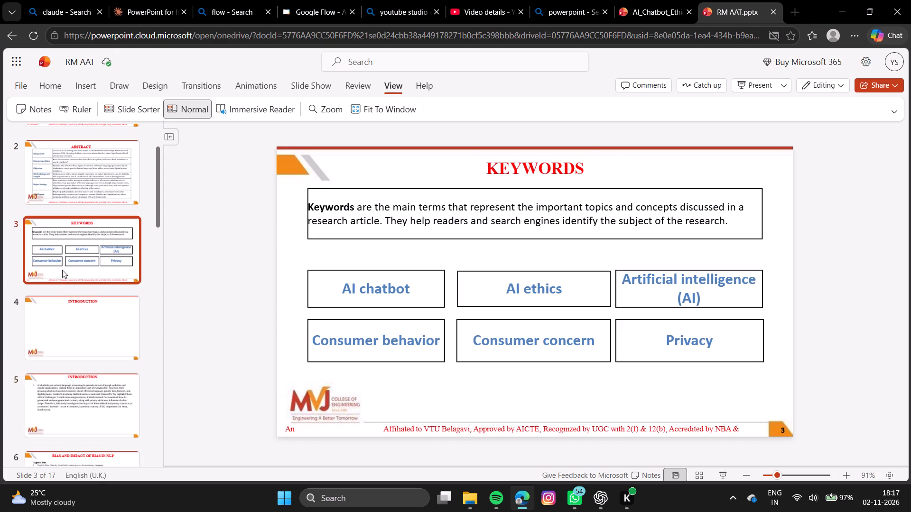
{"action": "left_click", "coordinate": [63, 301]}
{"action": "right_click", "coordinate": [88, 323]}
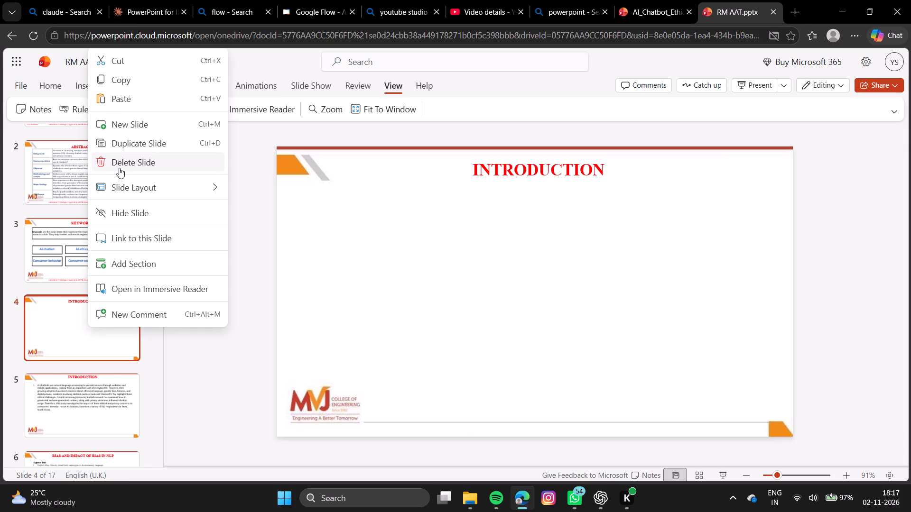
{"action": "left_click", "coordinate": [119, 168]}
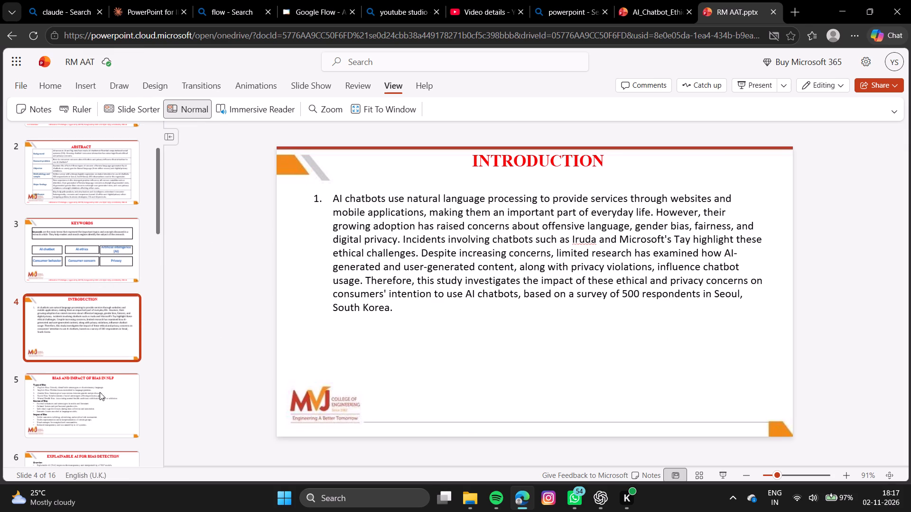
Move the introduction paragraph's text box slightly lower on slide 4, keeping it horizontally centred.
{"action": "left_click", "coordinate": [344, 219]}
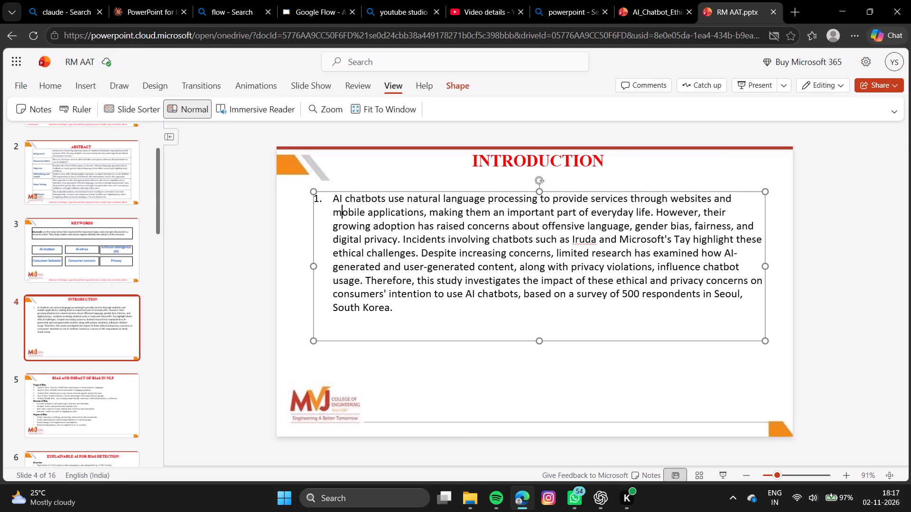
{"action": "left_click", "coordinate": [415, 312]}
{"action": "left_click_drag", "start_coordinate": [415, 312], "coordinate": [487, 333]}
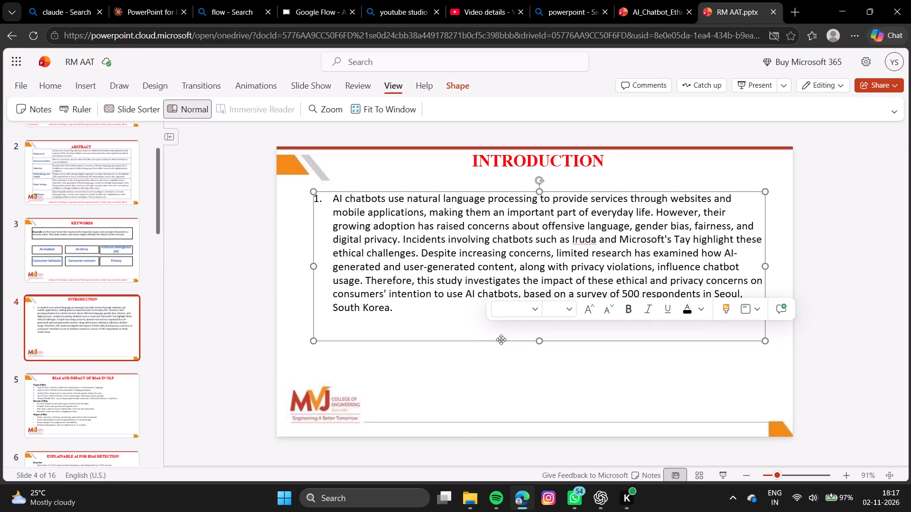
{"action": "left_click_drag", "start_coordinate": [501, 340], "coordinate": [501, 366]}
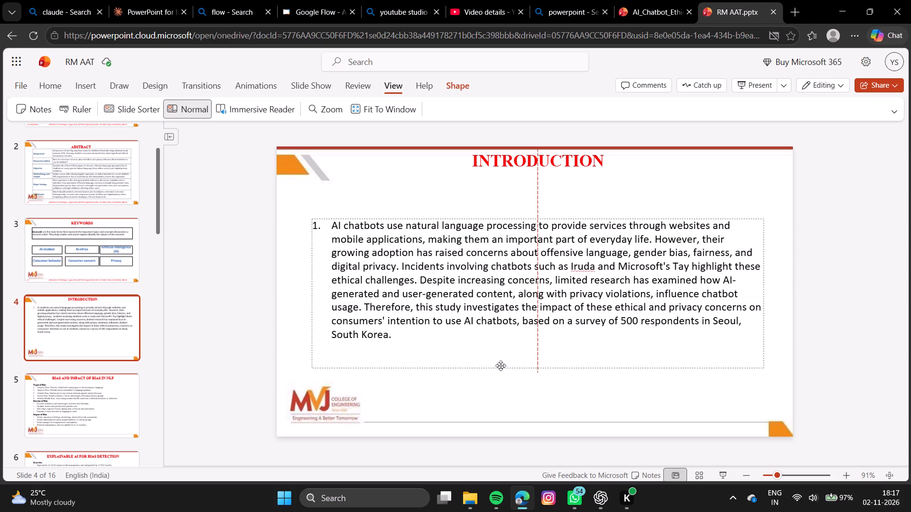
{"action": "left_click_drag", "start_coordinate": [501, 366], "coordinate": [499, 361]}
Move the INTRODUCTION title lower on slide 4 so it sits just above the paragraph, keeping it centred.
{"action": "left_click", "coordinate": [500, 159]}
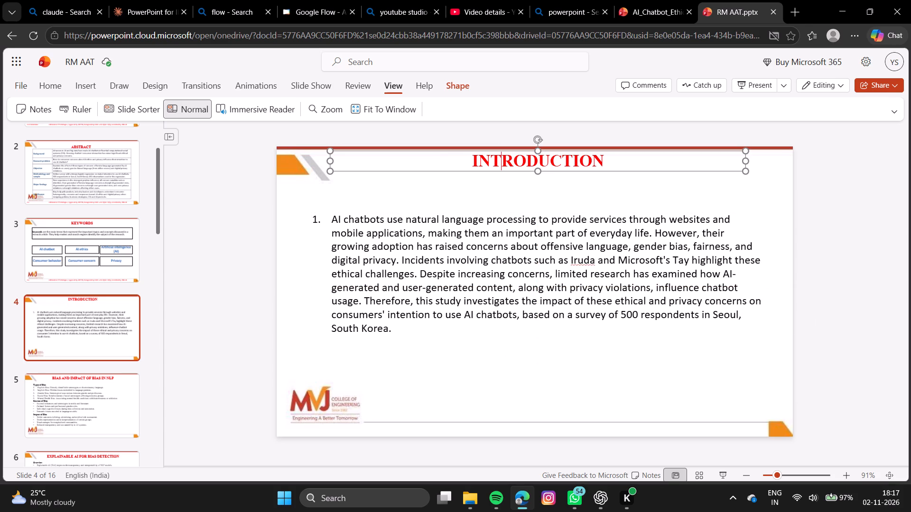
{"action": "left_click_drag", "start_coordinate": [522, 172], "coordinate": [524, 186]}
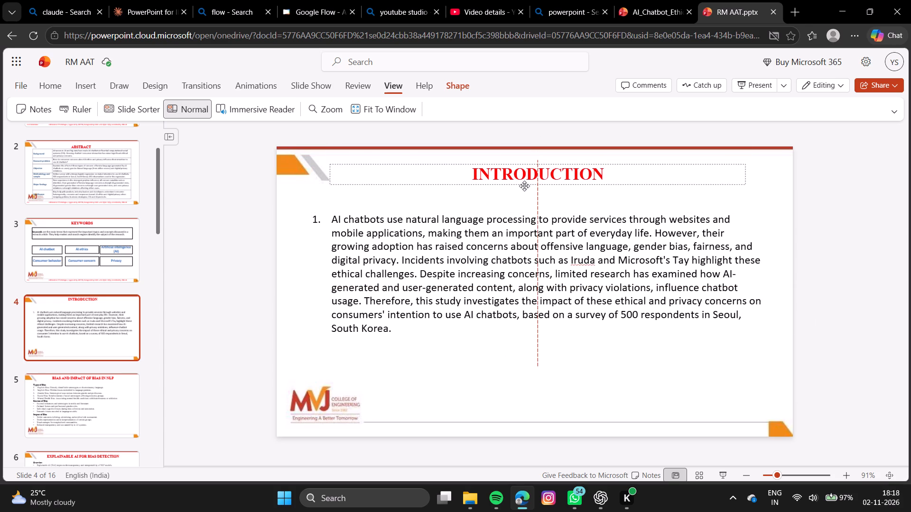
{"action": "left_click_drag", "start_coordinate": [524, 186], "coordinate": [524, 192]}
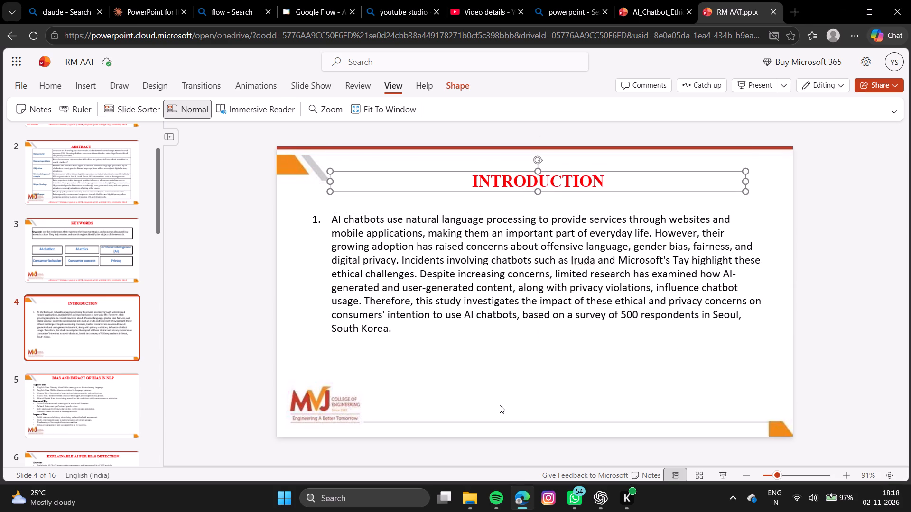
{"action": "left_click", "coordinate": [500, 405]}
Remove the numbering from the introduction paragraph on slide 4 so it starts flush at the text box's edge.
{"action": "left_click", "coordinate": [322, 221]}
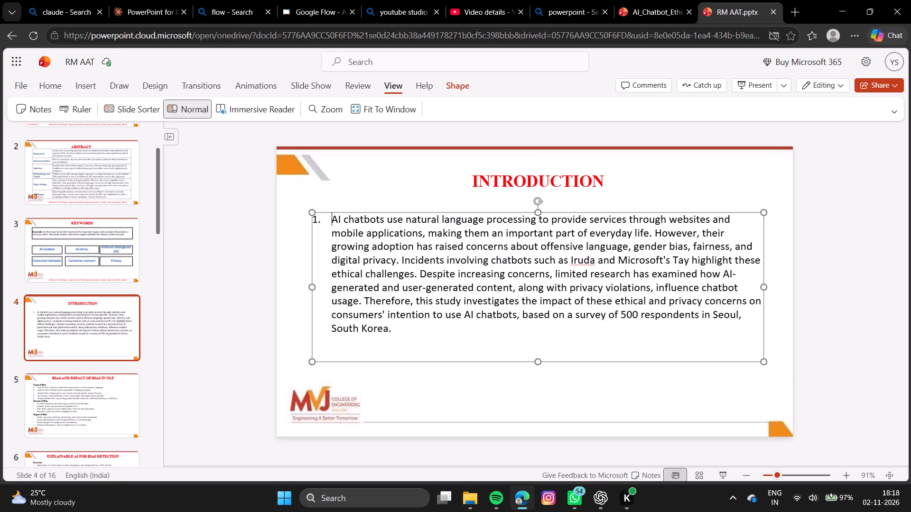
{"action": "key", "text": "BackSpace"}
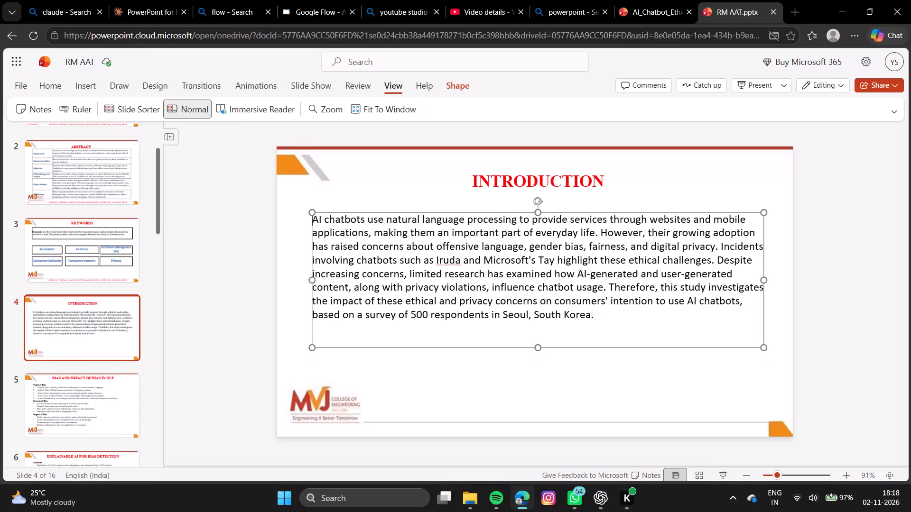
{"action": "key", "text": "space"}
{"action": "key", "text": "BackSpace"}
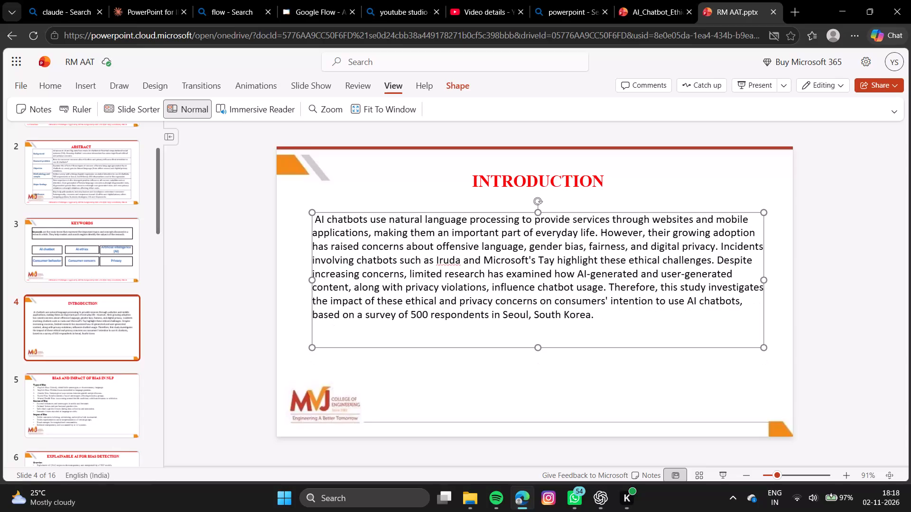
With RM AAT's BIAS AND IMPACT OF BIAS IN NLP slide open, detach the AI_Chatbot_Ethics_Privacy_Presentation tab into its own browser window.
{"action": "left_click", "coordinate": [81, 426]}
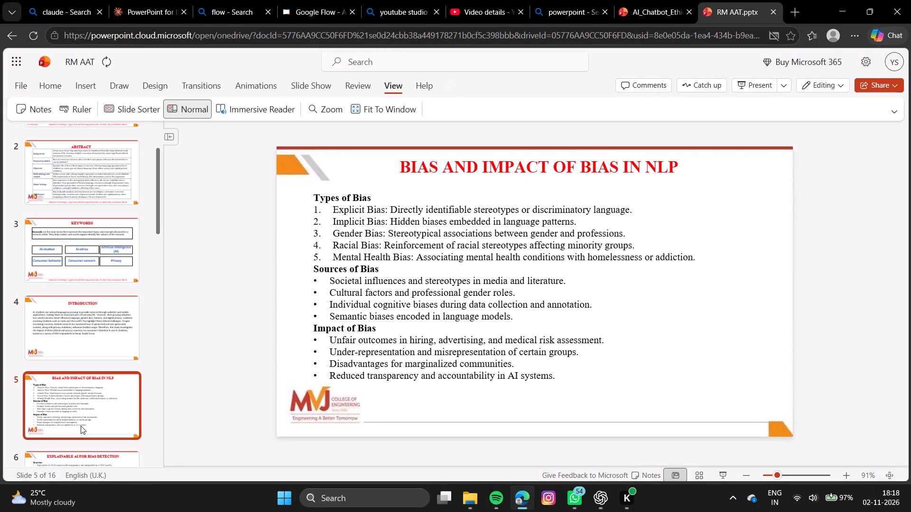
{"action": "left_click", "coordinate": [538, 178]}
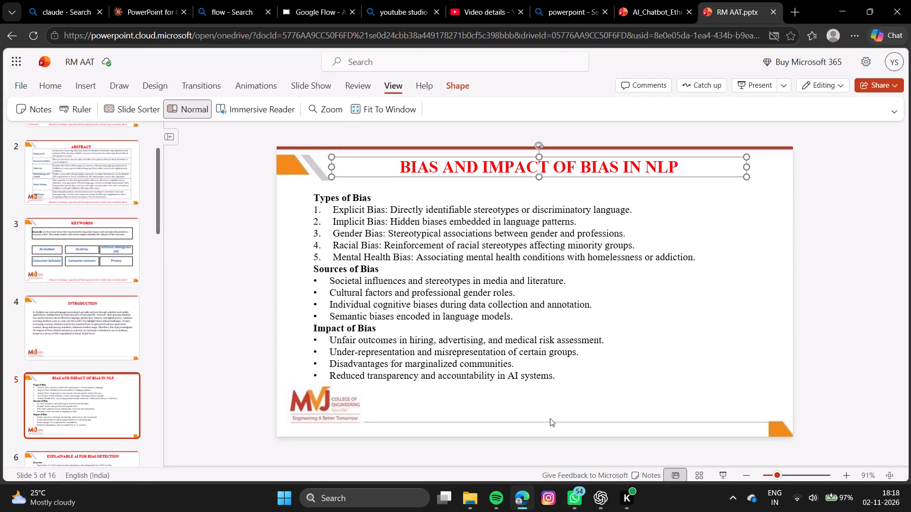
{"action": "left_click_drag", "start_coordinate": [642, 0], "coordinate": [492, 210]}
{"action": "left_click", "coordinate": [492, 210]}
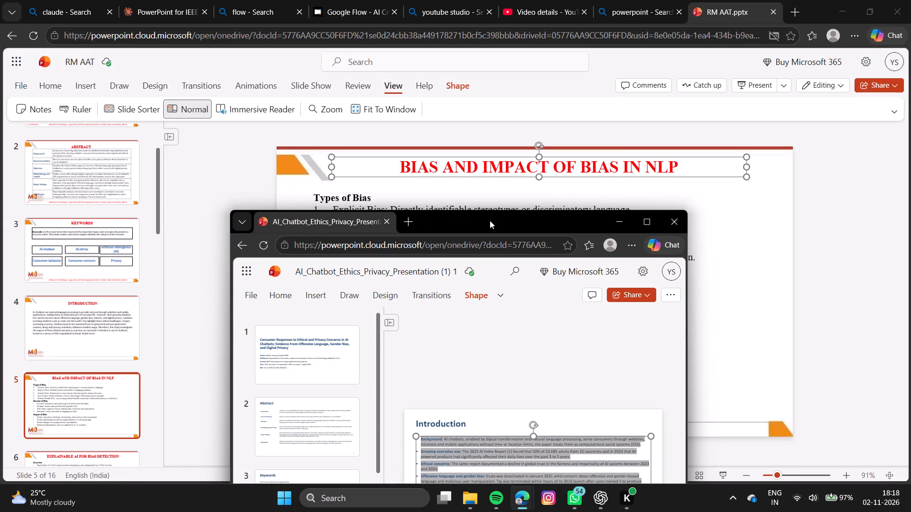
{"action": "left_click_drag", "start_coordinate": [490, 220], "coordinate": [648, 34]}
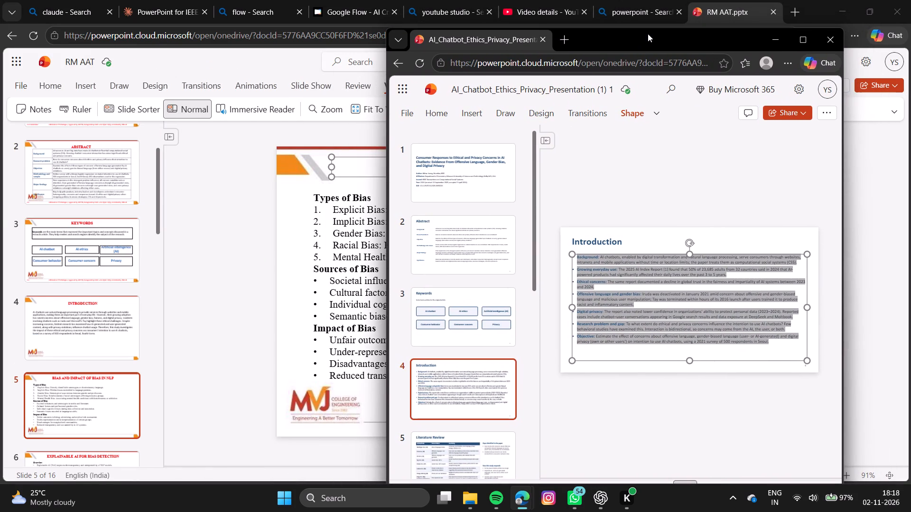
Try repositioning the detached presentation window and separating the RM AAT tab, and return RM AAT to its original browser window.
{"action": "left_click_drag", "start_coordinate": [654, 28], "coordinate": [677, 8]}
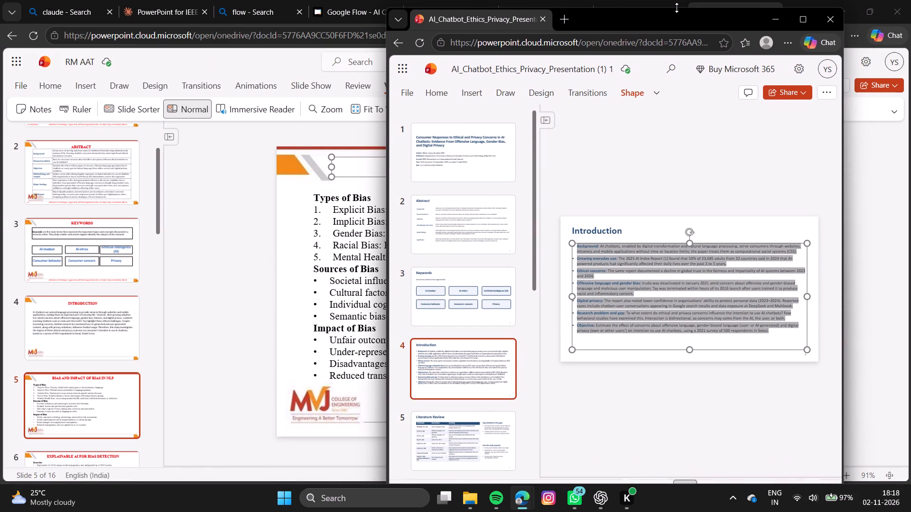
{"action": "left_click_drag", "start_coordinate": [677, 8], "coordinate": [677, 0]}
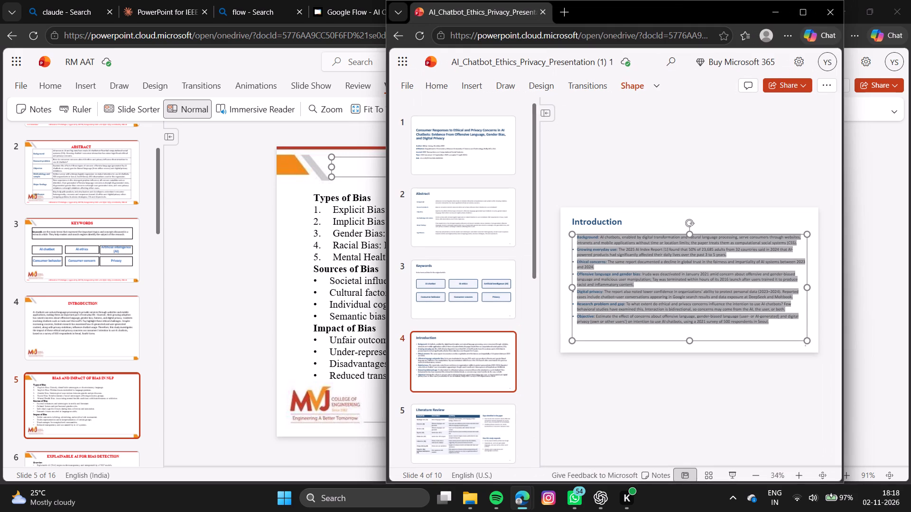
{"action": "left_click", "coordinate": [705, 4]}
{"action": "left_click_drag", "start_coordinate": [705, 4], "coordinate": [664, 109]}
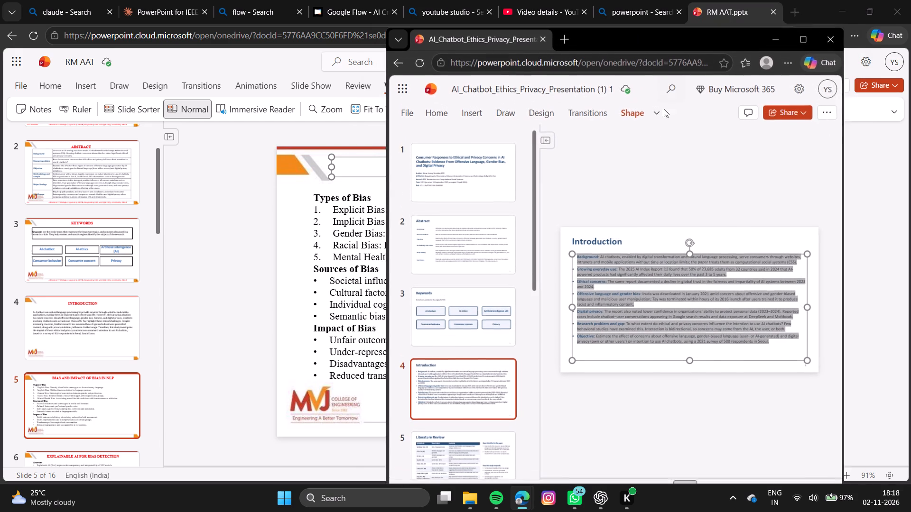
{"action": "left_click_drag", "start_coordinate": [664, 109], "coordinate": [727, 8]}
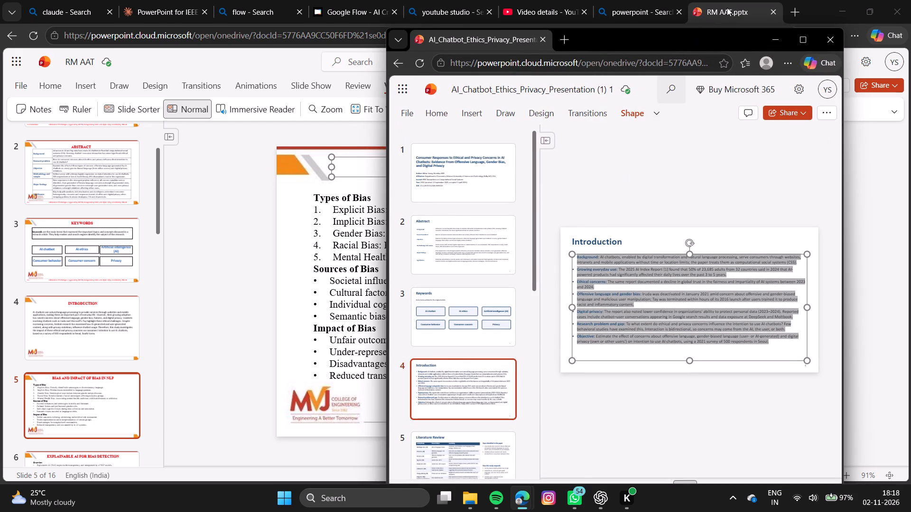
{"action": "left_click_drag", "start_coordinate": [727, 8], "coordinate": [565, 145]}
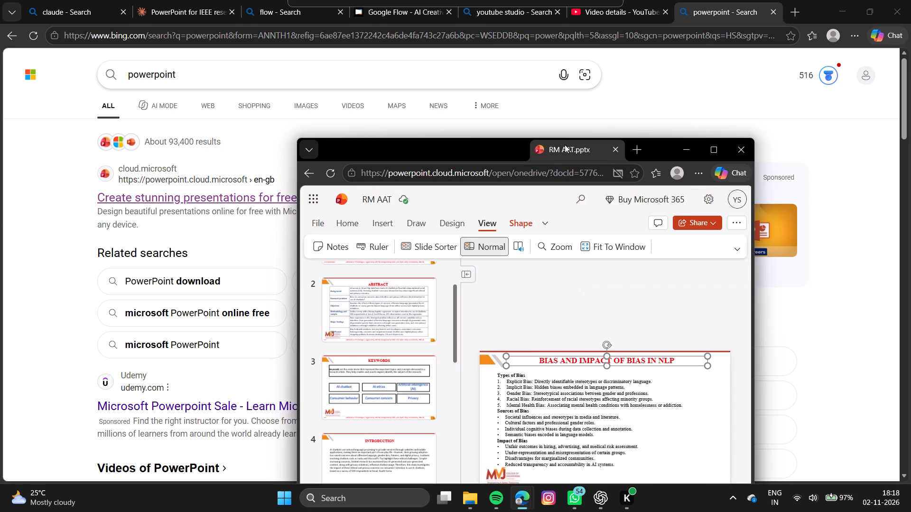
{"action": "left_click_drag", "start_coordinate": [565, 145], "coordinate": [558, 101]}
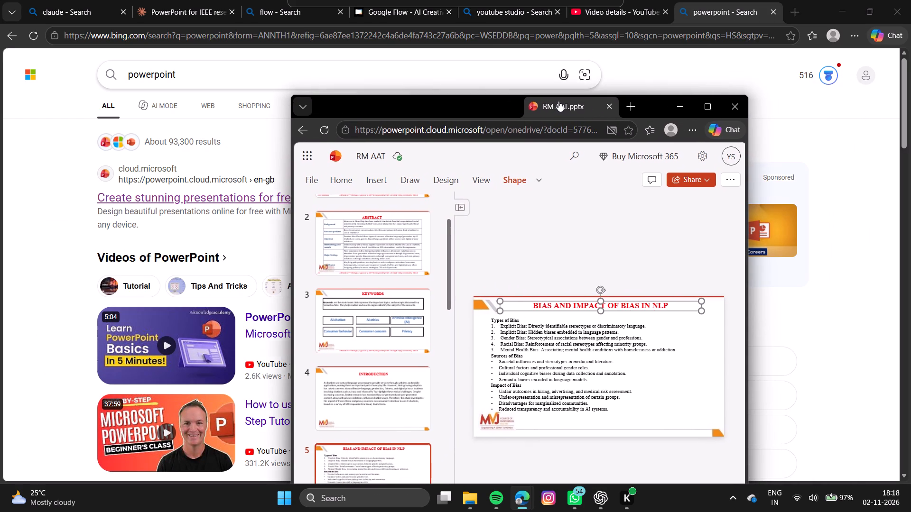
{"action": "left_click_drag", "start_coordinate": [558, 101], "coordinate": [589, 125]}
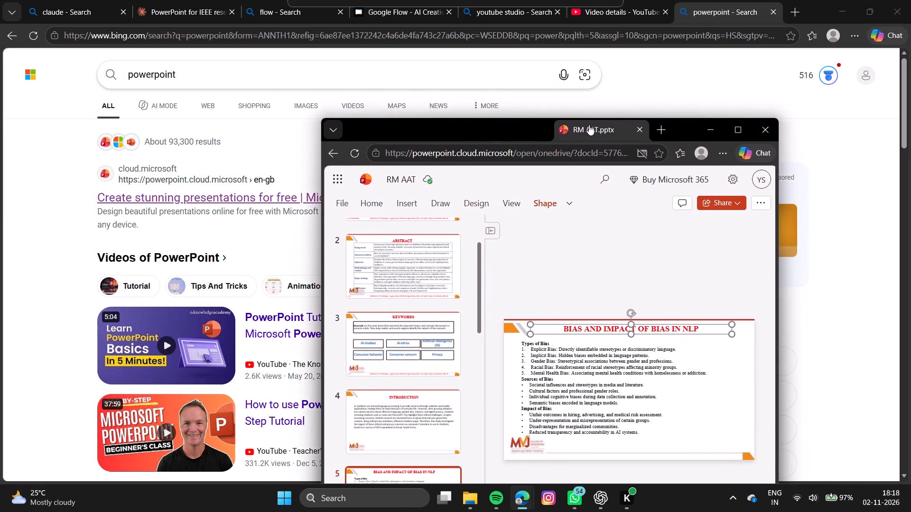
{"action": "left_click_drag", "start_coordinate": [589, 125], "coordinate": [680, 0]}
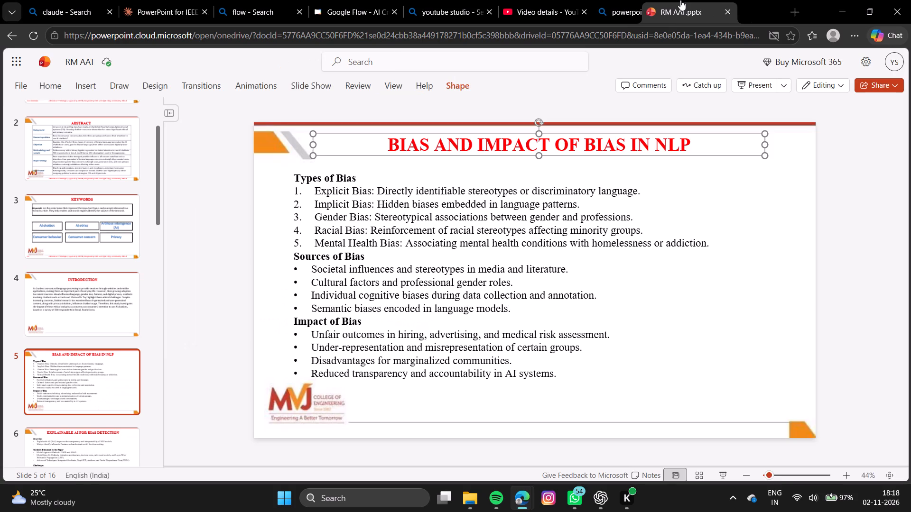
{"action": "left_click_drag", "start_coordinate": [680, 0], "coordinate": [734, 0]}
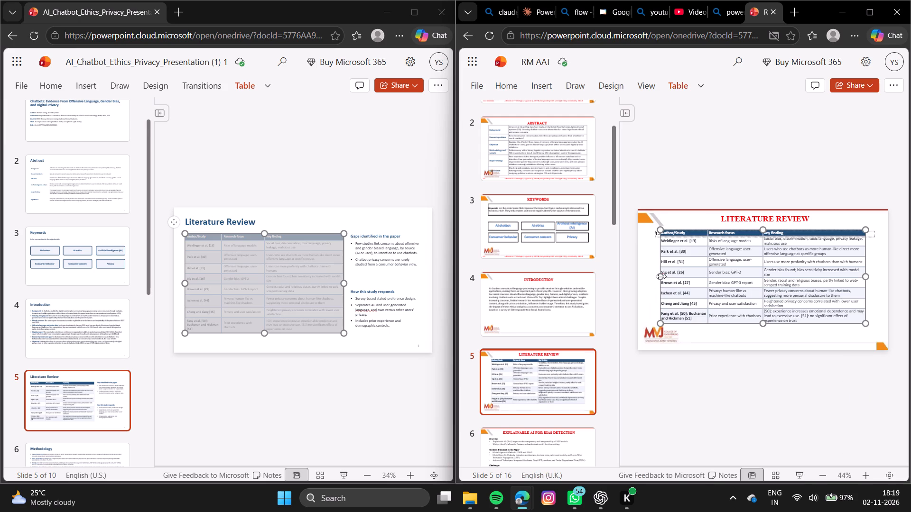
{"action": "left_click_drag", "start_coordinate": [661, 276], "coordinate": [683, 283]}
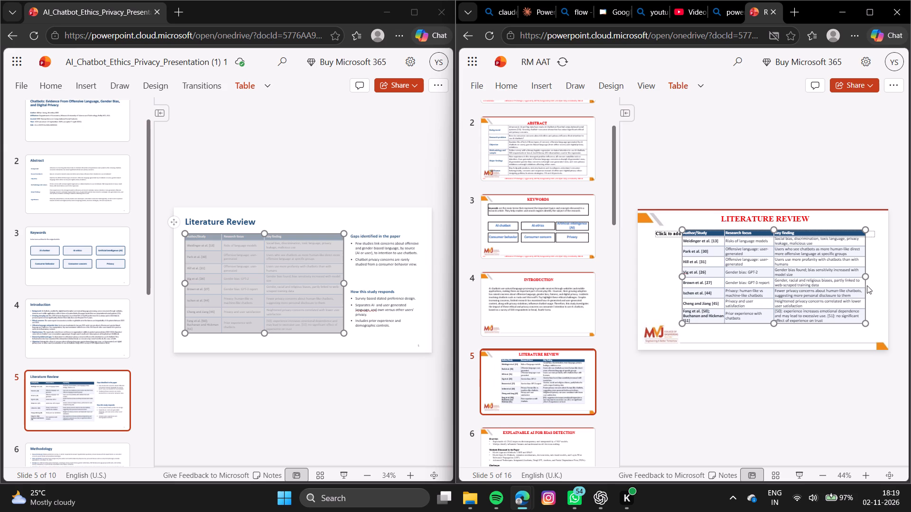
{"action": "left_click_drag", "start_coordinate": [865, 276], "coordinate": [856, 278]}
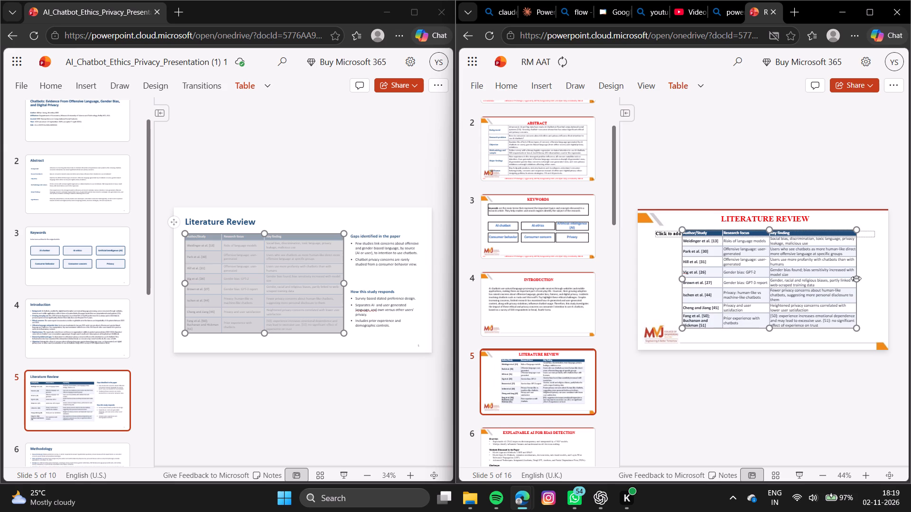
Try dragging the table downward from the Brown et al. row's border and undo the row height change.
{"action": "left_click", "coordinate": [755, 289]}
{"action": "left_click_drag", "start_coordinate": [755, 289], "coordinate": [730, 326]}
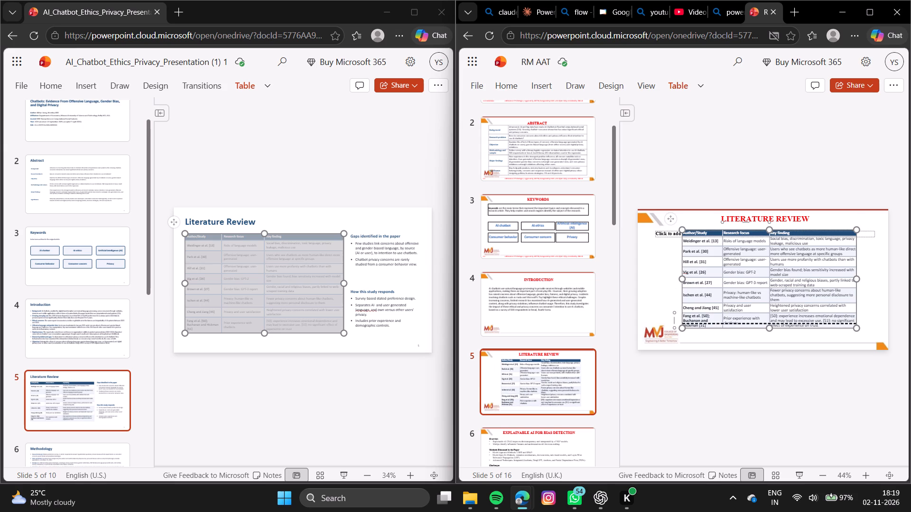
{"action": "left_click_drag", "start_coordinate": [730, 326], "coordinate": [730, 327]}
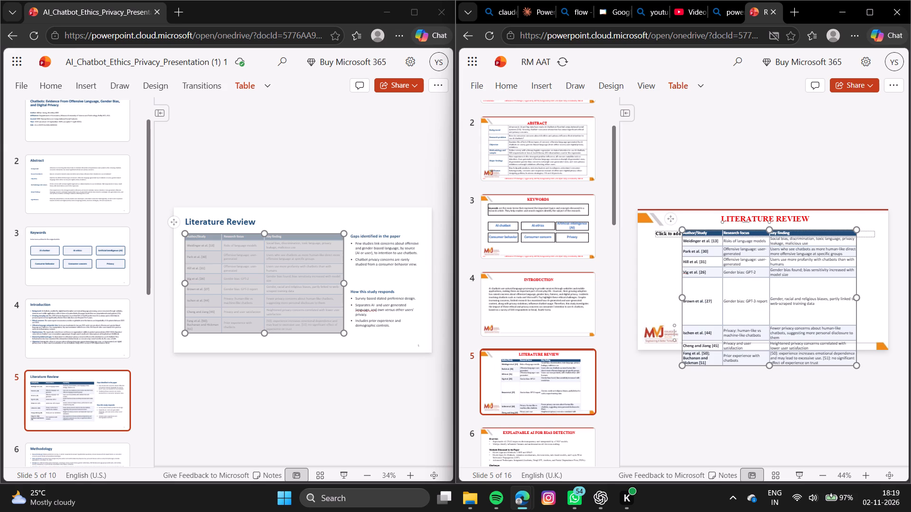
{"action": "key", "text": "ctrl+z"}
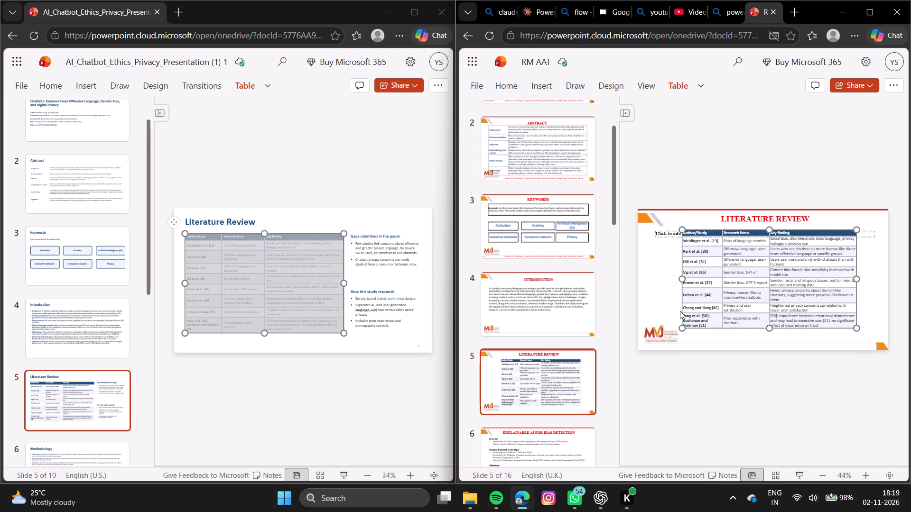
Move the literature table just below the title, with its left edge aligned to the body text box.
{"action": "left_click_drag", "start_coordinate": [682, 311], "coordinate": [667, 327]}
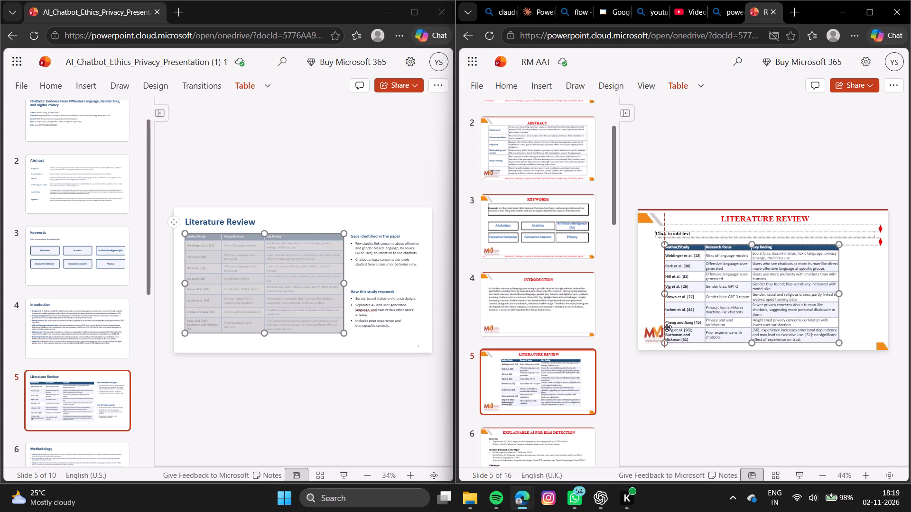
{"action": "left_click_drag", "start_coordinate": [667, 327], "coordinate": [661, 315]}
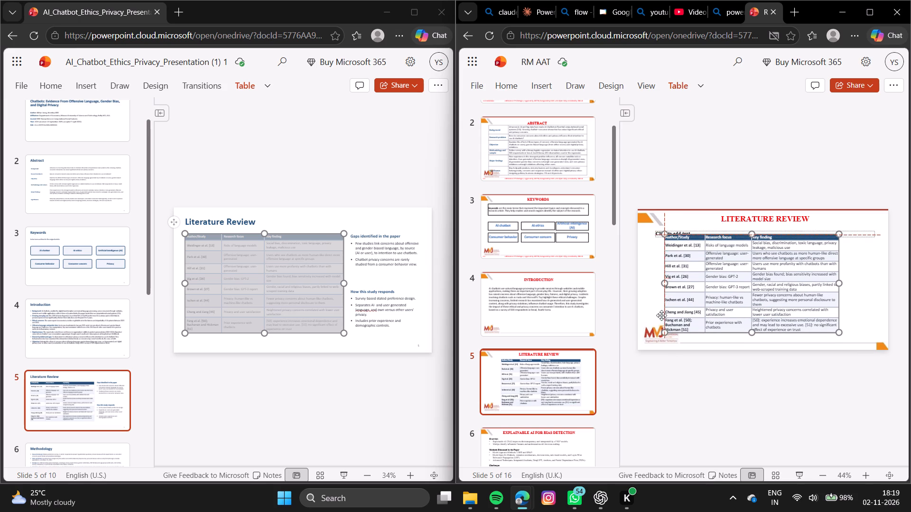
{"action": "left_click_drag", "start_coordinate": [661, 315], "coordinate": [653, 311]}
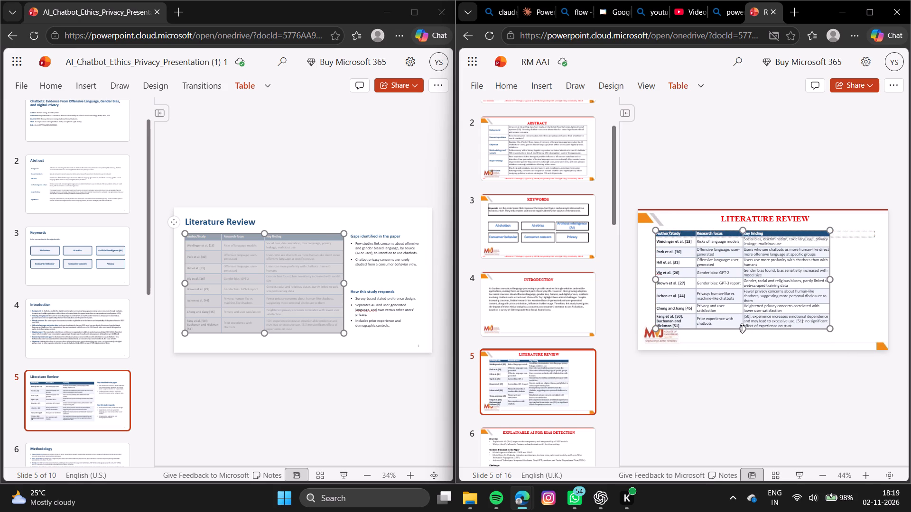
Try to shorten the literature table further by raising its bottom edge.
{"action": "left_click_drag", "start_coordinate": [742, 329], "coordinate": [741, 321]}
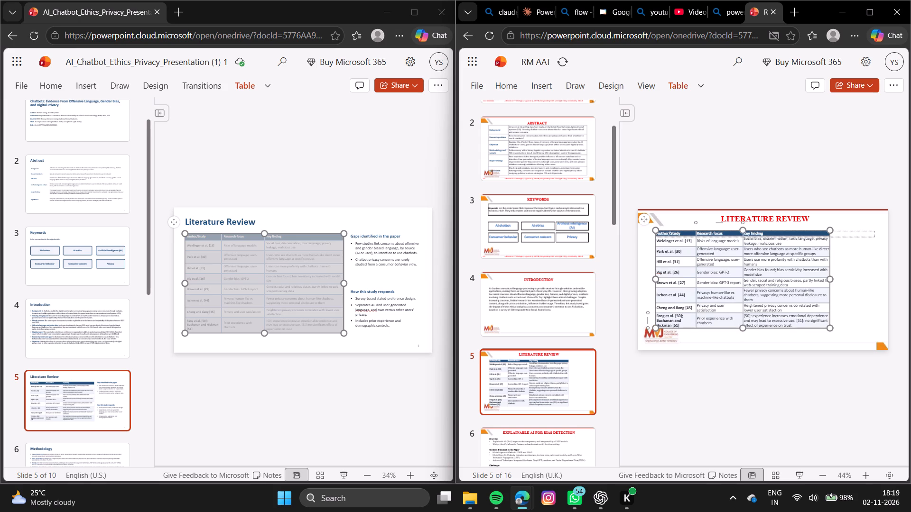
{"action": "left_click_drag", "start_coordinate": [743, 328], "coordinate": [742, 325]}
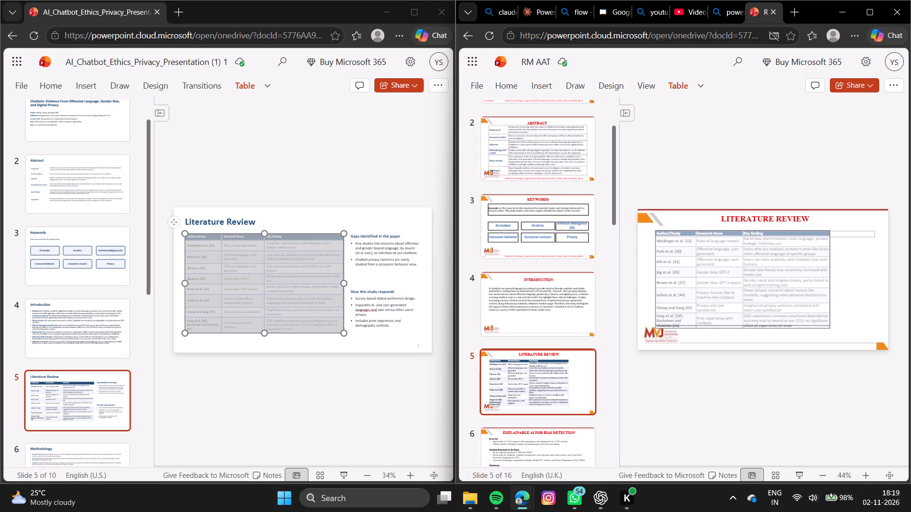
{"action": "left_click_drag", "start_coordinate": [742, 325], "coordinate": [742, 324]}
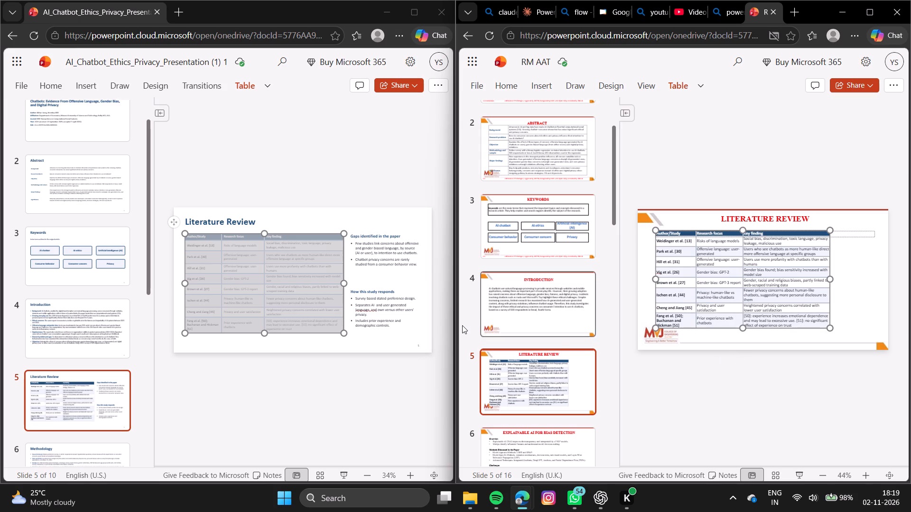
Copy the source slide's "How this study responds" text and paste it into RM AAT slide 5's empty body text box.
{"action": "left_click", "coordinate": [392, 306]}
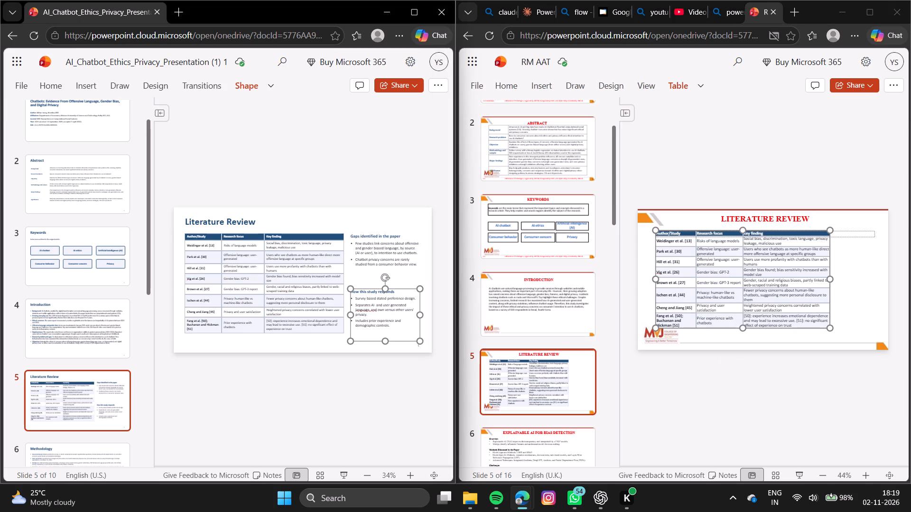
{"action": "key", "text": "ctrl+a"}
{"action": "key", "text": "ctrl+c"}
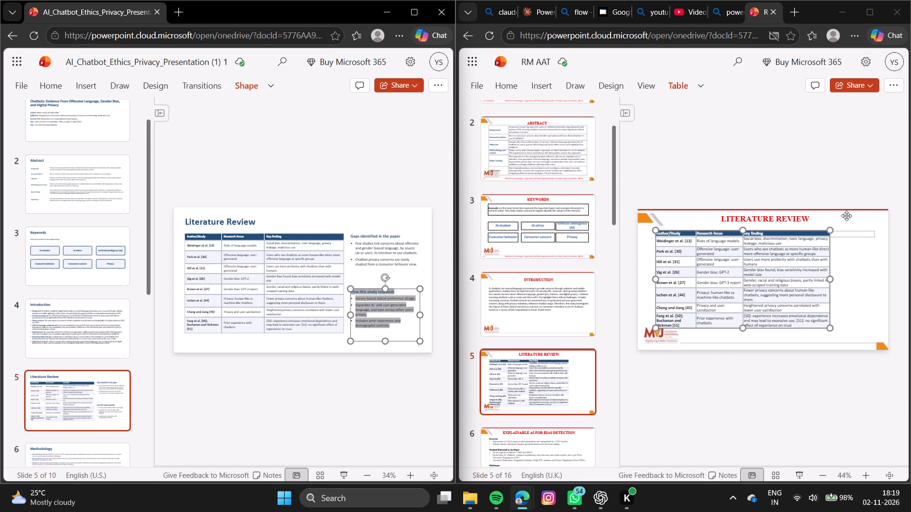
{"action": "left_click", "coordinate": [847, 291]}
{"action": "left_click", "coordinate": [847, 291]}
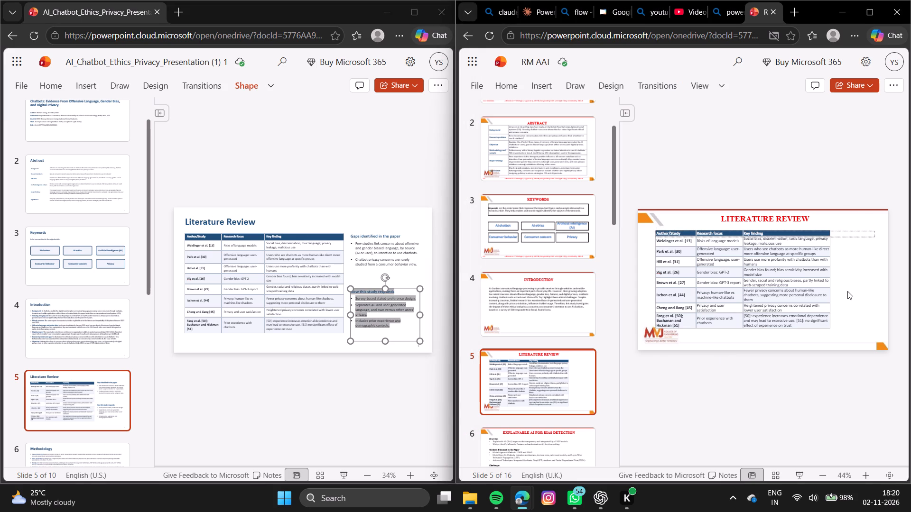
{"action": "left_click", "coordinate": [848, 238]}
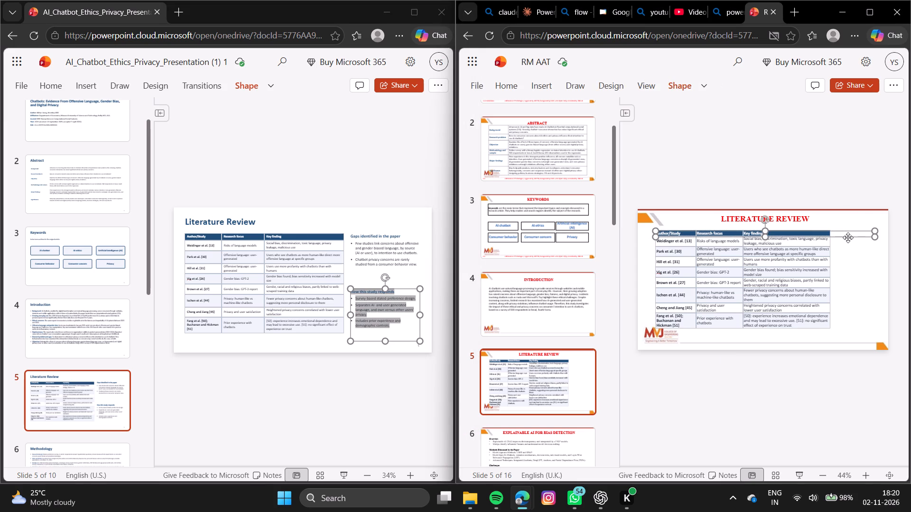
{"action": "key", "text": "ctrl+v"}
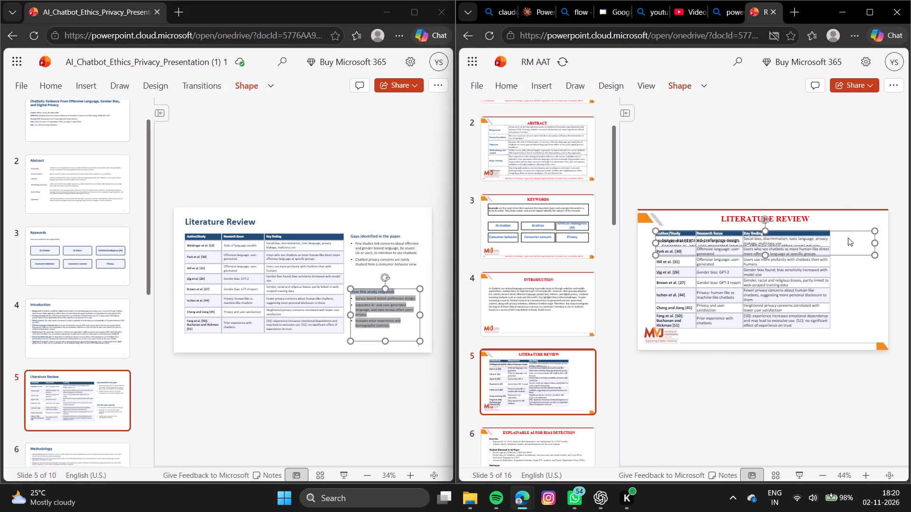
Move the "How this study responds" text box off the literature table to the empty area just below slide 5.
{"action": "left_click_drag", "start_coordinate": [852, 247], "coordinate": [875, 285]}
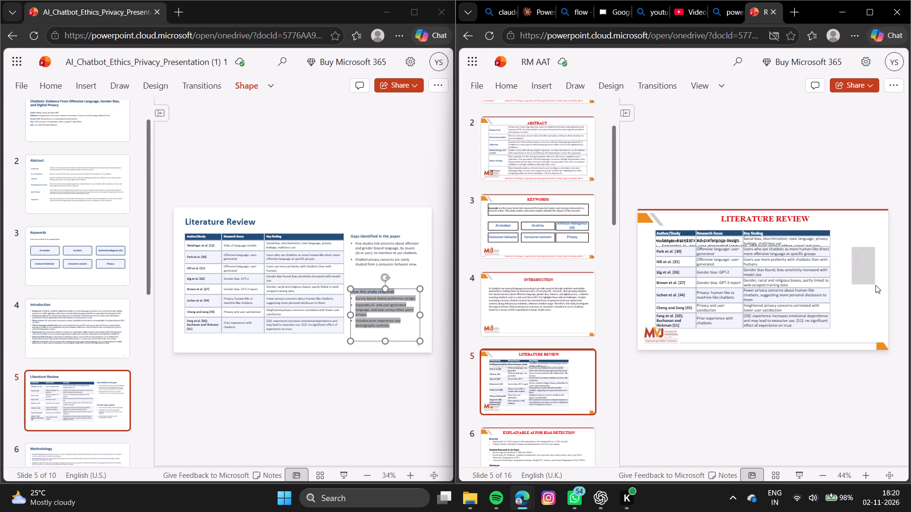
{"action": "left_click_drag", "start_coordinate": [875, 285], "coordinate": [855, 254]}
{"action": "left_click", "coordinate": [850, 245]}
{"action": "left_click", "coordinate": [834, 234]}
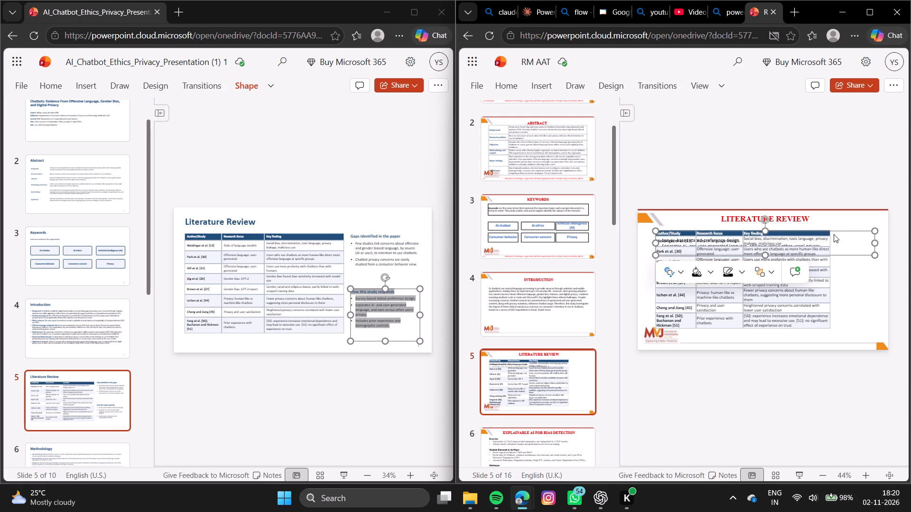
{"action": "left_click", "coordinate": [834, 234]}
{"action": "left_click", "coordinate": [834, 234]}
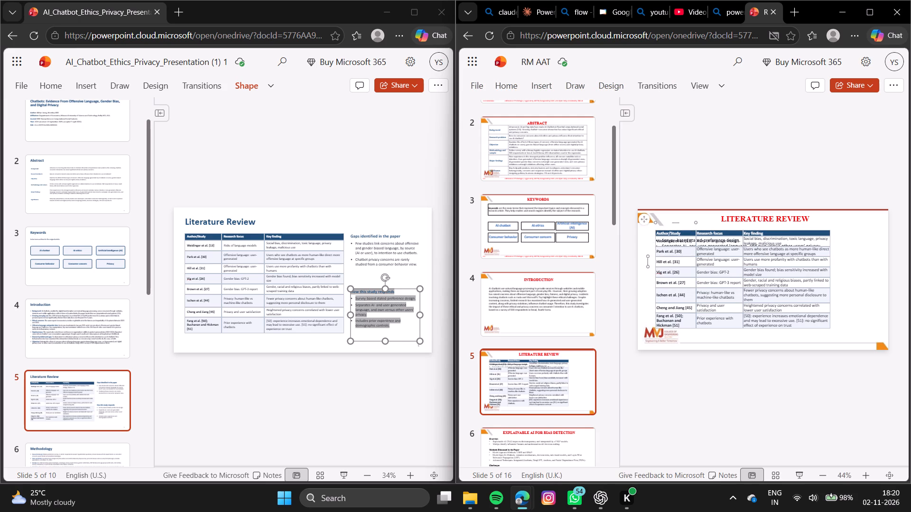
{"action": "left_click", "coordinate": [654, 240]}
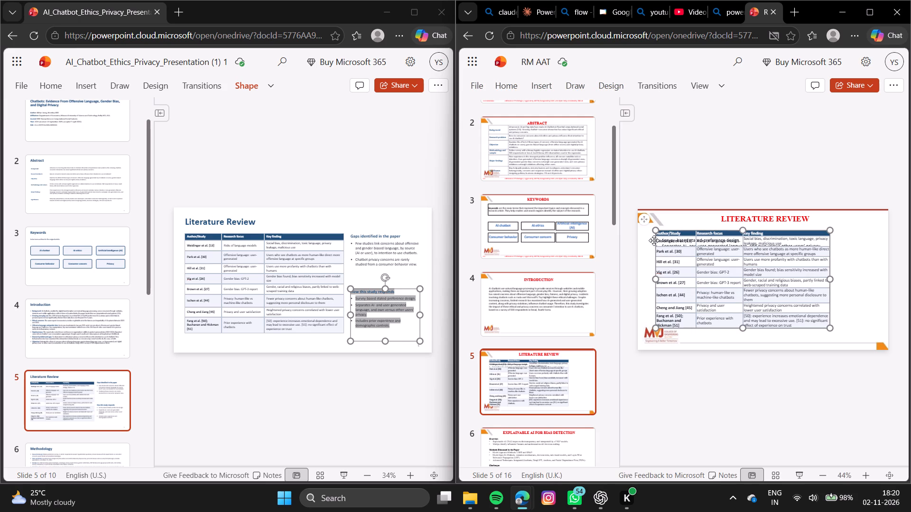
{"action": "left_click", "coordinate": [844, 238]}
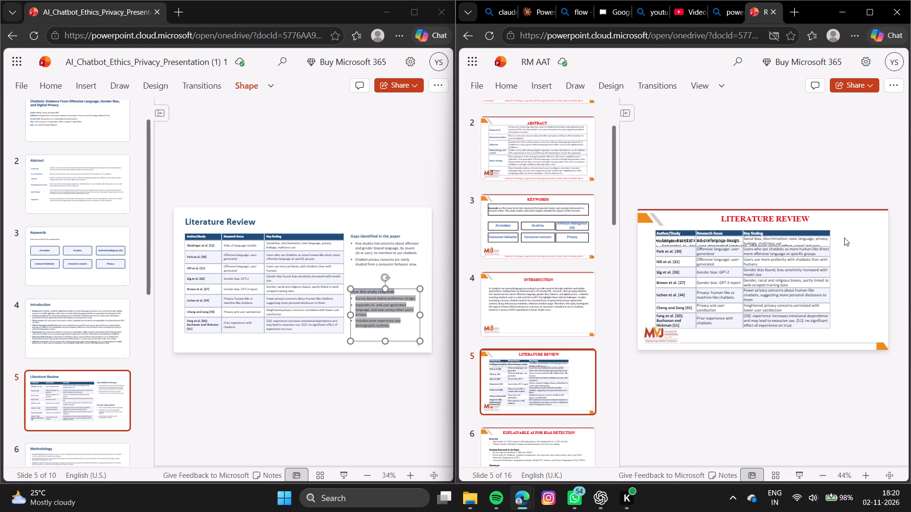
{"action": "left_click", "coordinate": [844, 238]}
{"action": "left_click", "coordinate": [852, 241]}
{"action": "left_click", "coordinate": [852, 241]}
{"action": "left_click_drag", "start_coordinate": [710, 255], "coordinate": [749, 389]}
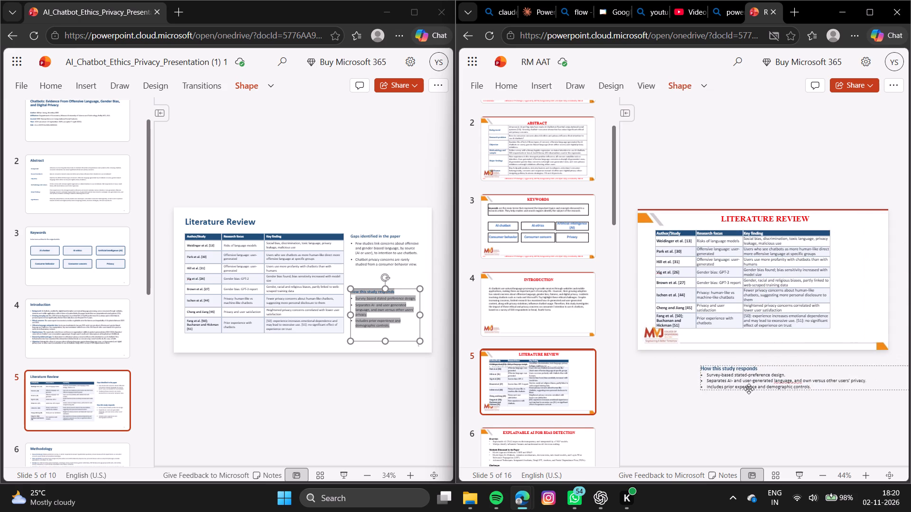
{"action": "left_click_drag", "start_coordinate": [749, 389], "coordinate": [745, 389]}
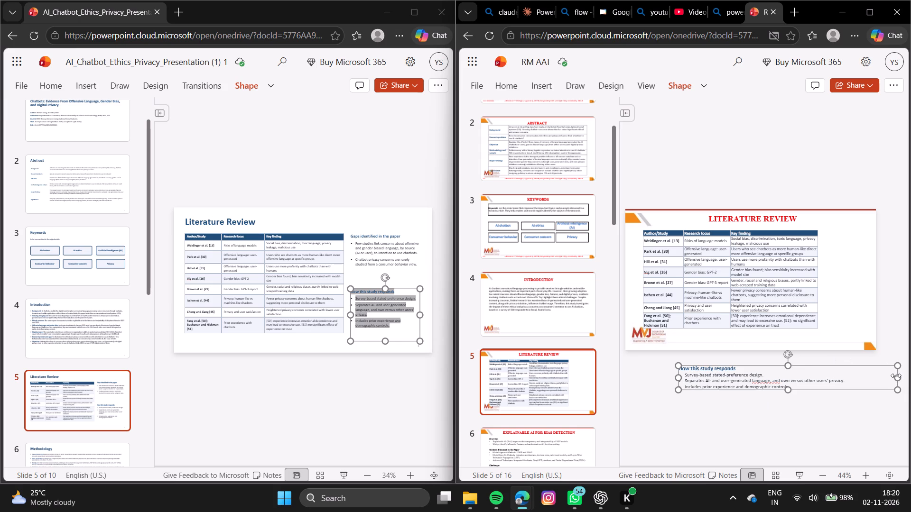
Narrow the "How this study responds" text box to about a third of its width by pulling in its right edge.
{"action": "left_click_drag", "start_coordinate": [895, 375], "coordinate": [794, 390]}
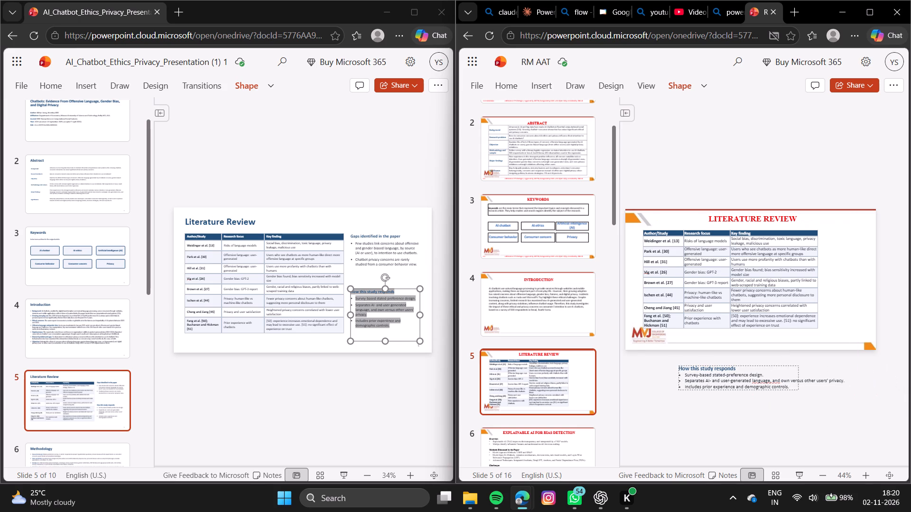
{"action": "left_click_drag", "start_coordinate": [794, 390], "coordinate": [782, 390]}
{"action": "left_click_drag", "start_coordinate": [758, 391], "coordinate": [779, 411]}
{"action": "left_click", "coordinate": [779, 411]}
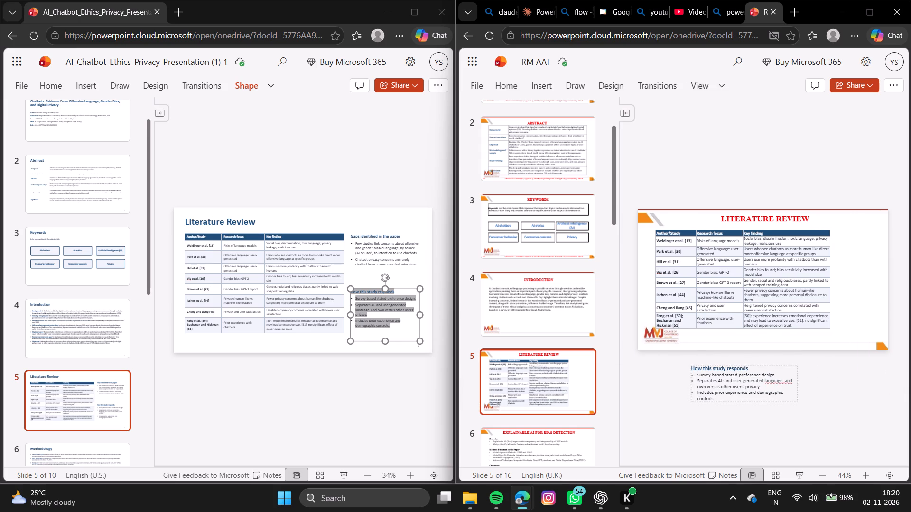
{"action": "left_click", "coordinate": [758, 387]}
{"action": "left_click_drag", "start_coordinate": [797, 384], "coordinate": [774, 390]}
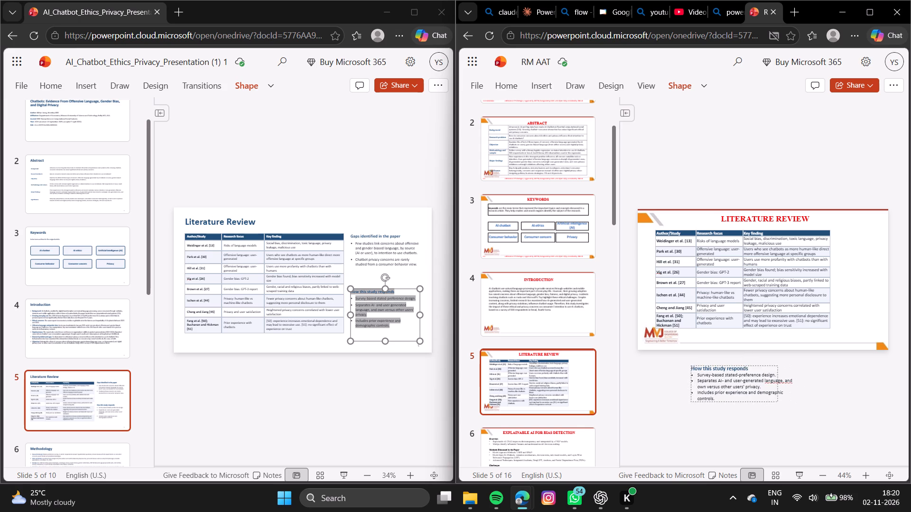
{"action": "left_click_drag", "start_coordinate": [774, 390], "coordinate": [768, 391]}
{"action": "left_click_drag", "start_coordinate": [767, 392], "coordinate": [763, 393]}
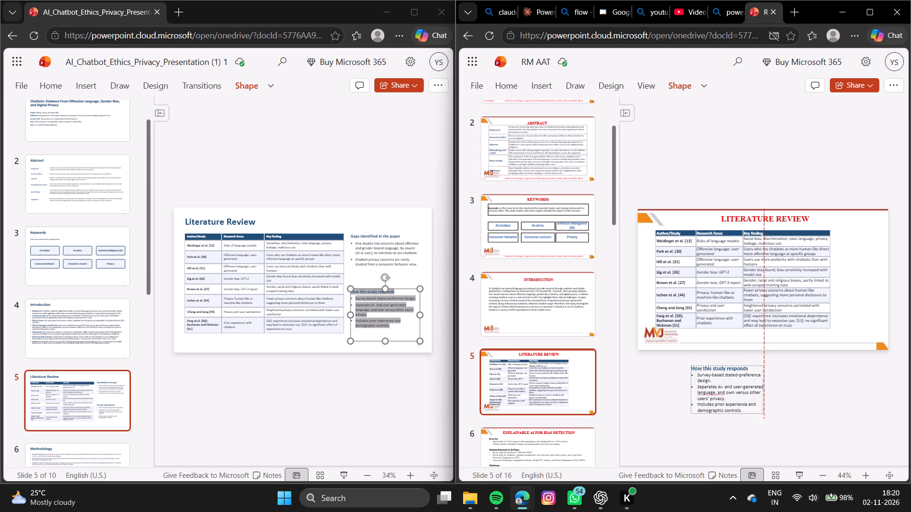
{"action": "left_click_drag", "start_coordinate": [763, 393], "coordinate": [762, 393]}
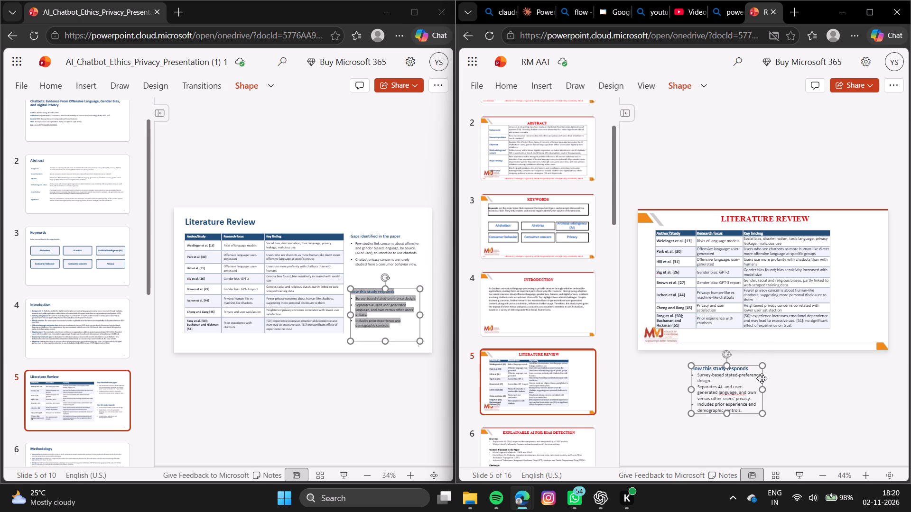
Move the "How this study responds" text box into the space to the right of the literature table, narrowing it further to fit.
{"action": "left_click_drag", "start_coordinate": [762, 378], "coordinate": [835, 319]}
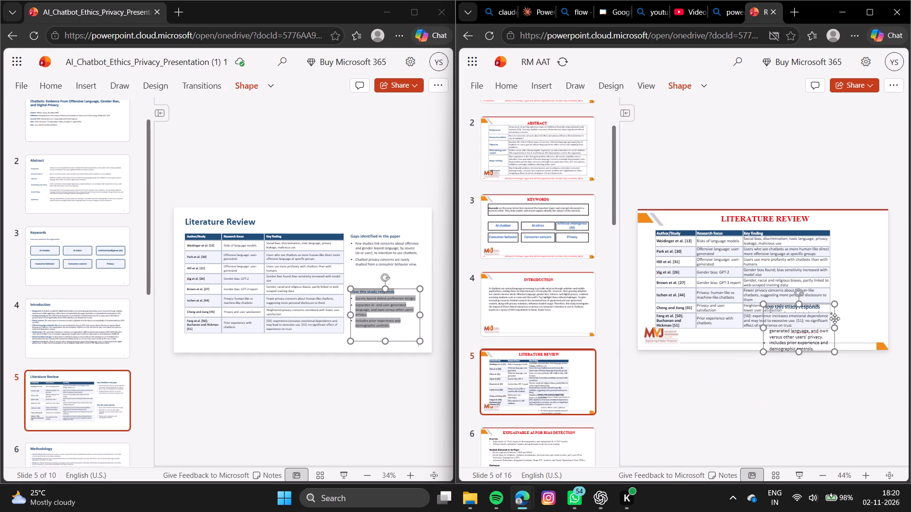
{"action": "left_click_drag", "start_coordinate": [835, 319], "coordinate": [892, 242]}
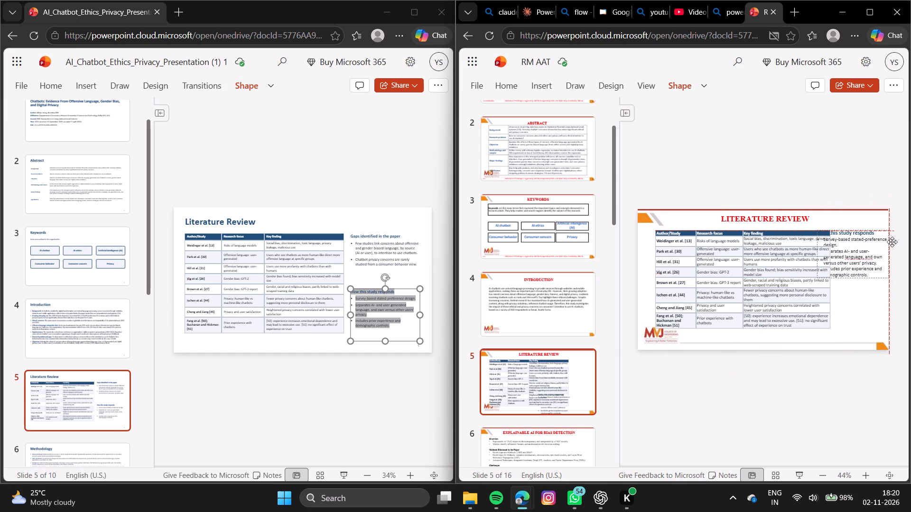
{"action": "left_click_drag", "start_coordinate": [892, 242], "coordinate": [888, 244]}
{"action": "left_click_drag", "start_coordinate": [889, 254], "coordinate": [873, 261]}
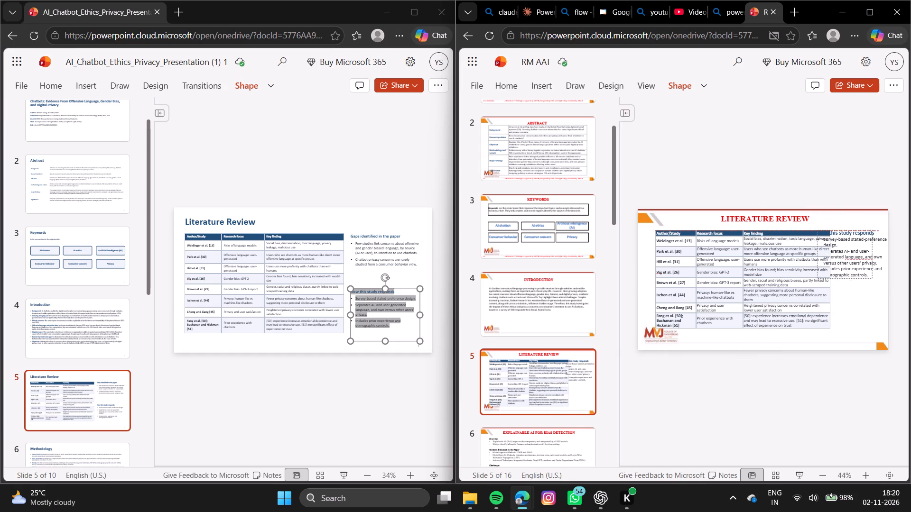
{"action": "left_click_drag", "start_coordinate": [873, 261], "coordinate": [872, 262]}
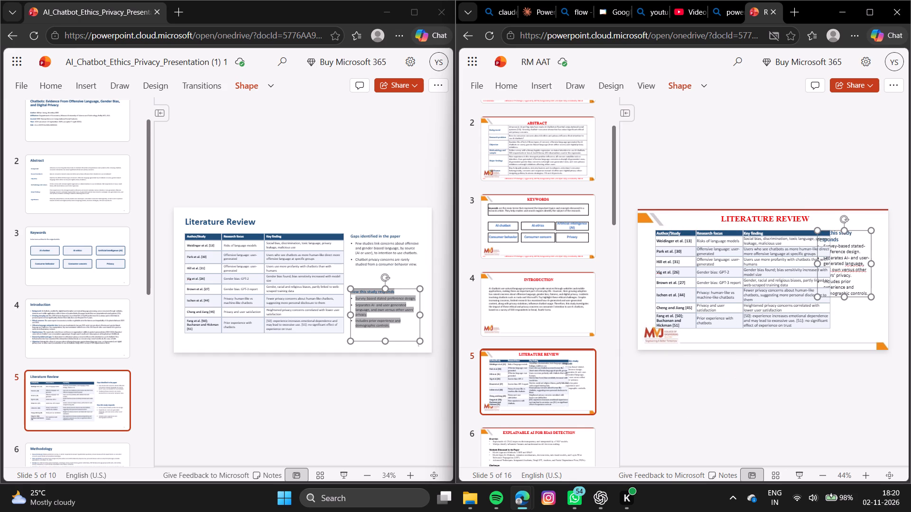
{"action": "left_click_drag", "start_coordinate": [870, 246], "coordinate": [881, 261]}
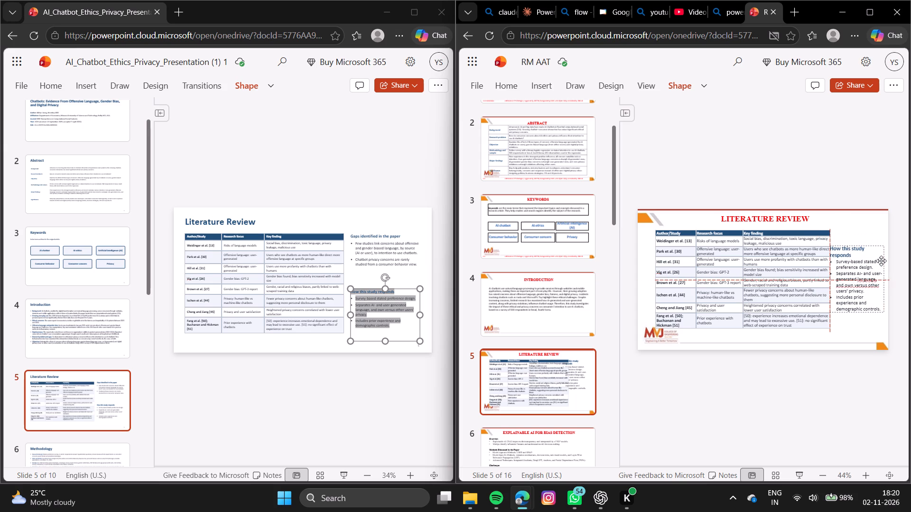
{"action": "left_click_drag", "start_coordinate": [881, 261], "coordinate": [883, 259]}
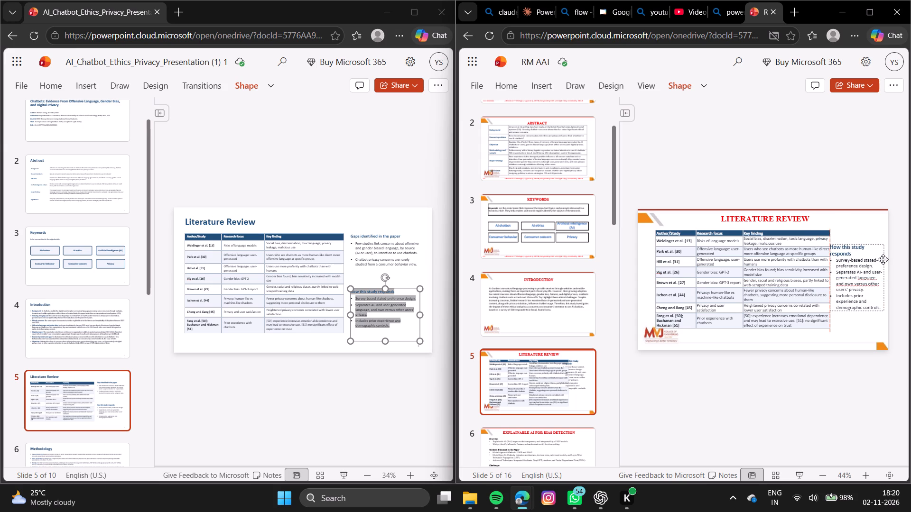
{"action": "left_click_drag", "start_coordinate": [883, 259], "coordinate": [887, 255]}
{"action": "left_click_drag", "start_coordinate": [887, 255], "coordinate": [883, 256]}
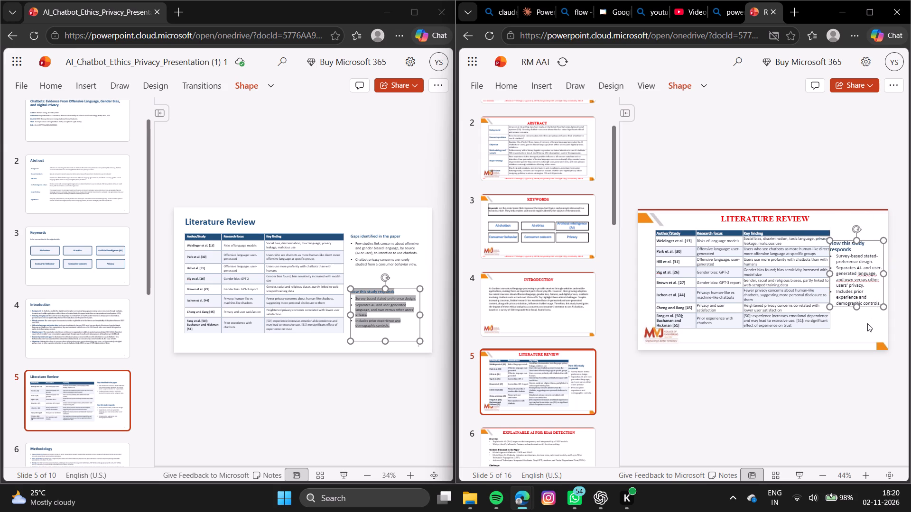
{"action": "left_click", "coordinate": [867, 323]}
Pull the text box's left edge slightly inward to leave a small gap between it and the literature table.
{"action": "left_click", "coordinate": [857, 299]}
{"action": "left_click_drag", "start_coordinate": [828, 275], "coordinate": [832, 275]}
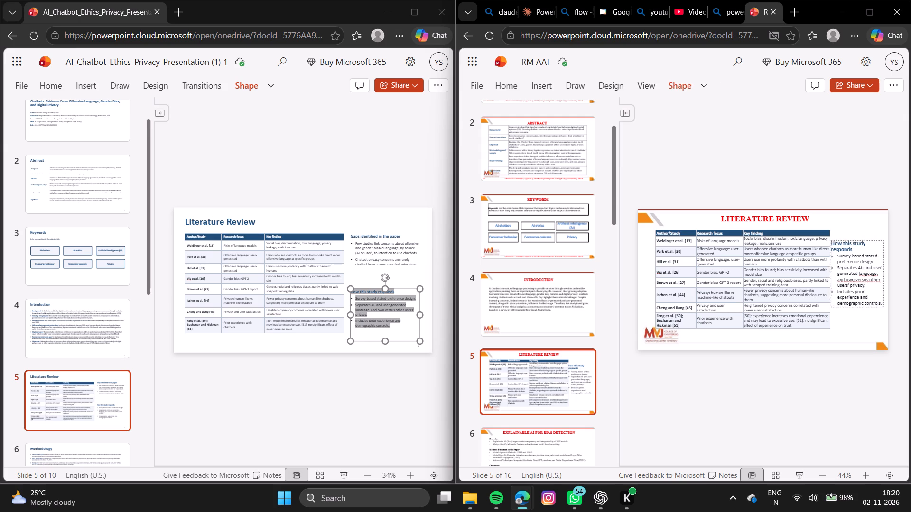
{"action": "left_click_drag", "start_coordinate": [832, 275], "coordinate": [833, 276]}
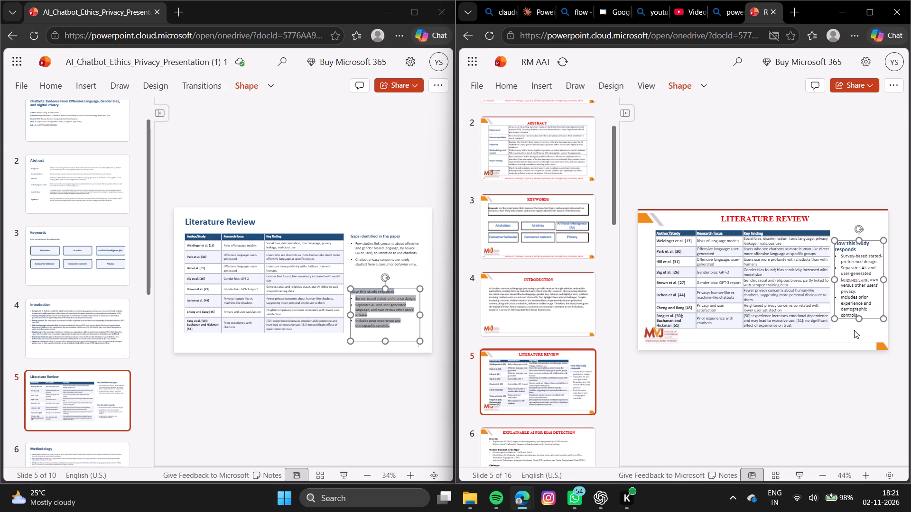
{"action": "left_click", "coordinate": [854, 330]}
{"action": "left_click", "coordinate": [747, 286]}
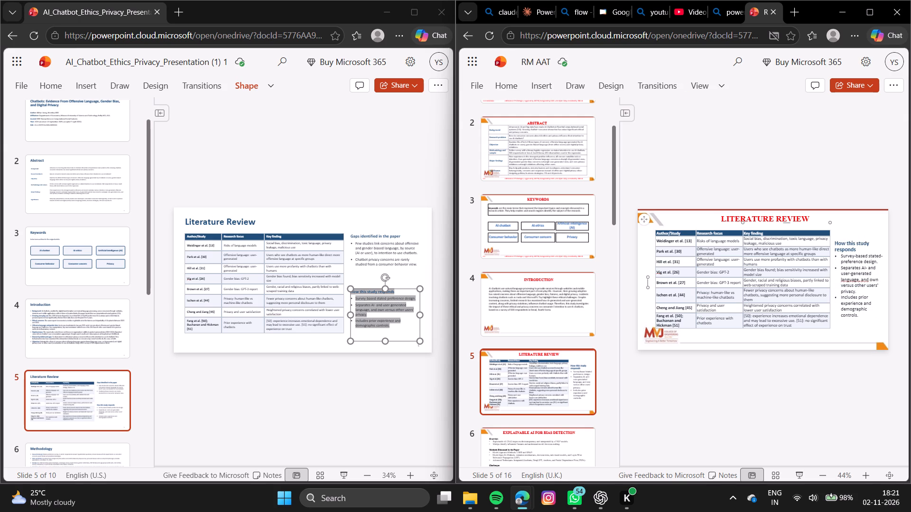
{"action": "left_click", "coordinate": [724, 387]}
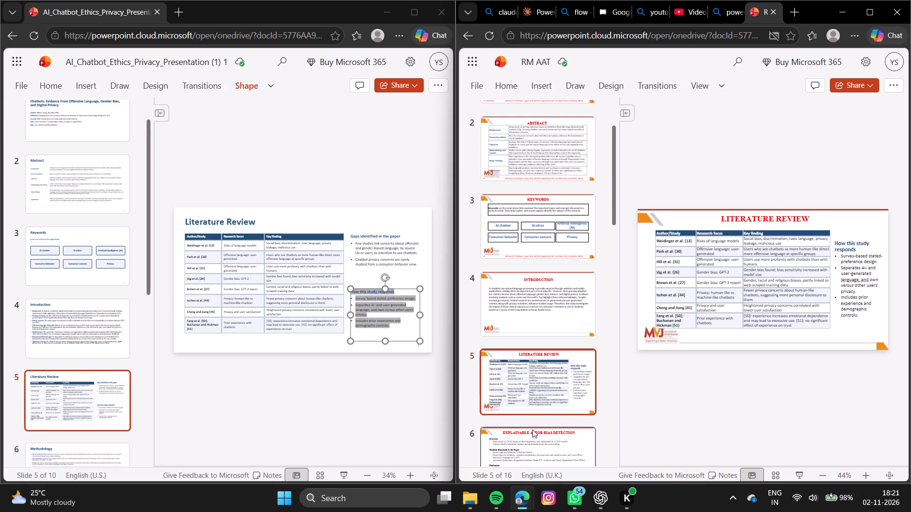
Replace RM AAT slide 6's title with "METHODOLOGY" to match the source presentation's slide 6.
{"action": "left_click", "coordinate": [549, 441]}
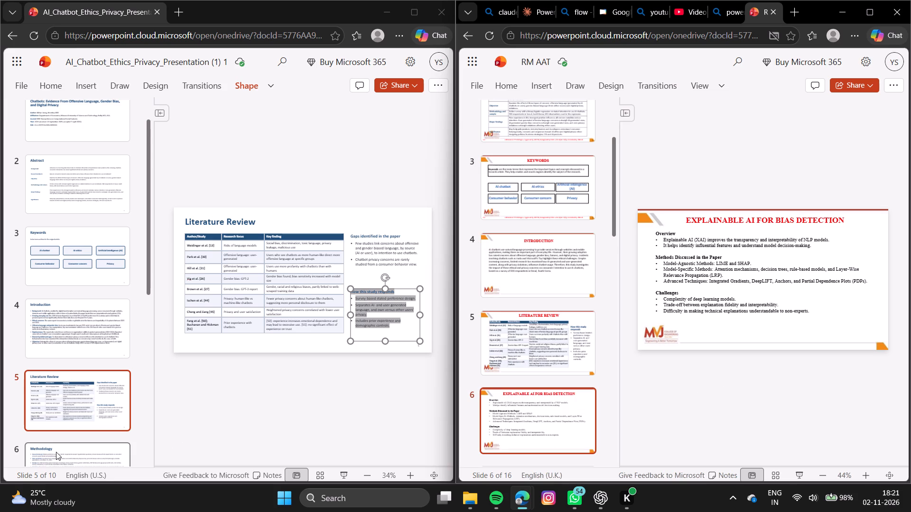
{"action": "left_click", "coordinate": [61, 451]}
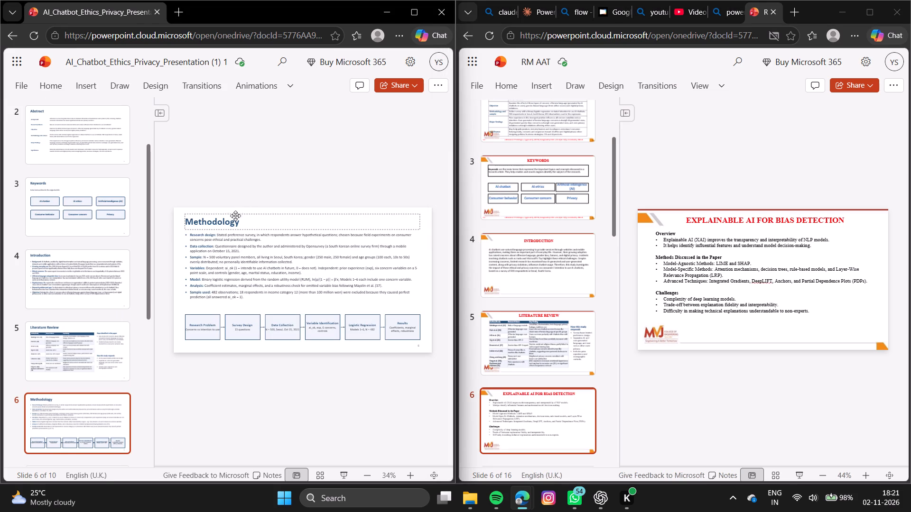
{"action": "left_click", "coordinate": [232, 220]}
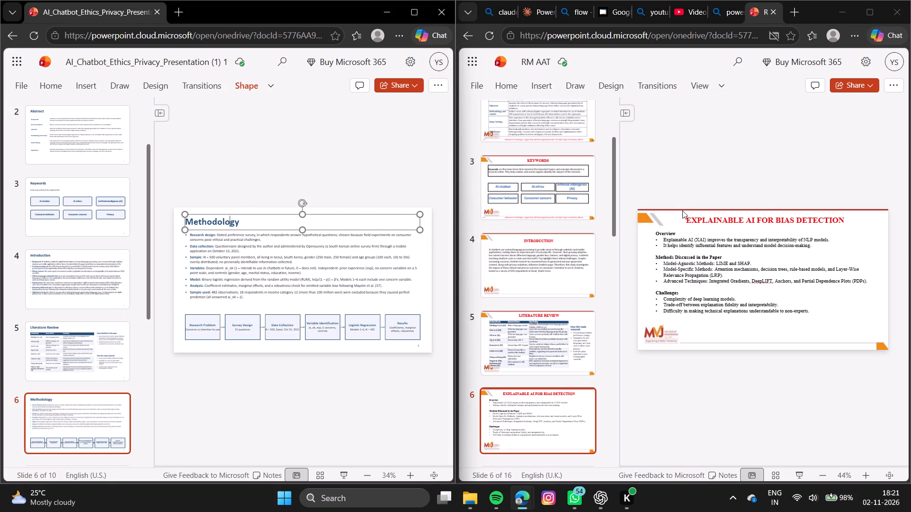
{"action": "left_click", "coordinate": [692, 219]}
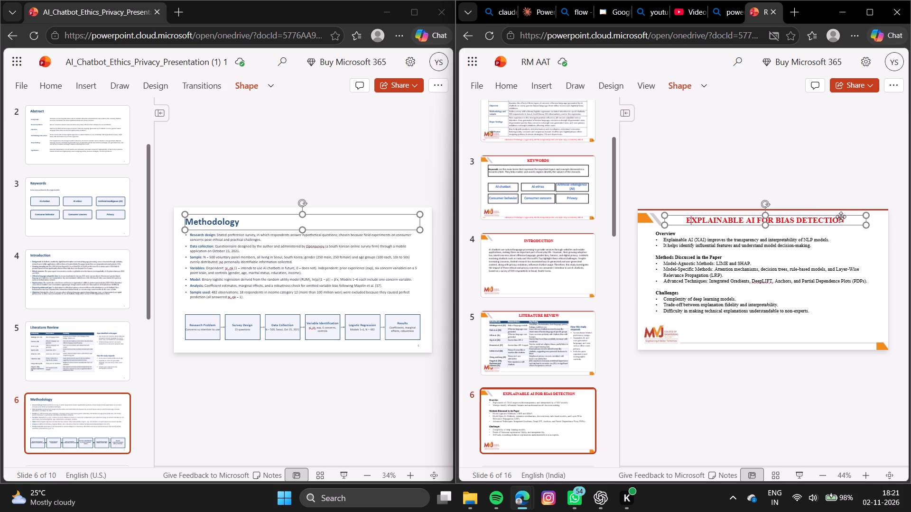
{"action": "left_click_drag", "start_coordinate": [846, 220], "coordinate": [641, 234]}
{"action": "type", "text": "METHODOLOGY"}
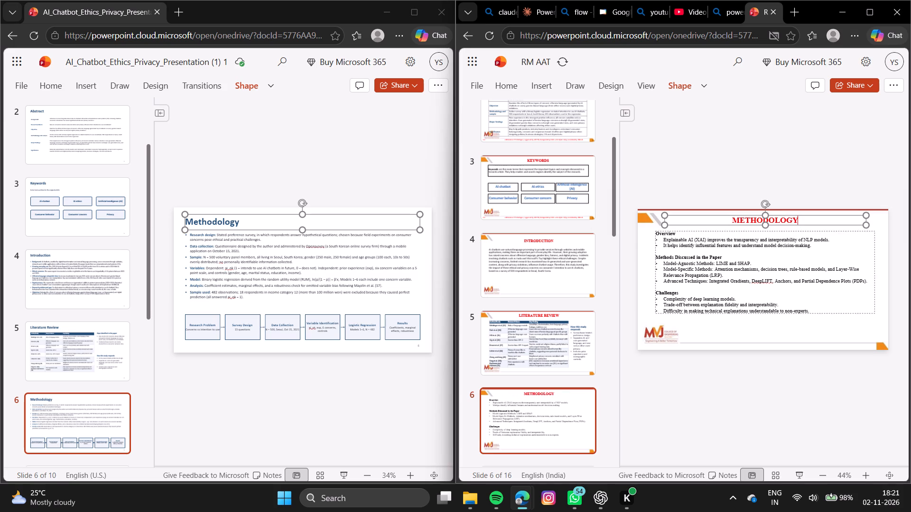
Replace RM AAT slide 6's body text with the bullet text box and flowchart boxes copied from the source presentation's Methodology slide.
{"action": "left_click", "coordinate": [721, 278]}
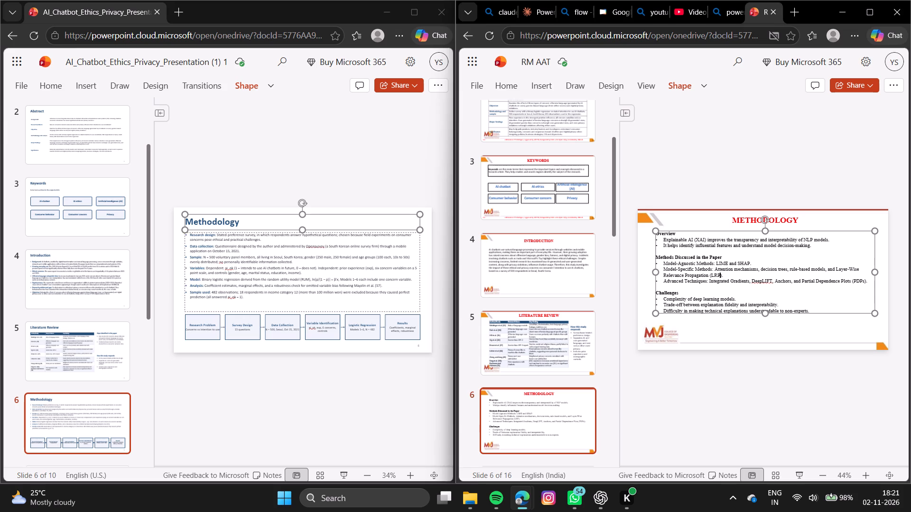
{"action": "left_click", "coordinate": [252, 287]}
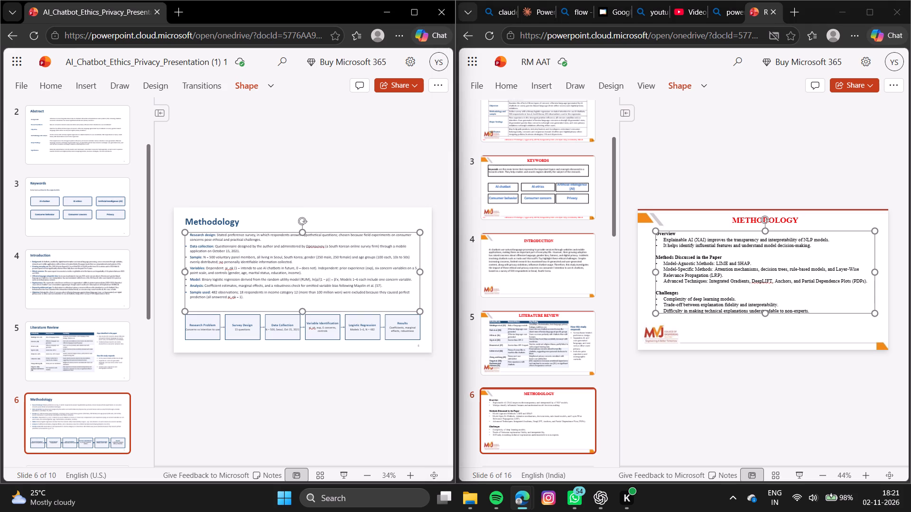
{"action": "key", "text": "ctrl+a"}
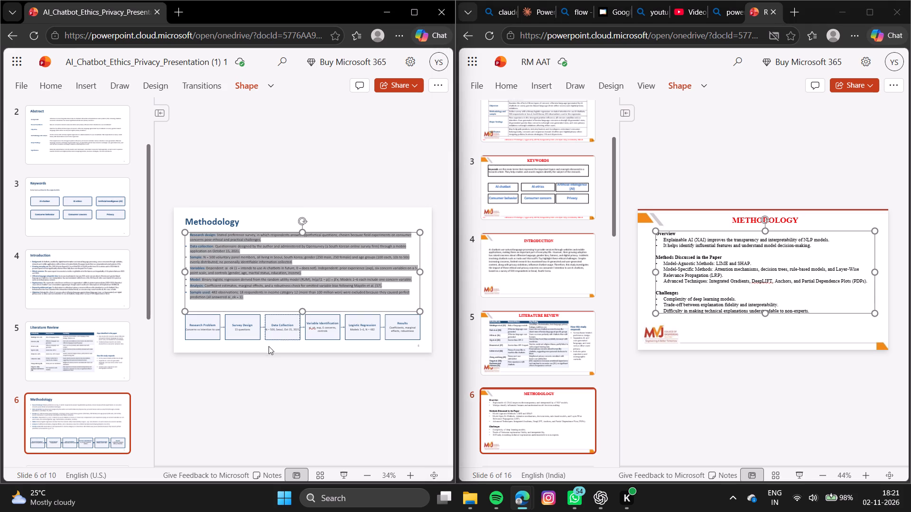
{"action": "left_click", "coordinate": [270, 326]}
{"action": "left_click", "coordinate": [268, 353]}
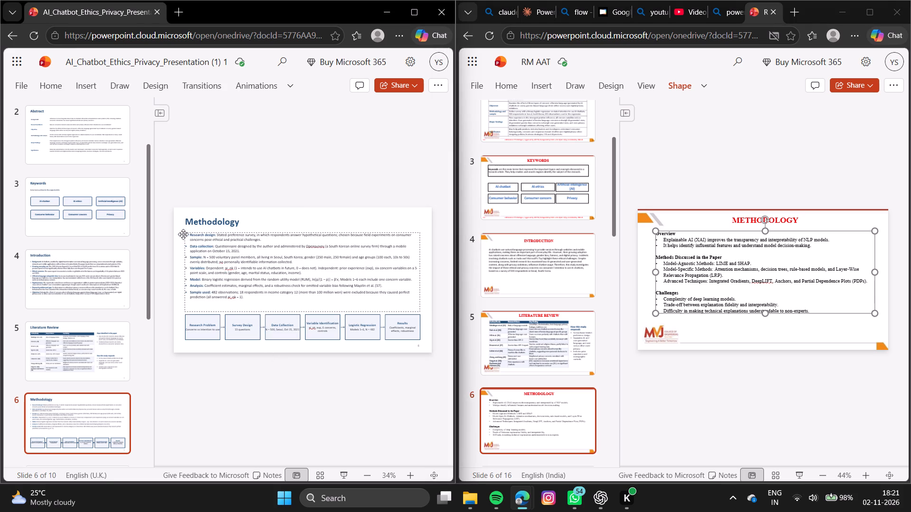
{"action": "left_click_drag", "start_coordinate": [179, 234], "coordinate": [418, 341]}
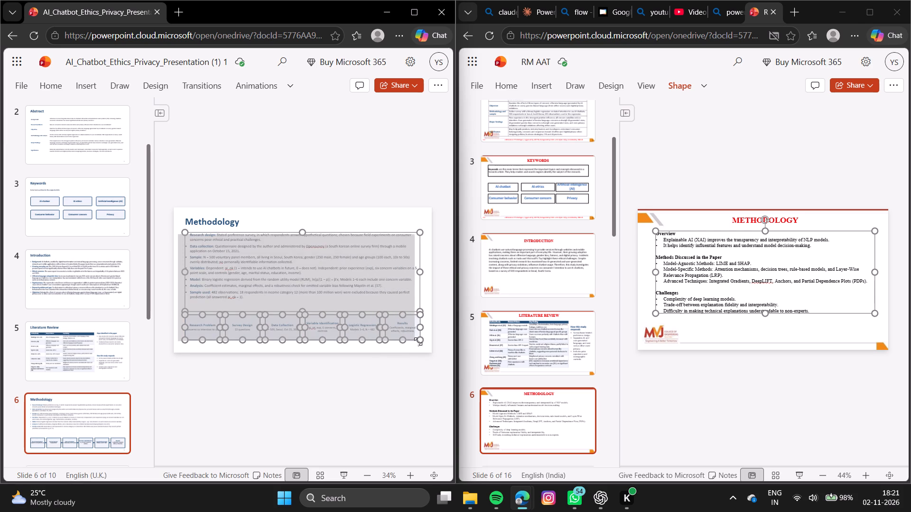
{"action": "left_click_drag", "start_coordinate": [418, 341], "coordinate": [424, 343]}
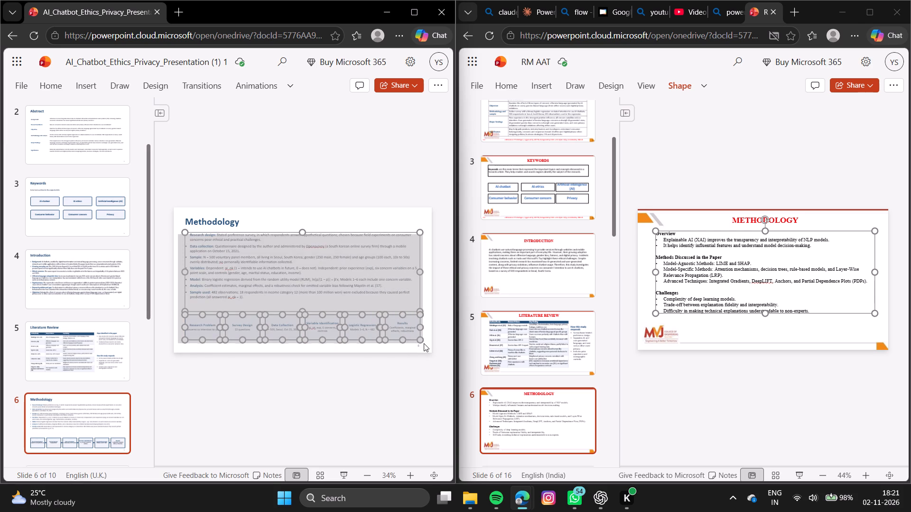
{"action": "left_click_drag", "start_coordinate": [424, 343], "coordinate": [424, 344]}
{"action": "key", "text": "ctrl+c"}
{"action": "key", "text": "ctrl+c"}
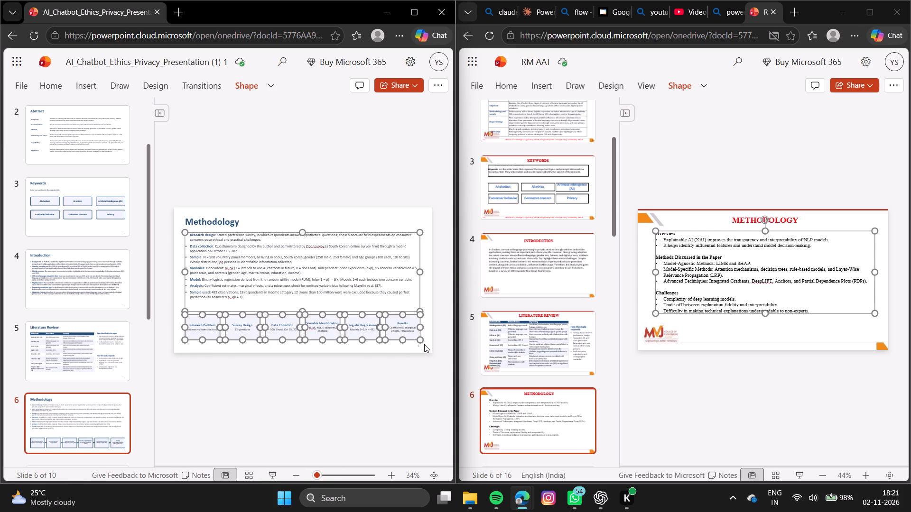
{"action": "left_click", "coordinate": [730, 308]}
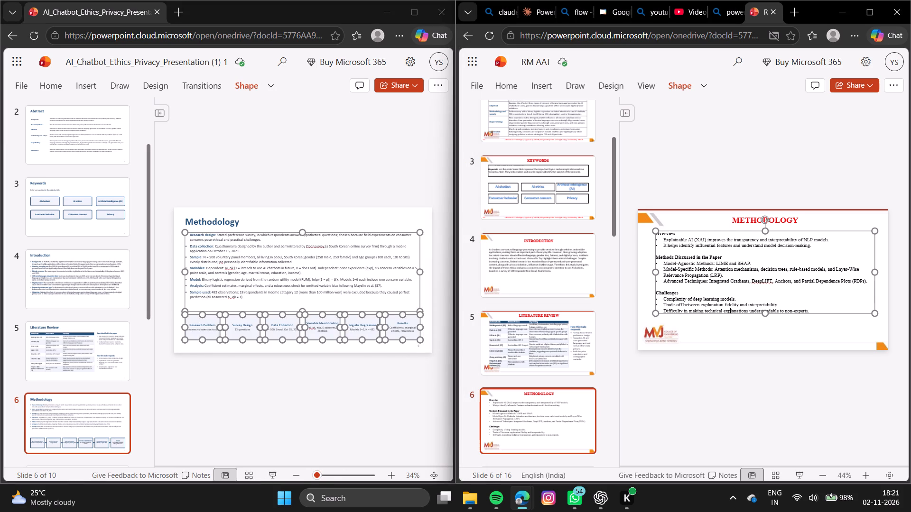
{"action": "left_click", "coordinate": [712, 284]}
{"action": "key", "text": "ctrl+a"}
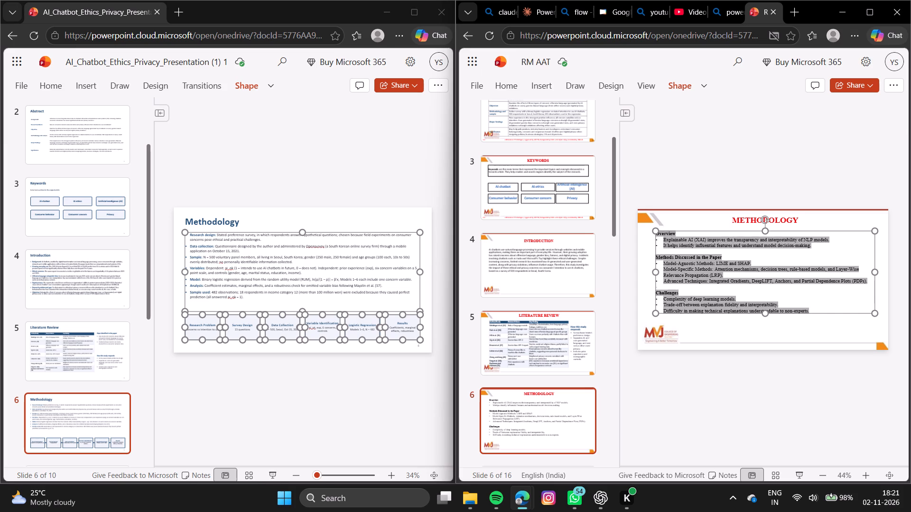
{"action": "key", "text": "ctrl+v"}
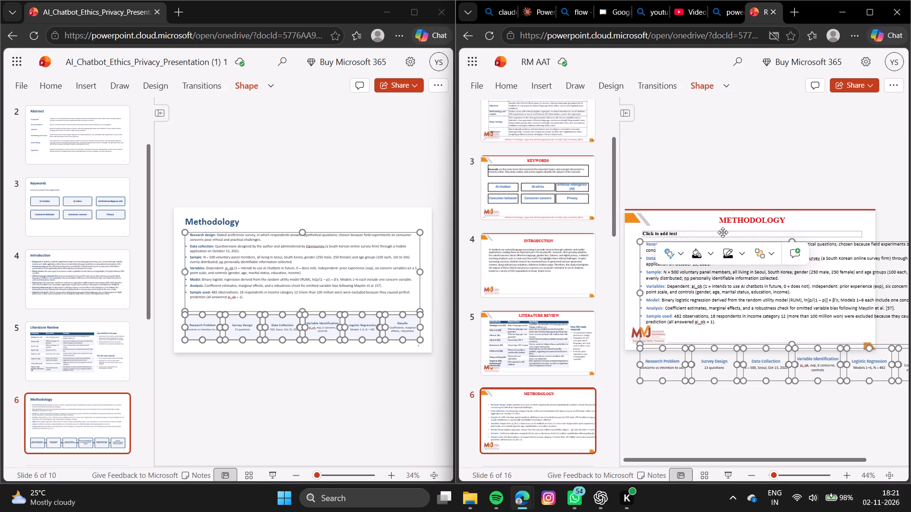
Shift the pasted methodology objects together toward the slide's left edge and narrow them so the bullet text fits the slide width.
{"action": "left_click_drag", "start_coordinate": [640, 242], "coordinate": [625, 244]}
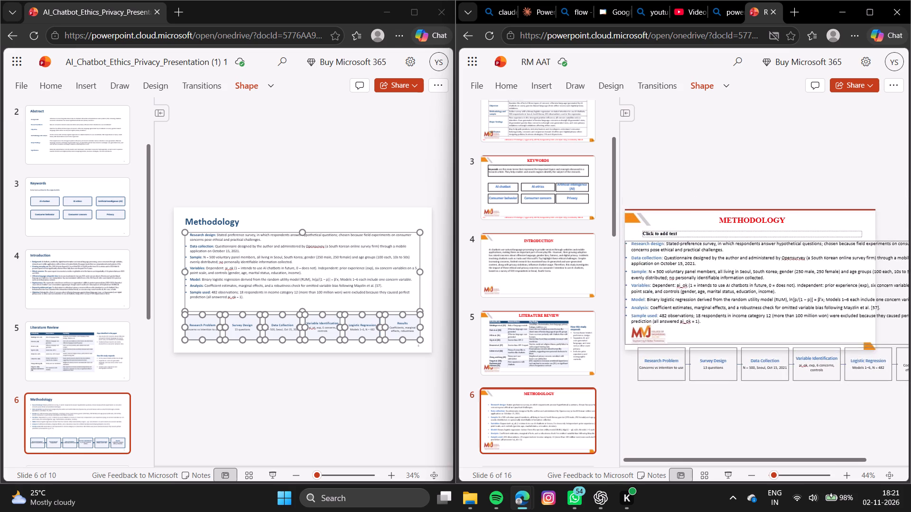
{"action": "left_click_drag", "start_coordinate": [625, 244], "coordinate": [630, 240]}
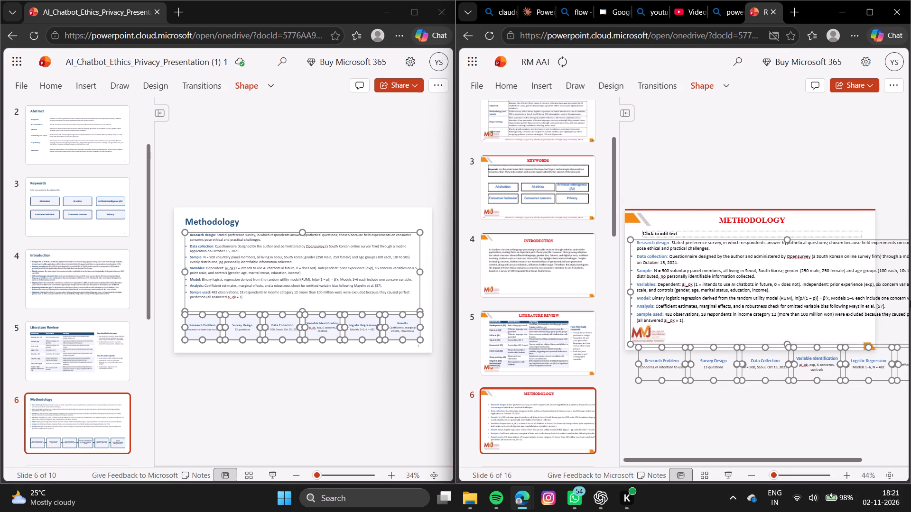
{"action": "scroll", "coordinate": [907, 318], "scroll_direction": "left", "scroll_amount": 1}
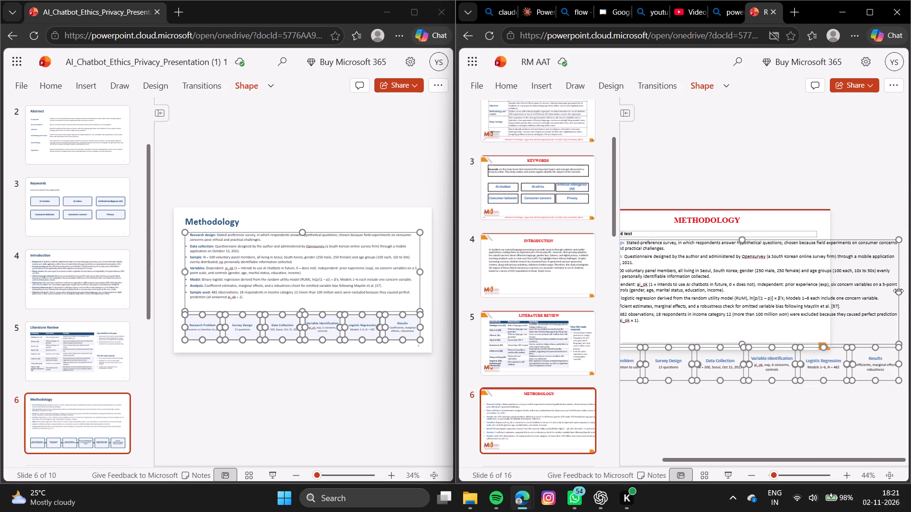
{"action": "left_click_drag", "start_coordinate": [898, 291], "coordinate": [806, 297]}
{"action": "scroll", "coordinate": [806, 297], "scroll_direction": "right", "scroll_amount": 1}
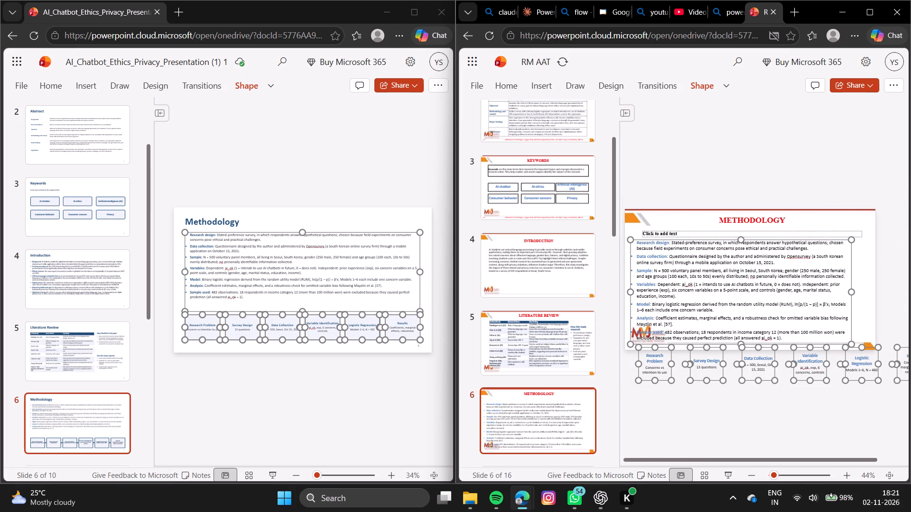
{"action": "scroll", "coordinate": [806, 297], "scroll_direction": "right", "scroll_amount": 1}
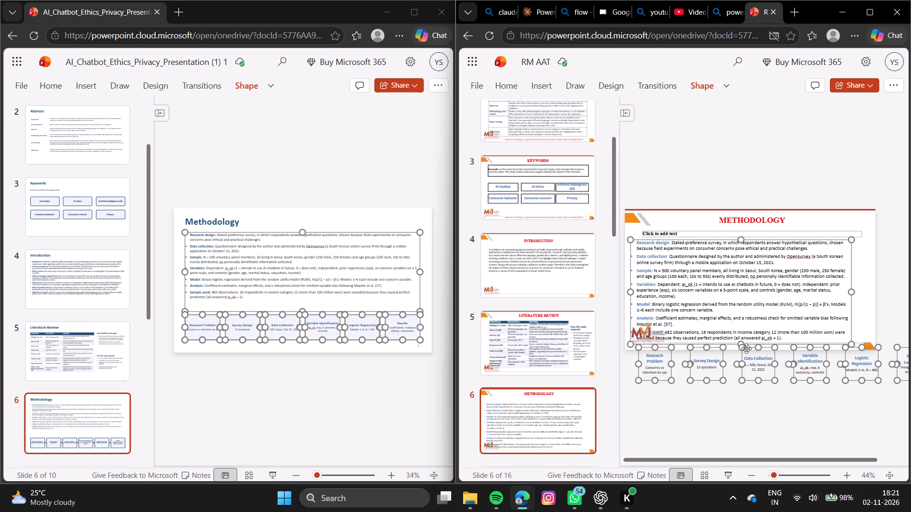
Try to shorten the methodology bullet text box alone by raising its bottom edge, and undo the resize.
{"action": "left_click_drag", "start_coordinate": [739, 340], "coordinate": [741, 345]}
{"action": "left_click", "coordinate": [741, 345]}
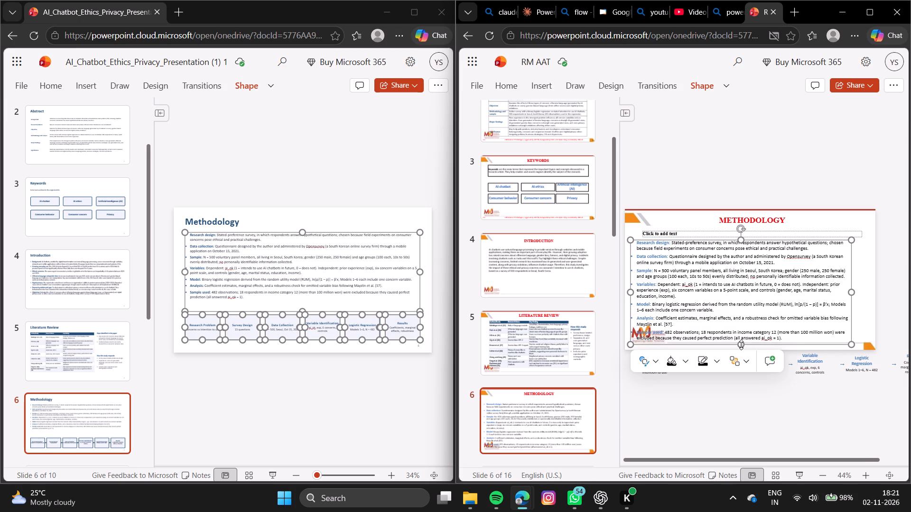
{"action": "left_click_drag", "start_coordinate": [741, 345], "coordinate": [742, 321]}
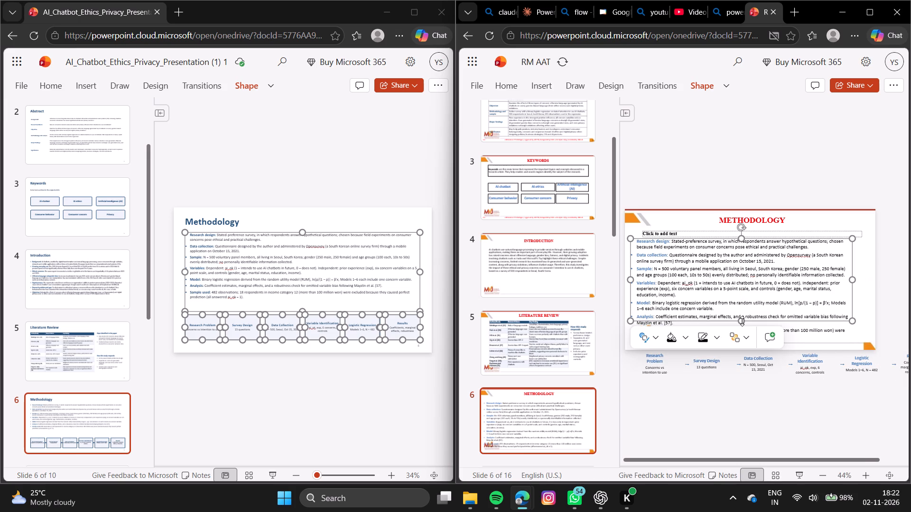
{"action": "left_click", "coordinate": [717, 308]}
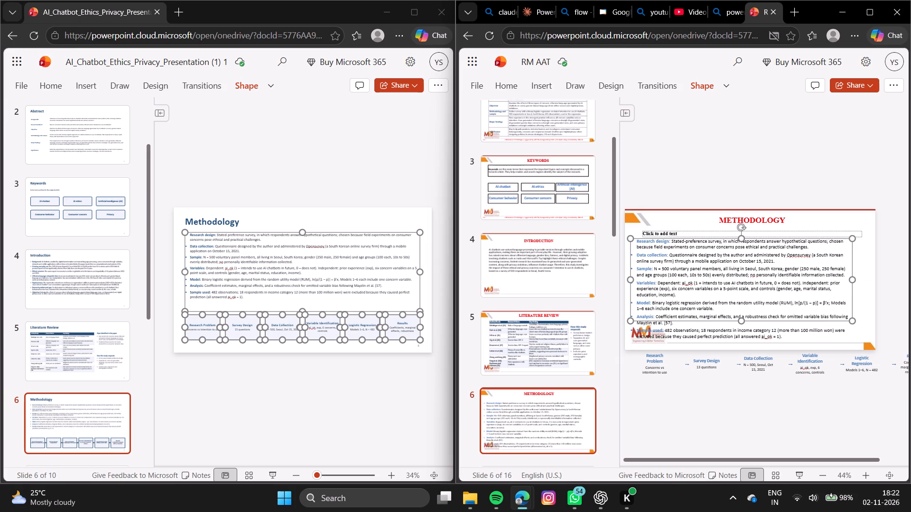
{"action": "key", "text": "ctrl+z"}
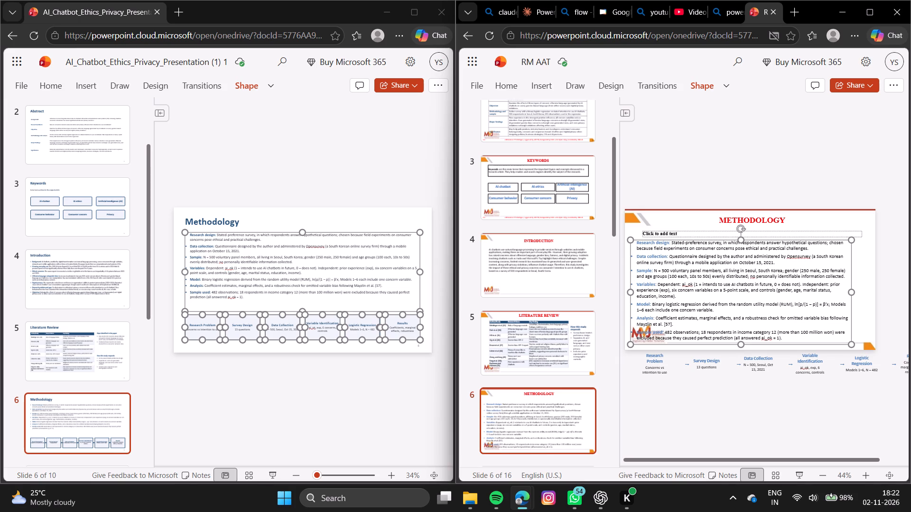
Delete the empty text placeholder under the METHODOLOGY title on slide 6.
{"action": "left_click", "coordinate": [341, 310]}
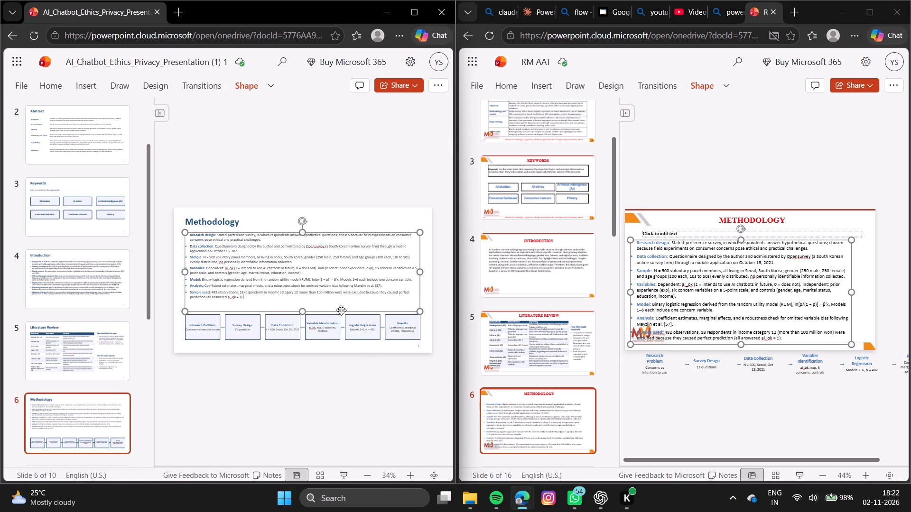
{"action": "left_click", "coordinate": [701, 286]}
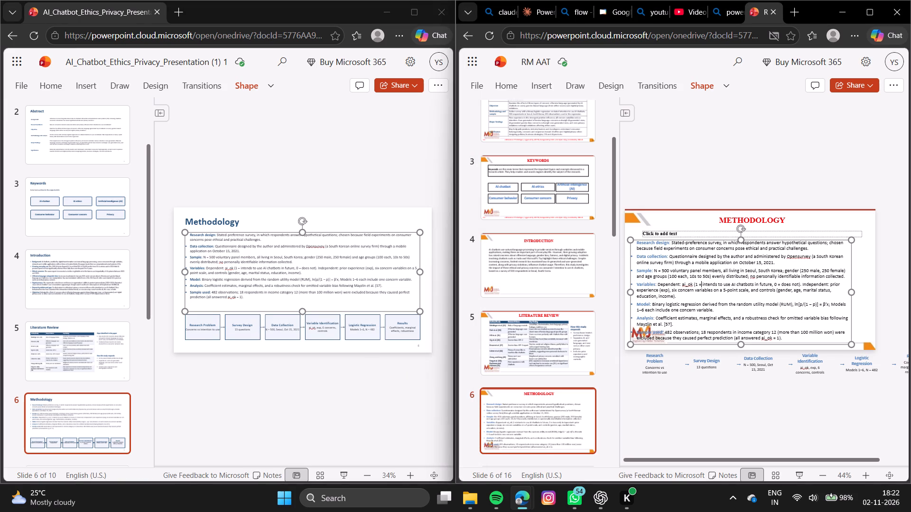
{"action": "left_click", "coordinate": [679, 230]}
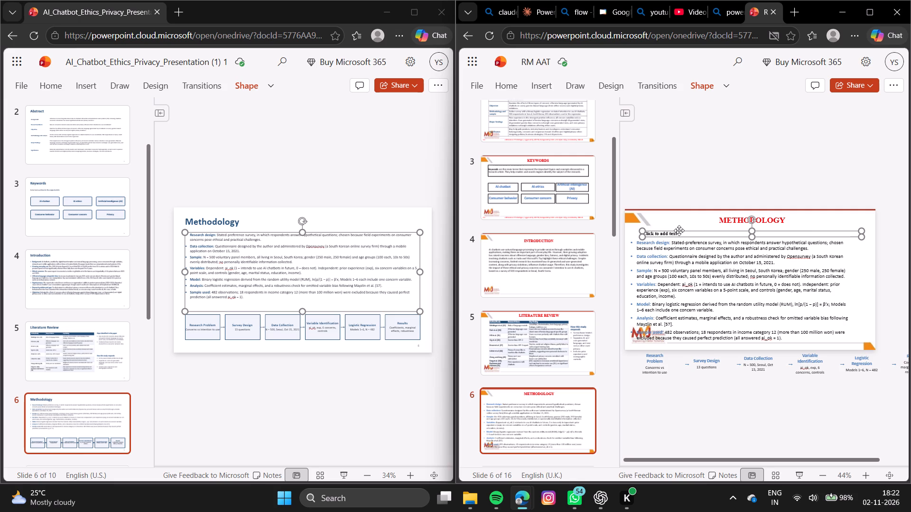
{"action": "key", "text": "BackSpace"}
Move the methodology bullet text box up directly beneath the title and centre it horizontally on the slide.
{"action": "double_click", "coordinate": [651, 266]}
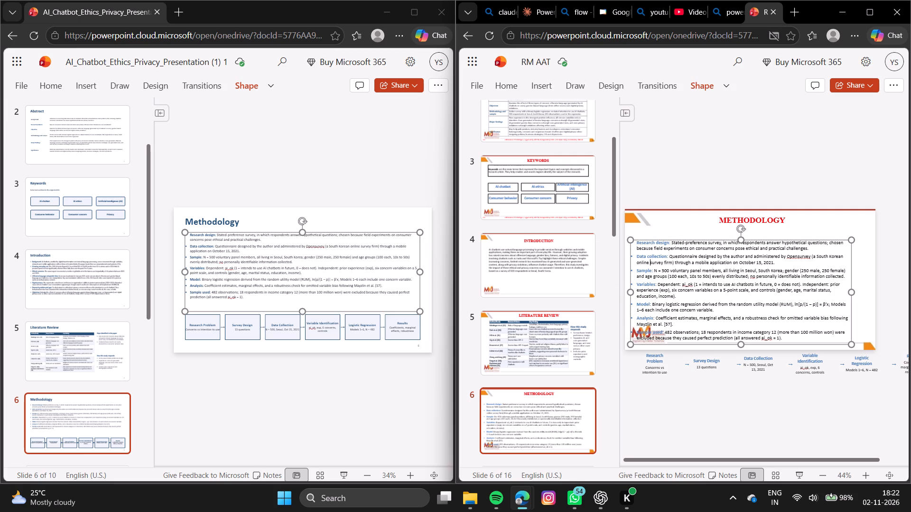
{"action": "left_click_drag", "start_coordinate": [629, 262], "coordinate": [631, 253]}
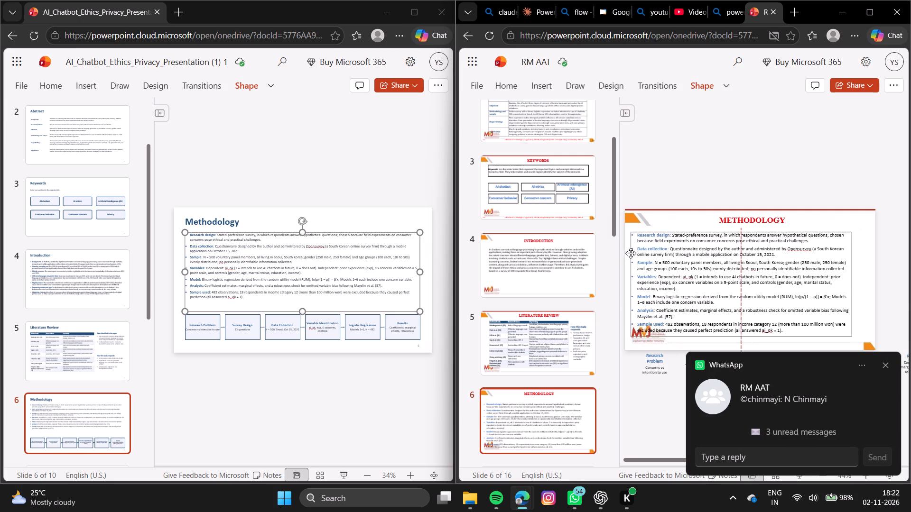
{"action": "left_click_drag", "start_coordinate": [631, 253], "coordinate": [641, 253]}
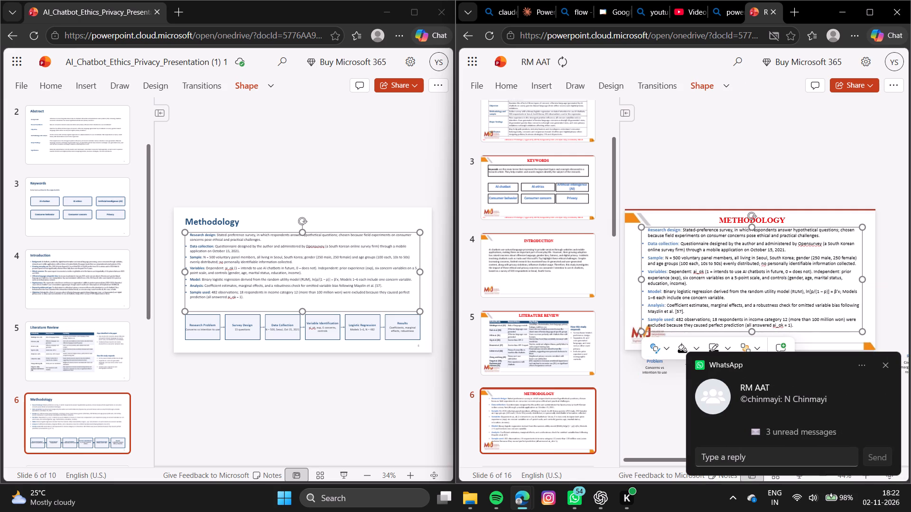
{"action": "left_click", "coordinate": [716, 300]}
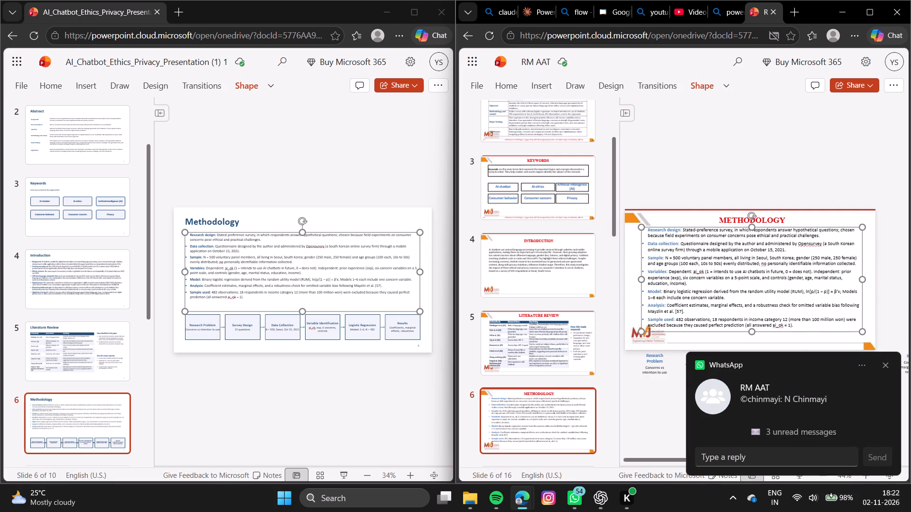
Reduce the "Research Problem" flowchart box's height and move it onto the slide, just below the bullet text and beside the logo.
{"action": "left_click", "coordinate": [350, 338]}
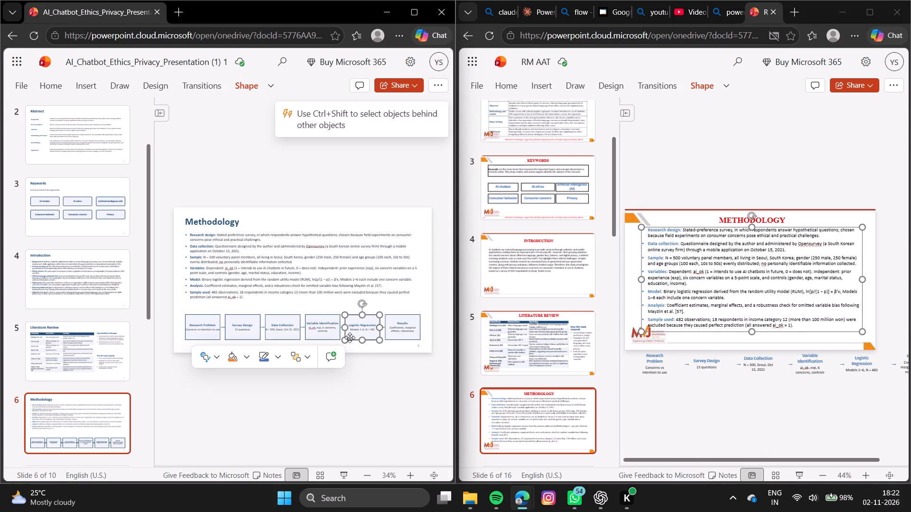
{"action": "left_click", "coordinate": [702, 404]}
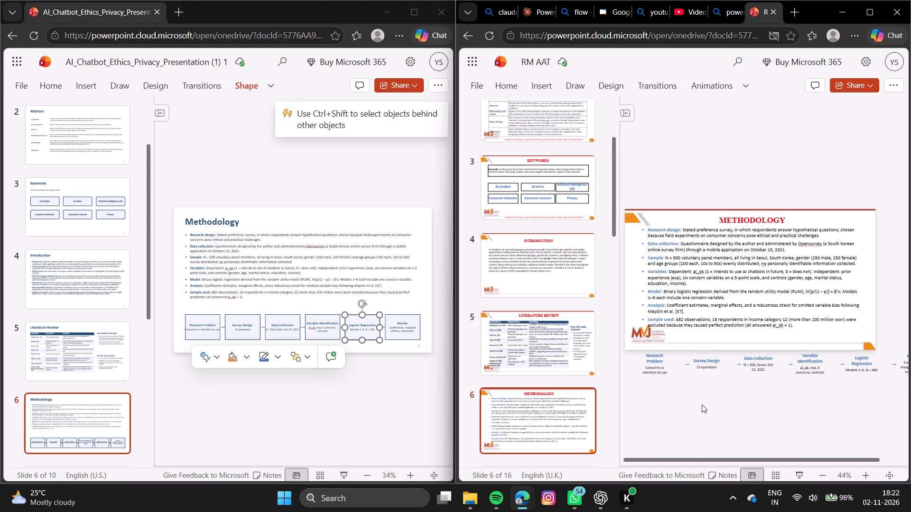
{"action": "left_click", "coordinate": [662, 374]}
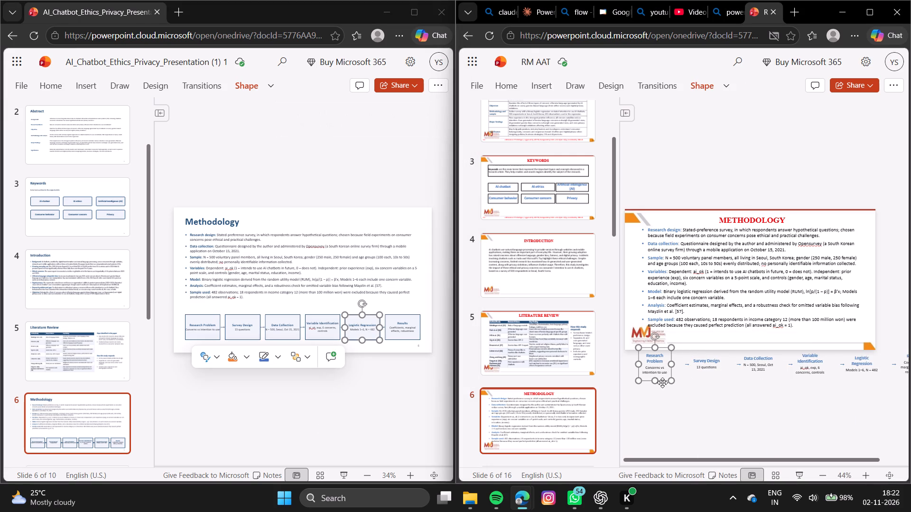
{"action": "left_click_drag", "start_coordinate": [654, 380], "coordinate": [652, 360]}
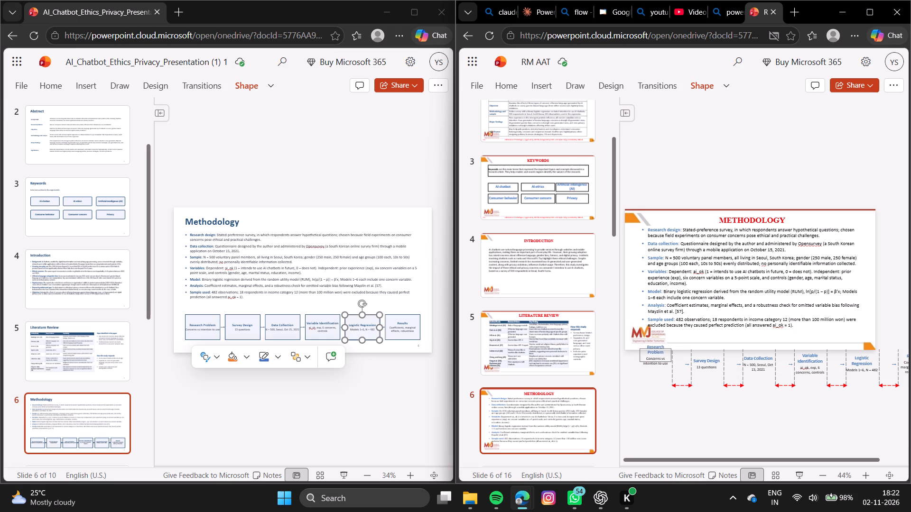
{"action": "left_click_drag", "start_coordinate": [652, 360], "coordinate": [653, 357]}
{"action": "left_click_drag", "start_coordinate": [661, 350], "coordinate": [664, 347]}
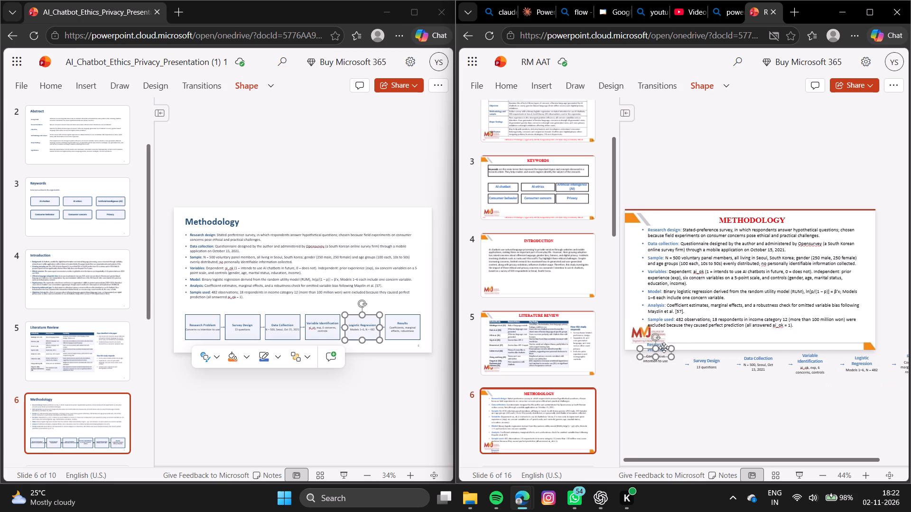
{"action": "left_click_drag", "start_coordinate": [664, 347], "coordinate": [683, 332]}
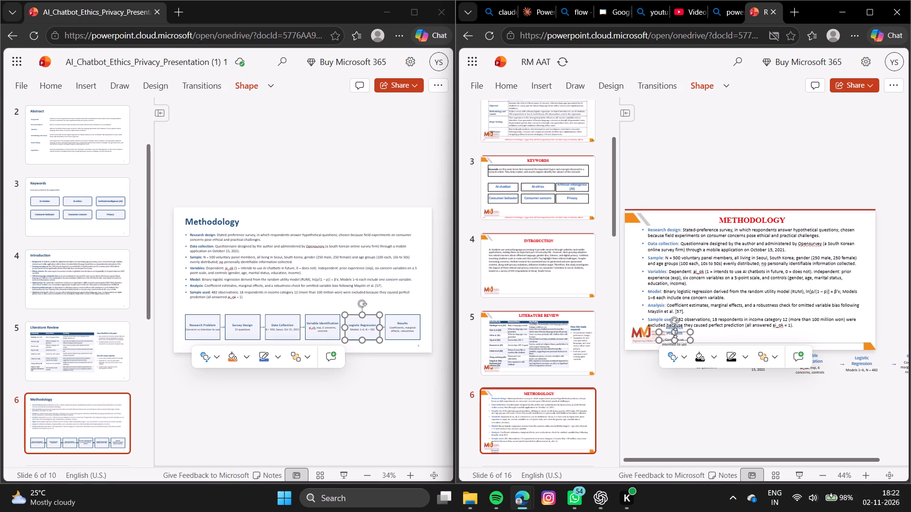
Resize the "Research Problem" box by pulling its top edge down past its bottom edge.
{"action": "left_click_drag", "start_coordinate": [676, 333], "coordinate": [680, 335]}
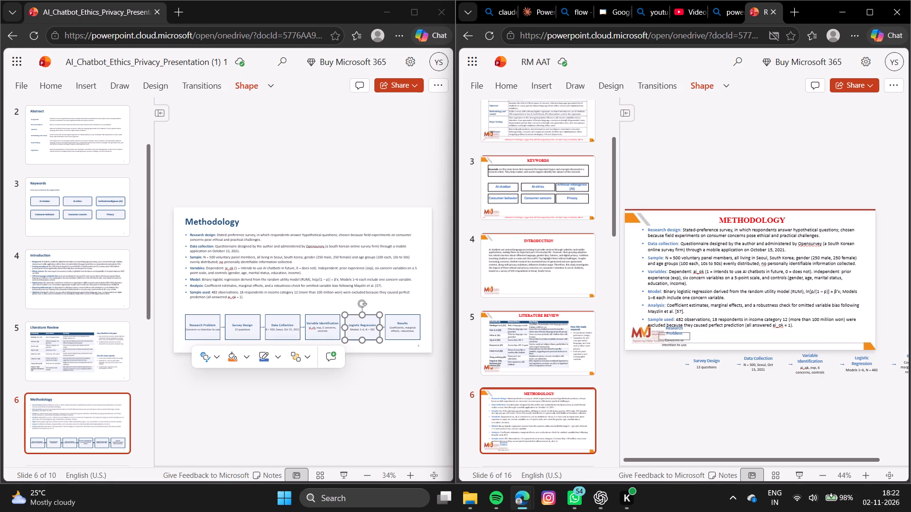
{"action": "left_click_drag", "start_coordinate": [680, 335], "coordinate": [686, 351]}
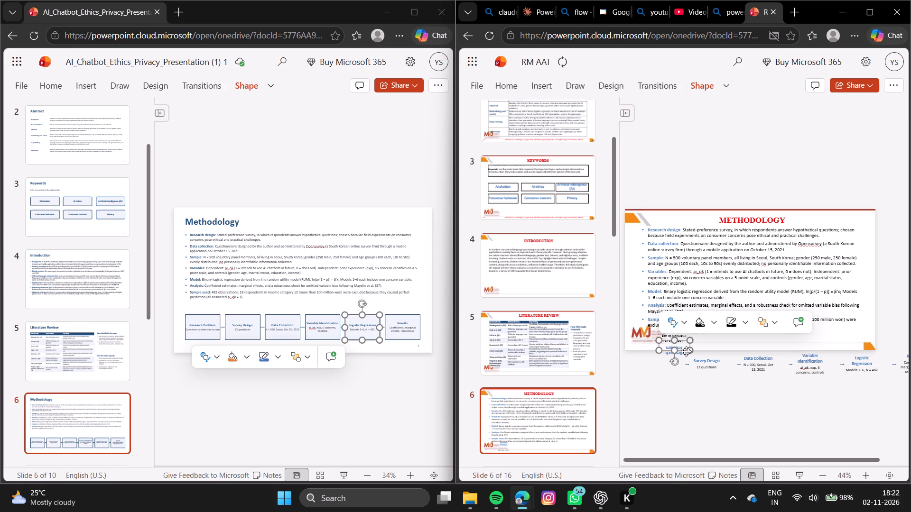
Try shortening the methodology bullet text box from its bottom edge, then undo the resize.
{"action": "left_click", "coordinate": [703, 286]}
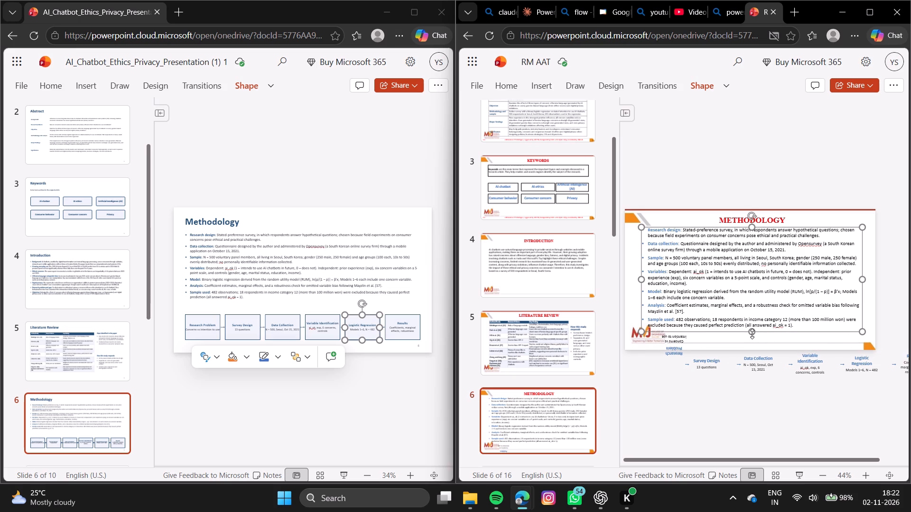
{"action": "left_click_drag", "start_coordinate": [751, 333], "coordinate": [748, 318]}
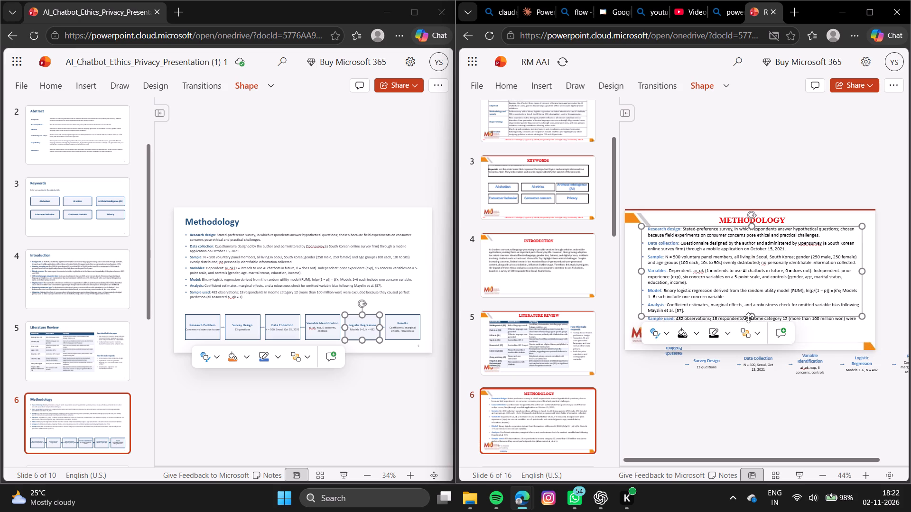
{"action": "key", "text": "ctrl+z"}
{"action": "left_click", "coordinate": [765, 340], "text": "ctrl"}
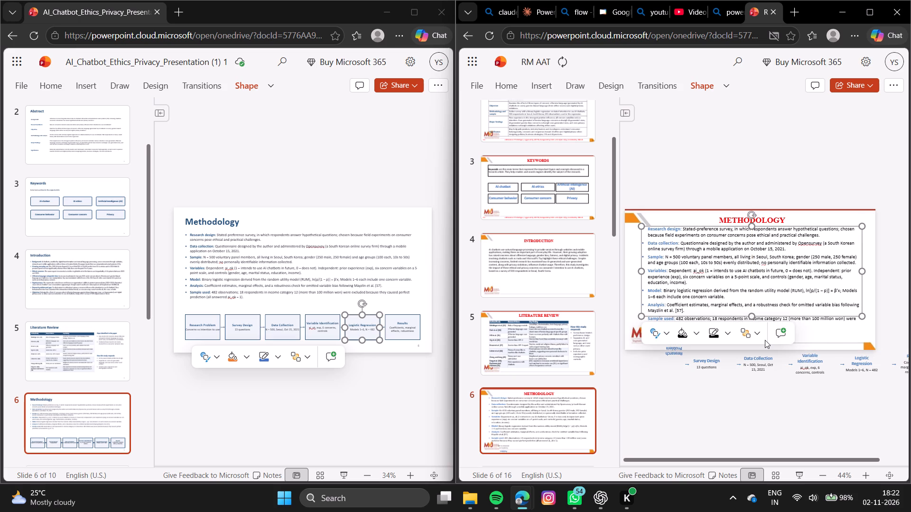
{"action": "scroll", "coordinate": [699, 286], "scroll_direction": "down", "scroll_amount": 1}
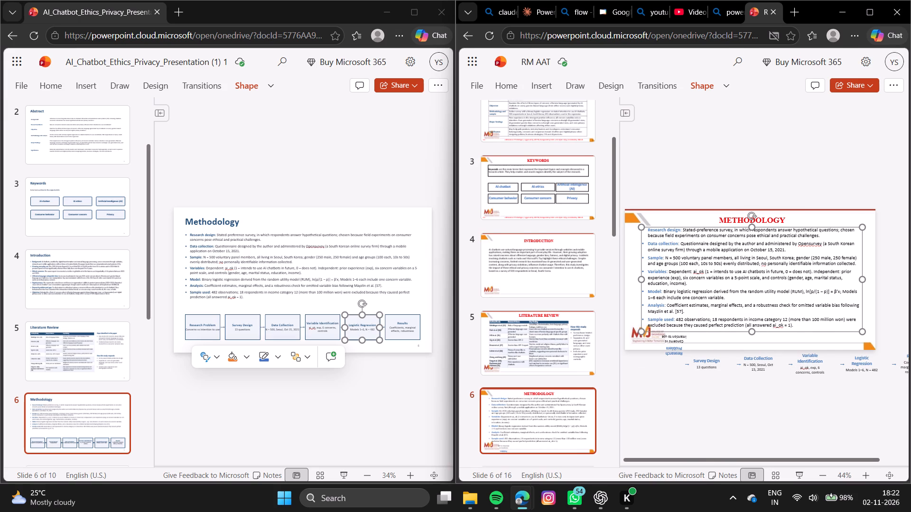
Delete the "Sample used" bullet at the end of the methodology text on slide 6.
{"action": "left_click_drag", "start_coordinate": [796, 326], "coordinate": [640, 319]}
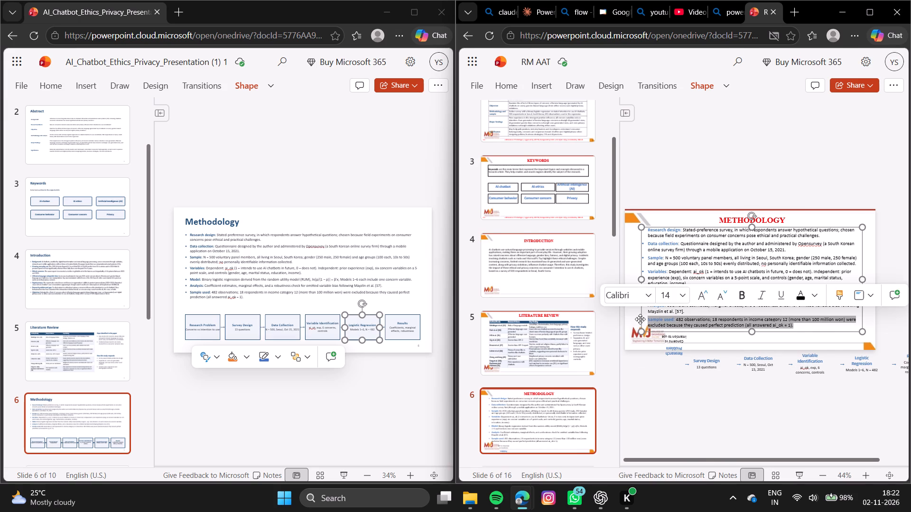
{"action": "key", "text": "BackSpace"}
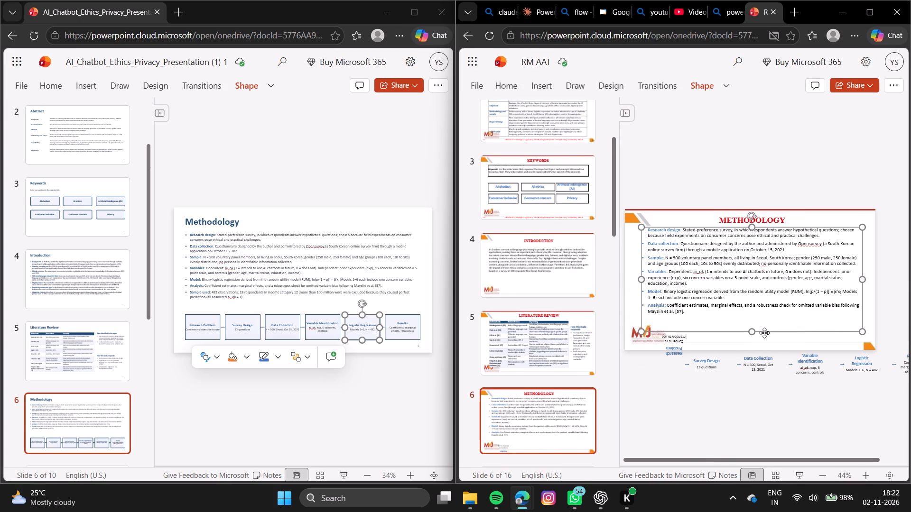
Shorten the methodology text box so its bottom edge sits just below the "Analysis" bullet.
{"action": "left_click_drag", "start_coordinate": [751, 333], "coordinate": [751, 316]}
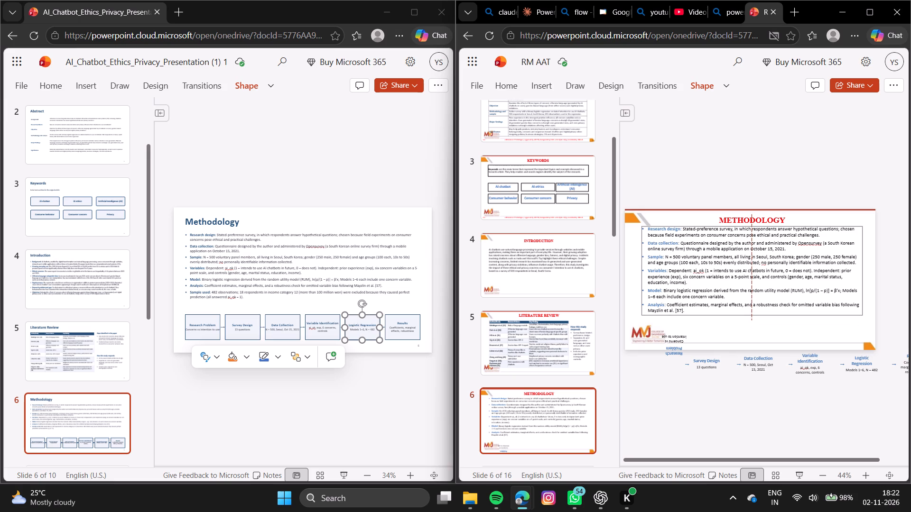
{"action": "left_click_drag", "start_coordinate": [751, 316], "coordinate": [751, 314]}
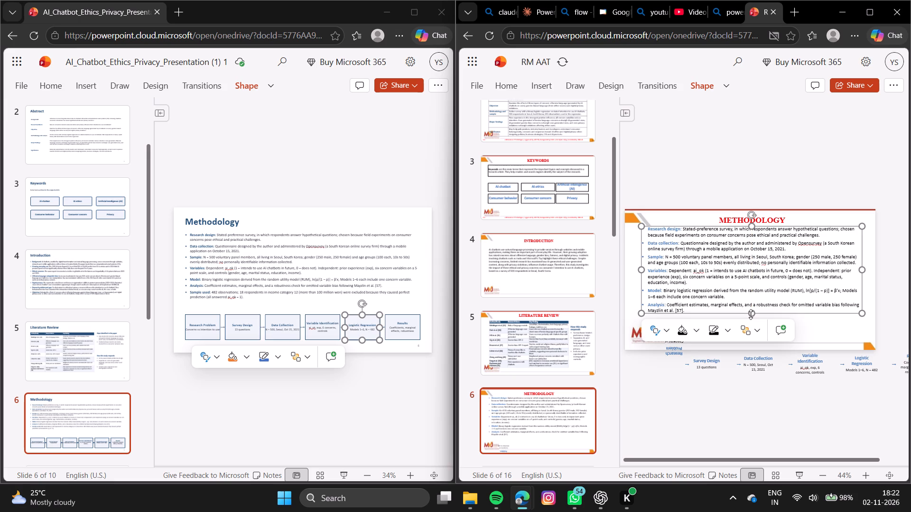
{"action": "left_click", "coordinate": [702, 422]}
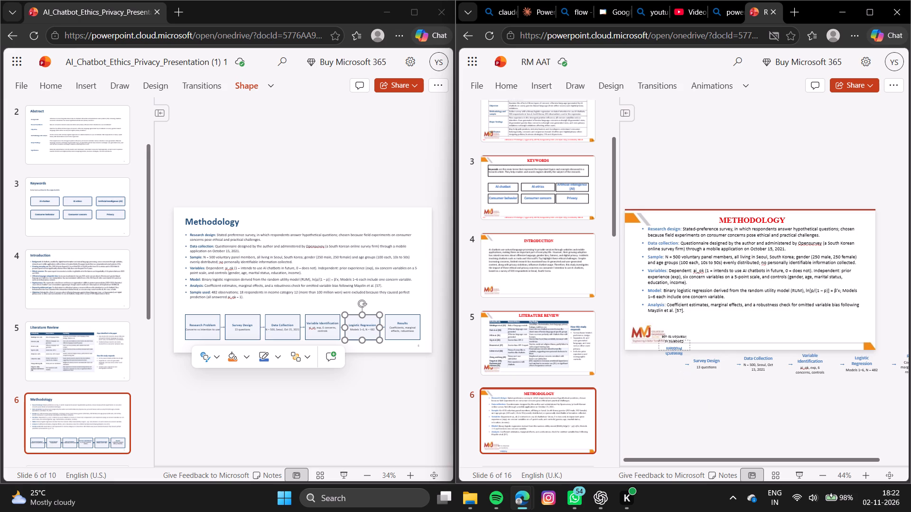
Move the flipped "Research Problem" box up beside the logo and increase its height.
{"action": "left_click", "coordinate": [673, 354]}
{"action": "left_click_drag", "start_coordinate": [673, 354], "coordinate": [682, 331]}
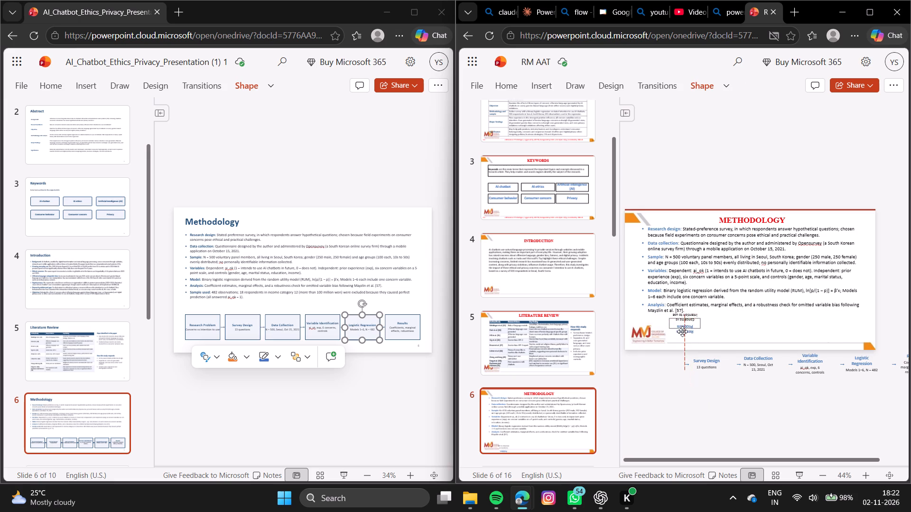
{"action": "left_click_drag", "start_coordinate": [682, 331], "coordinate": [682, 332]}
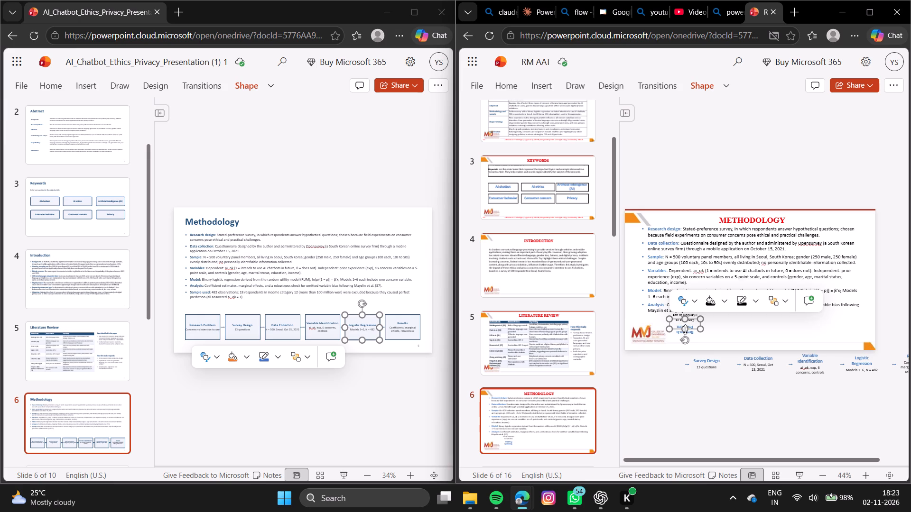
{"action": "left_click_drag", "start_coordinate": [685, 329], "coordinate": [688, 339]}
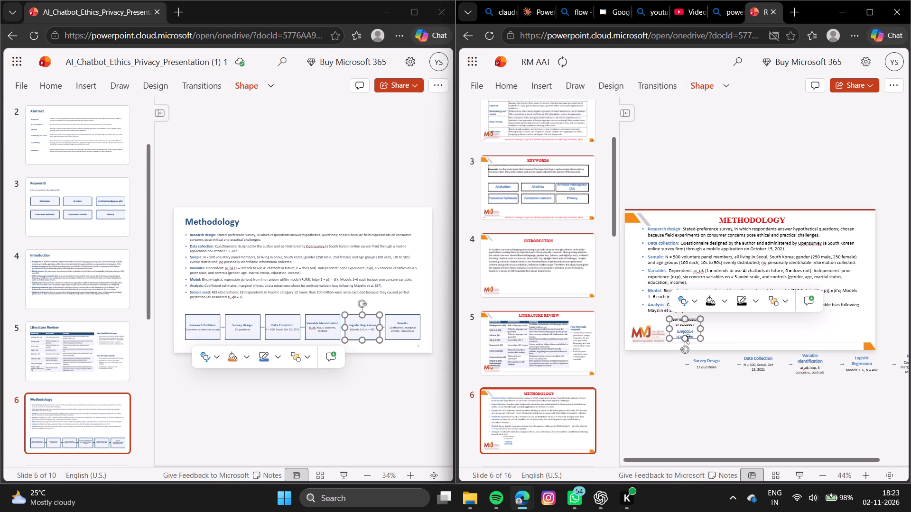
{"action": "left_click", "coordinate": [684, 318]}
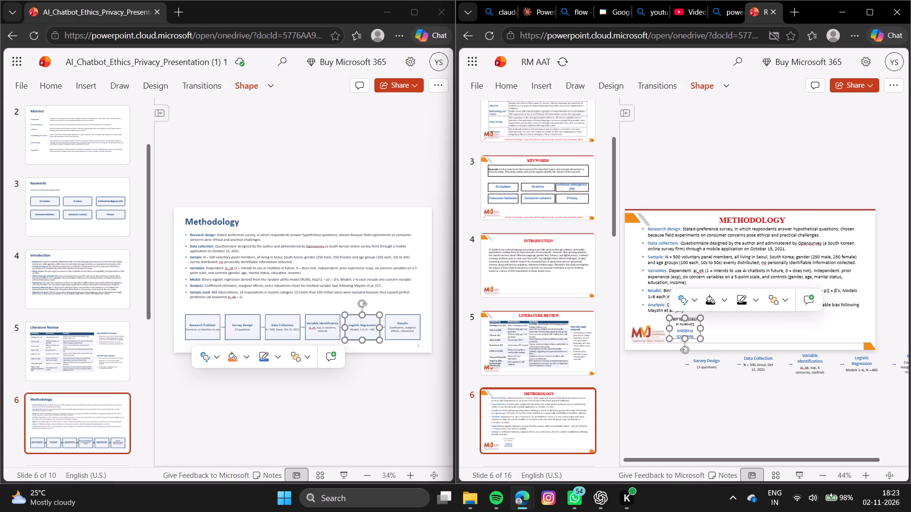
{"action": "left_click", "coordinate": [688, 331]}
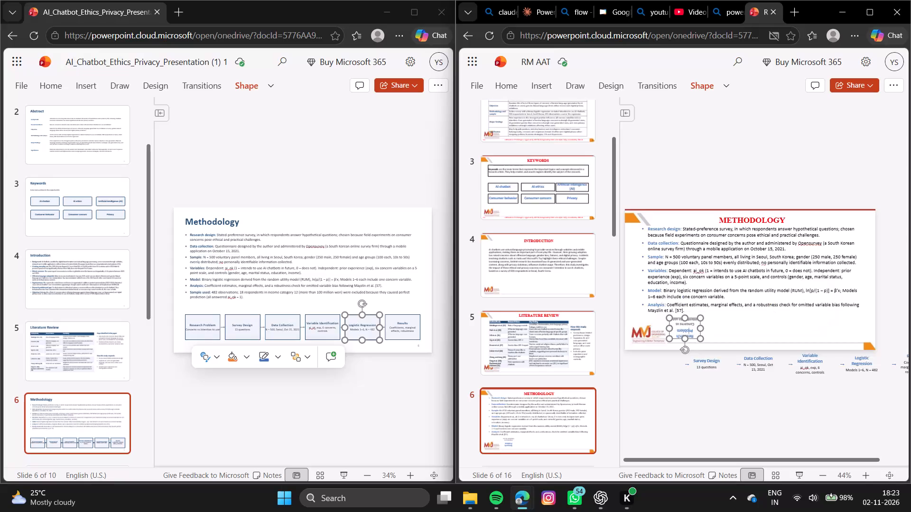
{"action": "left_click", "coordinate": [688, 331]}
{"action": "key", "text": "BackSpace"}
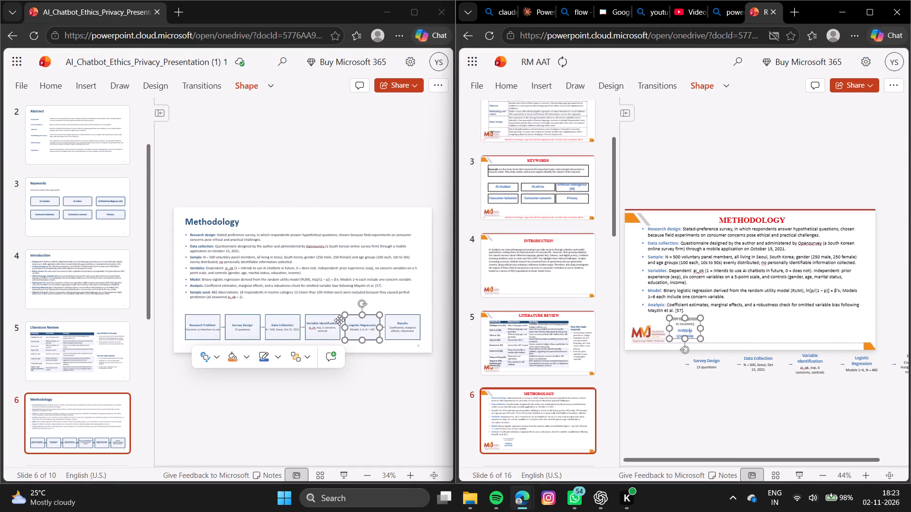
Copy the "Research Problem" box from the AI_Chatbot_Ethics_Privacy presentation and paste it into slide 6, replacing the text in the flipped box.
{"action": "left_click", "coordinate": [201, 321]}
{"action": "key", "text": "ctrl+c"}
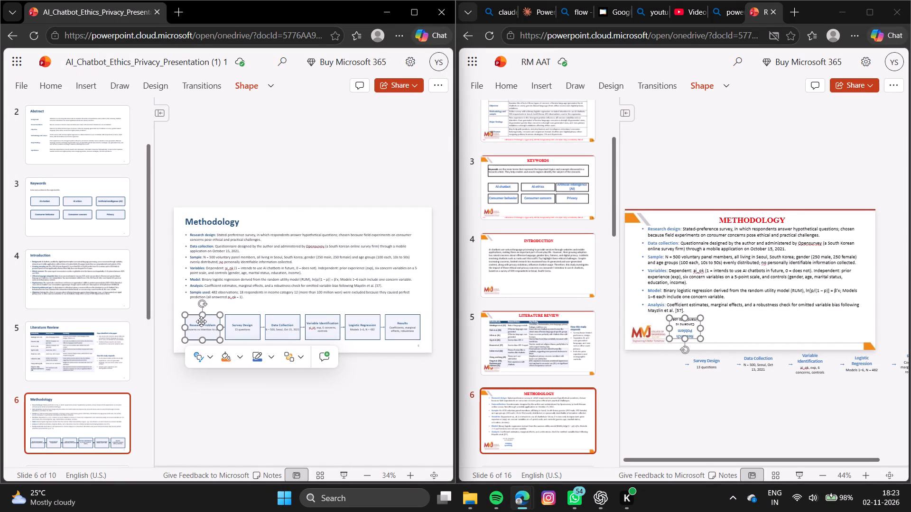
{"action": "key", "text": "ctrl+c"}
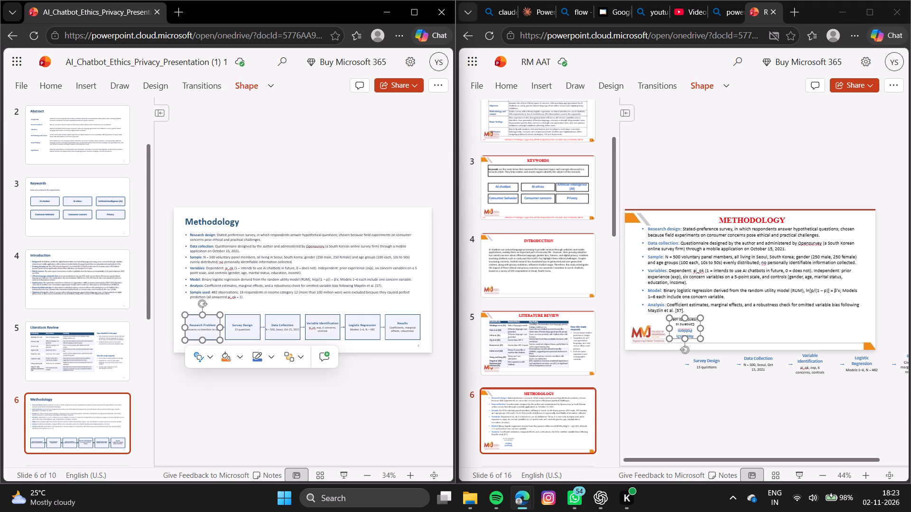
{"action": "left_click_drag", "start_coordinate": [689, 327], "coordinate": [696, 335]}
{"action": "left_click_drag", "start_coordinate": [696, 335], "coordinate": [680, 322]}
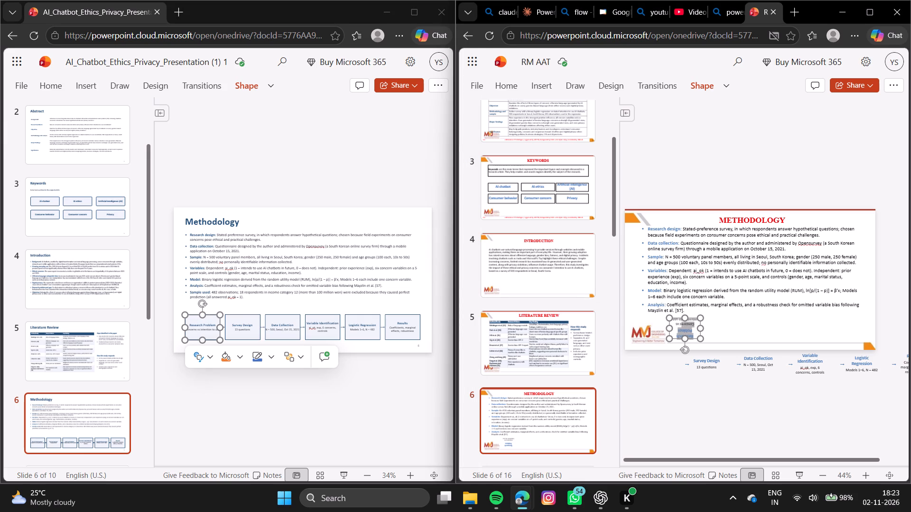
{"action": "left_click_drag", "start_coordinate": [680, 322], "coordinate": [673, 321]}
{"action": "key", "text": "ctrl+v"}
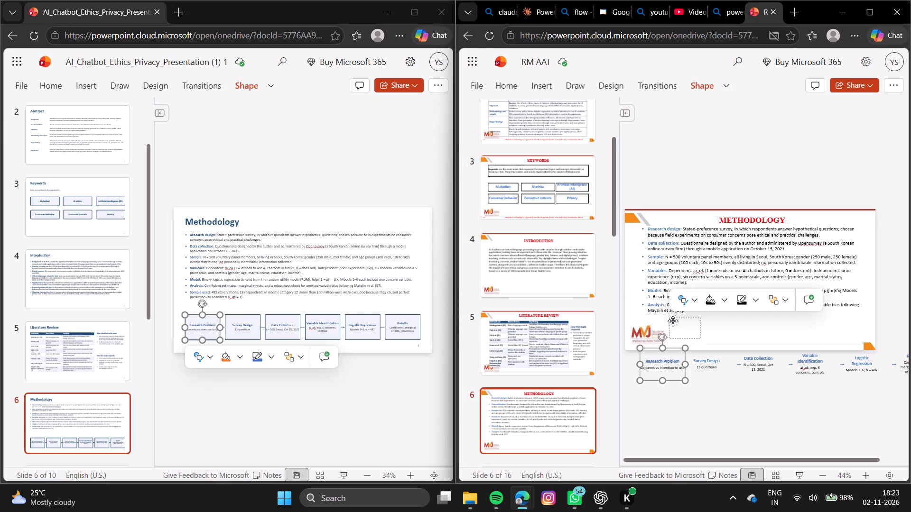
Reduce the pasted "Research Problem" box's height slightly and move it onto the slide, below the bullets and beside the logo.
{"action": "left_click", "coordinate": [673, 410]}
{"action": "left_click", "coordinate": [660, 368]}
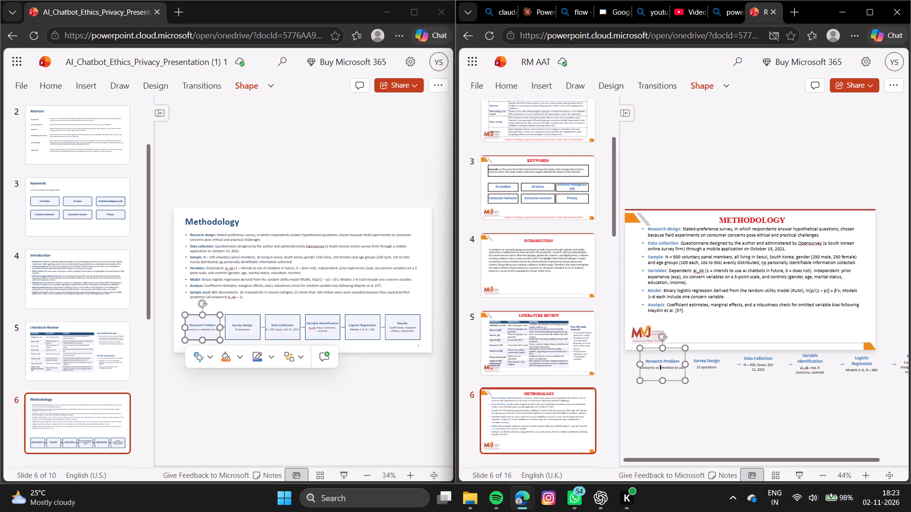
{"action": "left_click_drag", "start_coordinate": [660, 368], "coordinate": [659, 380]}
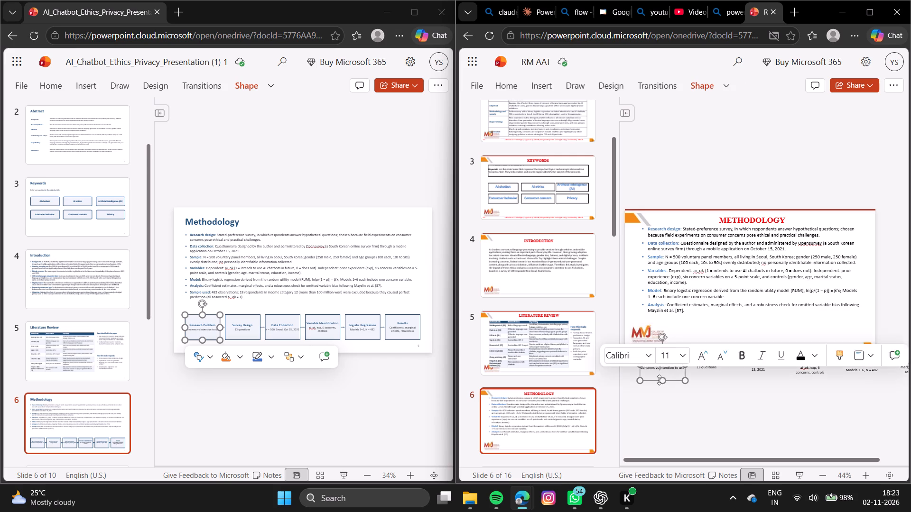
{"action": "left_click_drag", "start_coordinate": [659, 380], "coordinate": [660, 400]}
{"action": "left_click_drag", "start_coordinate": [664, 400], "coordinate": [667, 376]}
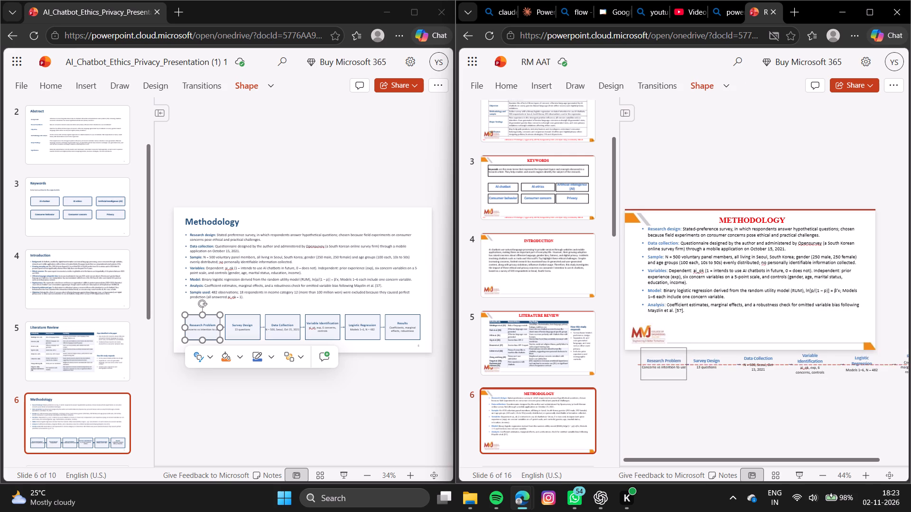
{"action": "left_click_drag", "start_coordinate": [667, 376], "coordinate": [667, 374]}
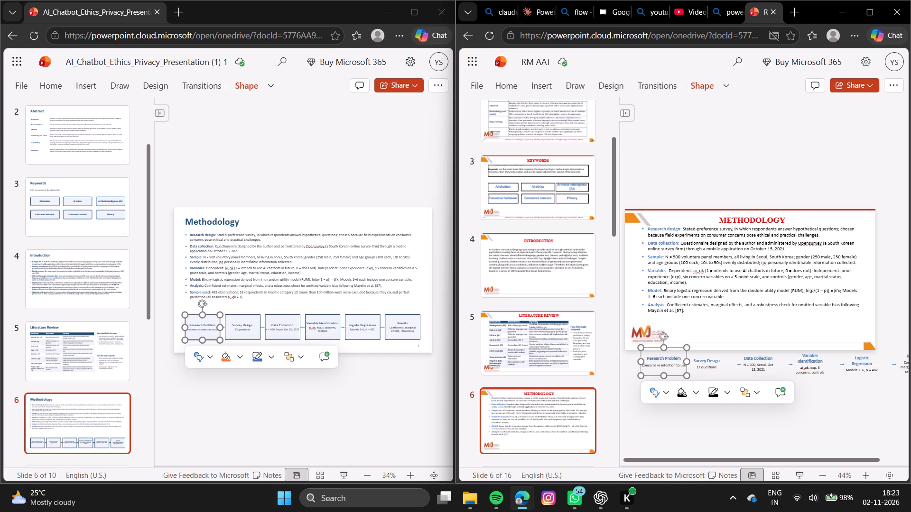
{"action": "left_click_drag", "start_coordinate": [677, 349], "coordinate": [699, 315]}
{"action": "left_click", "coordinate": [717, 387]}
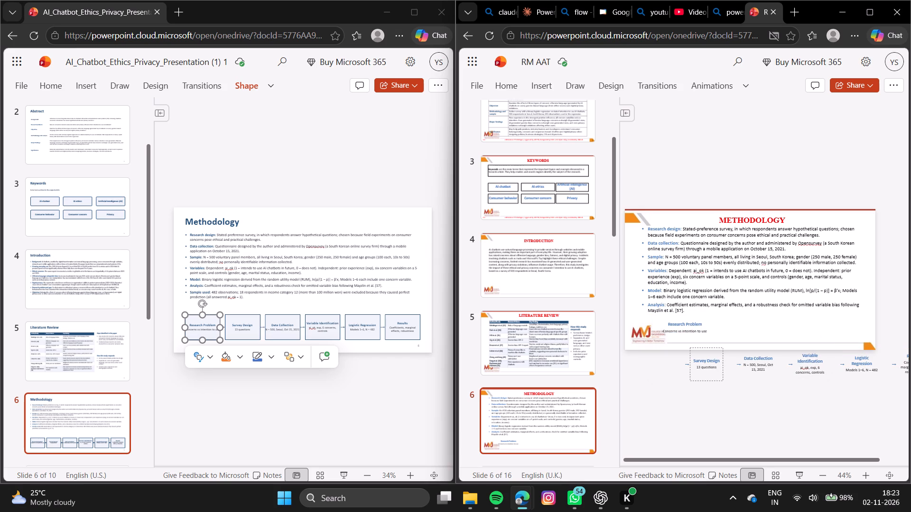
Move the "Survey Design" box onto the slide, directly to the right of the "Research Problem" box.
{"action": "left_click", "coordinate": [711, 368]}
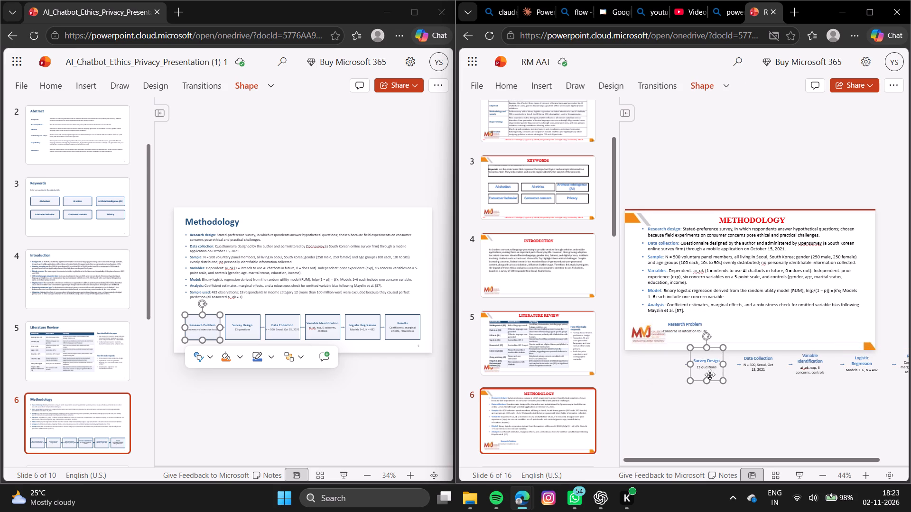
{"action": "left_click_drag", "start_coordinate": [717, 379], "coordinate": [725, 359]}
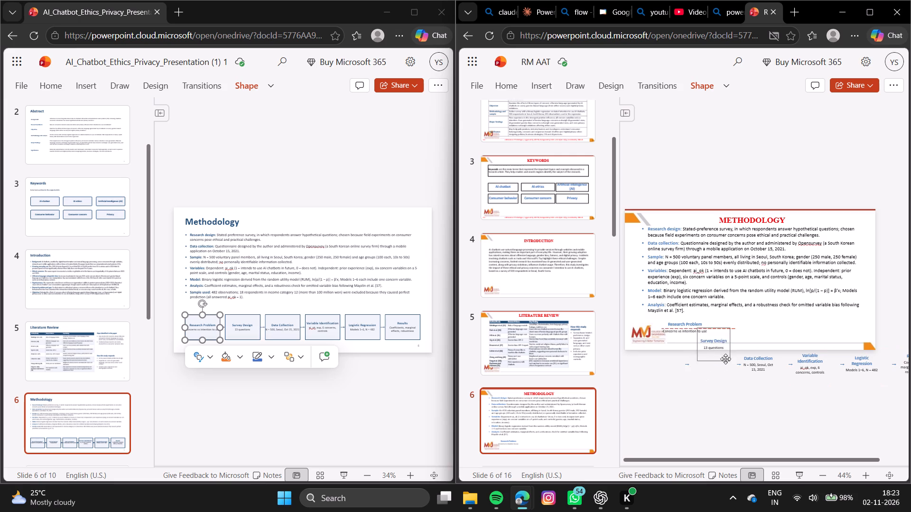
{"action": "left_click_drag", "start_coordinate": [725, 359], "coordinate": [729, 345]}
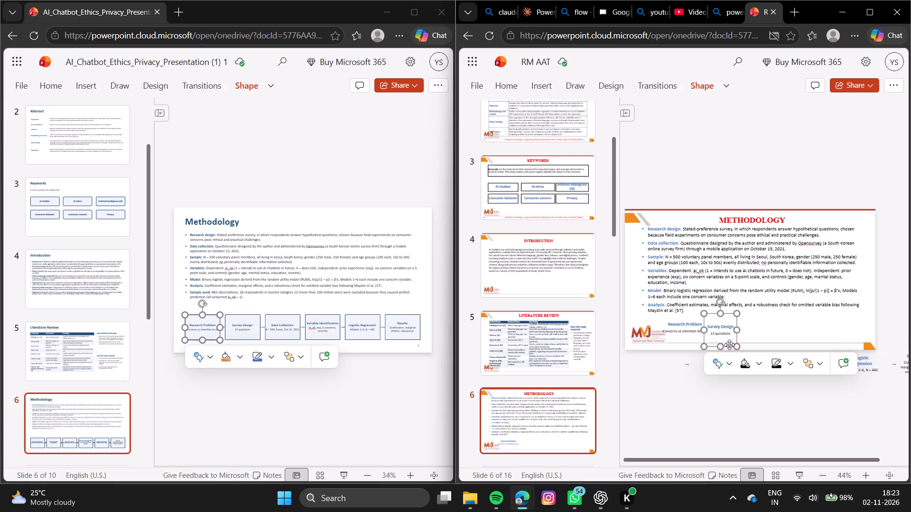
Move the "Data Collection" box onto the slide, beside the "Survey Design" box and level with it.
{"action": "left_click", "coordinate": [767, 403]}
{"action": "left_click", "coordinate": [760, 371]}
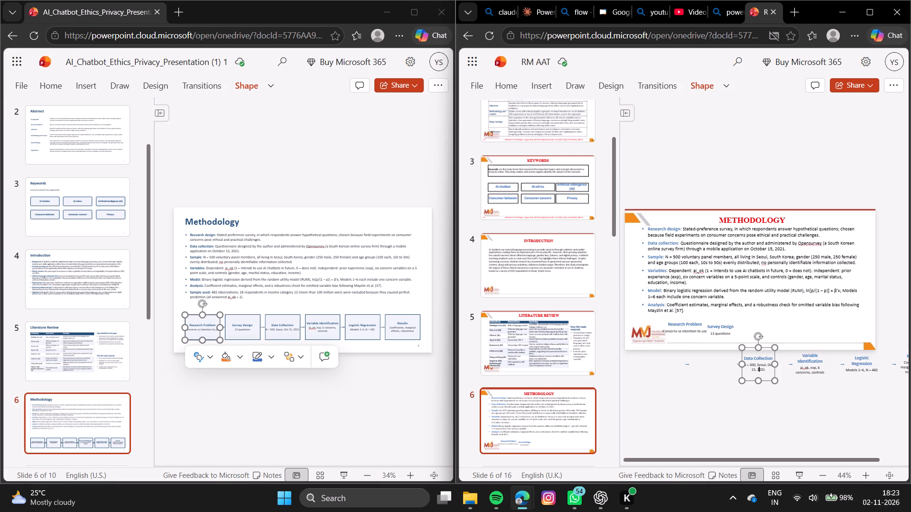
{"action": "left_click_drag", "start_coordinate": [768, 380], "coordinate": [762, 349]}
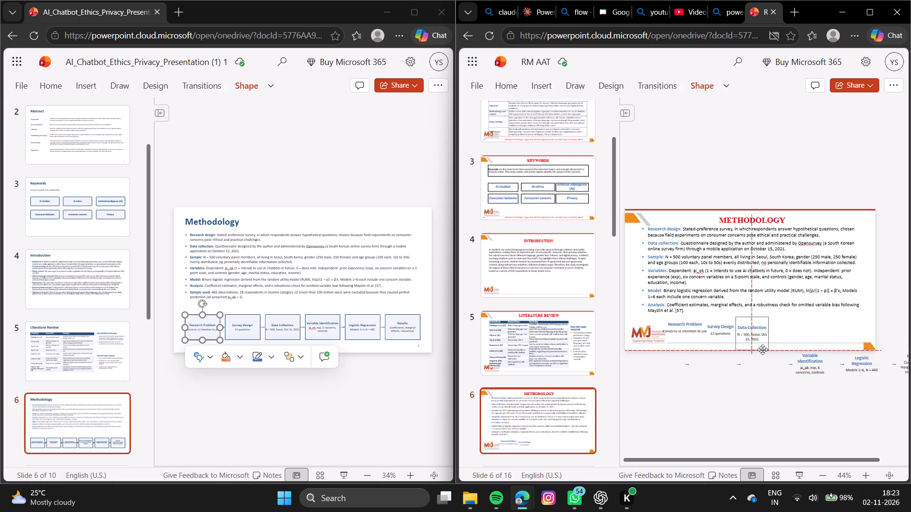
{"action": "left_click_drag", "start_coordinate": [762, 349], "coordinate": [760, 347]}
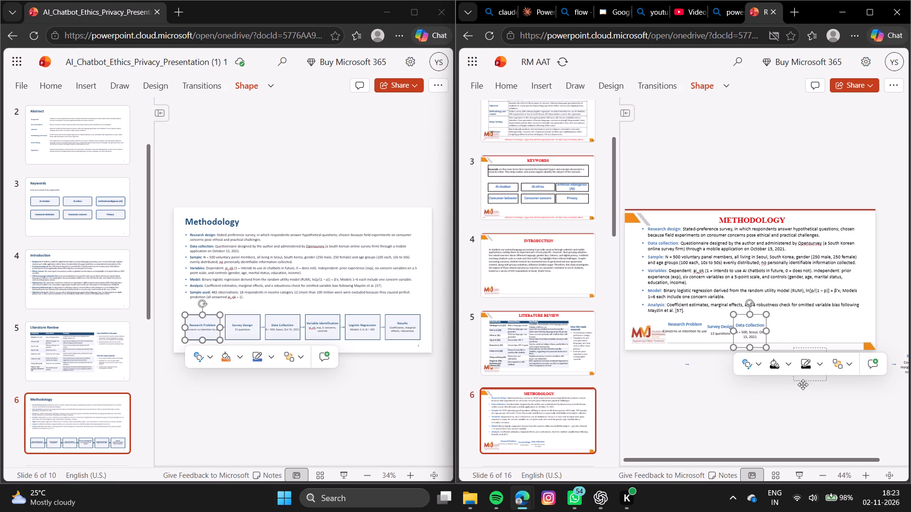
Move the "Variable Identification" box onto the slide, to the right of the "Data Collection" box in the same row.
{"action": "left_click", "coordinate": [812, 417]}
{"action": "left_click", "coordinate": [810, 372]}
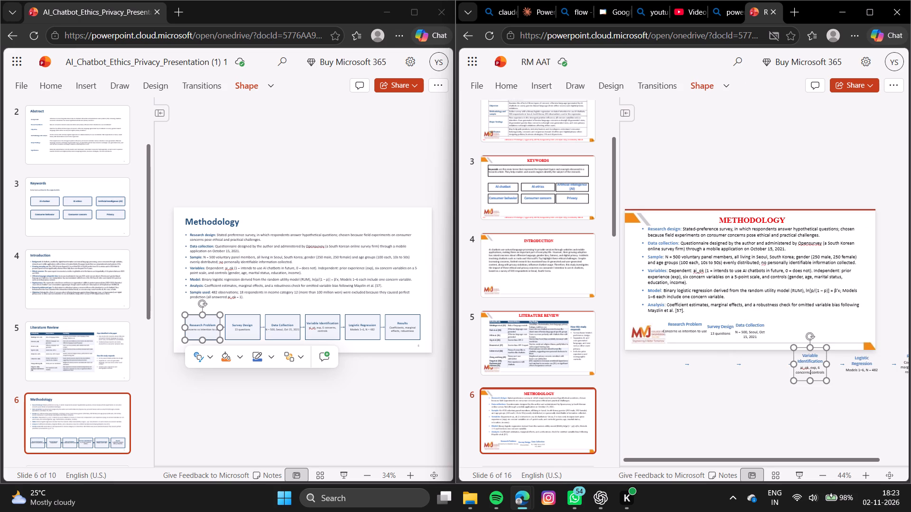
{"action": "left_click_drag", "start_coordinate": [818, 380], "coordinate": [796, 342]}
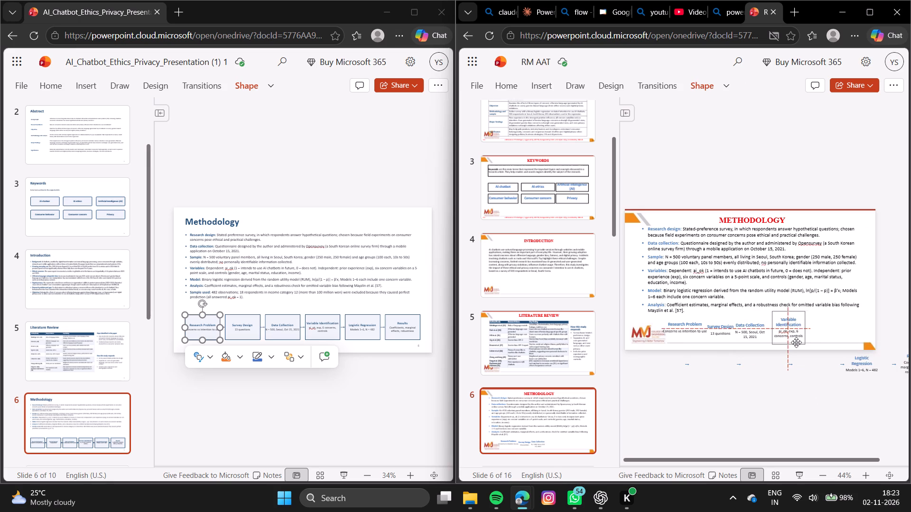
{"action": "left_click_drag", "start_coordinate": [796, 342], "coordinate": [795, 345]}
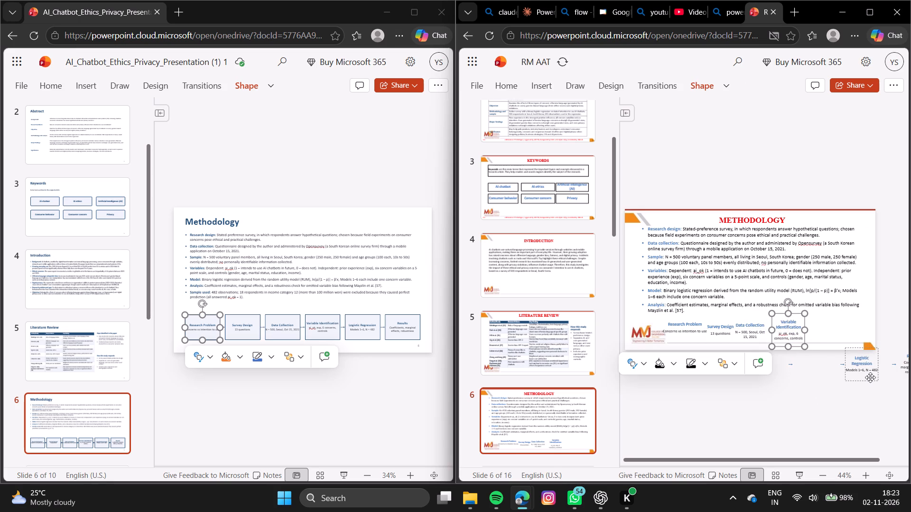
Move the "Logistic Regression" box onto the slide, next to the "Variable Identification" box in the same row.
{"action": "left_click", "coordinate": [871, 377]}
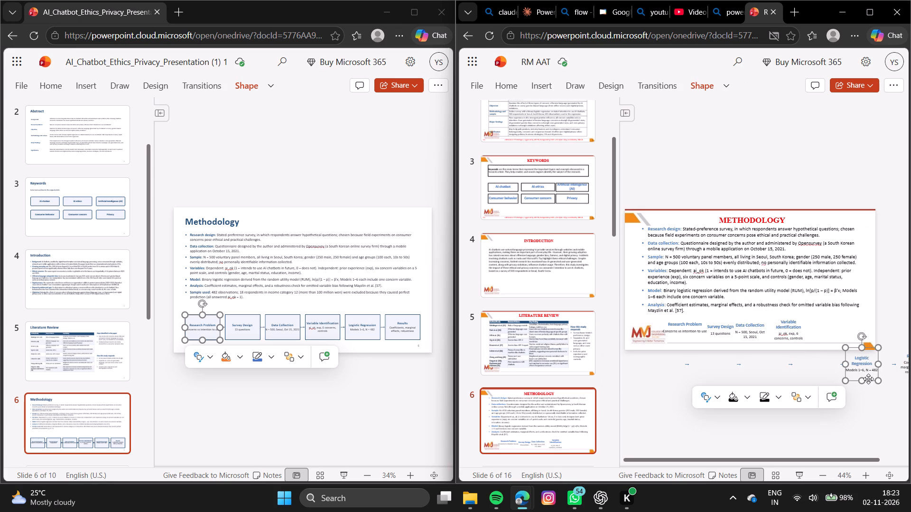
{"action": "left_click_drag", "start_coordinate": [868, 379], "coordinate": [827, 347]}
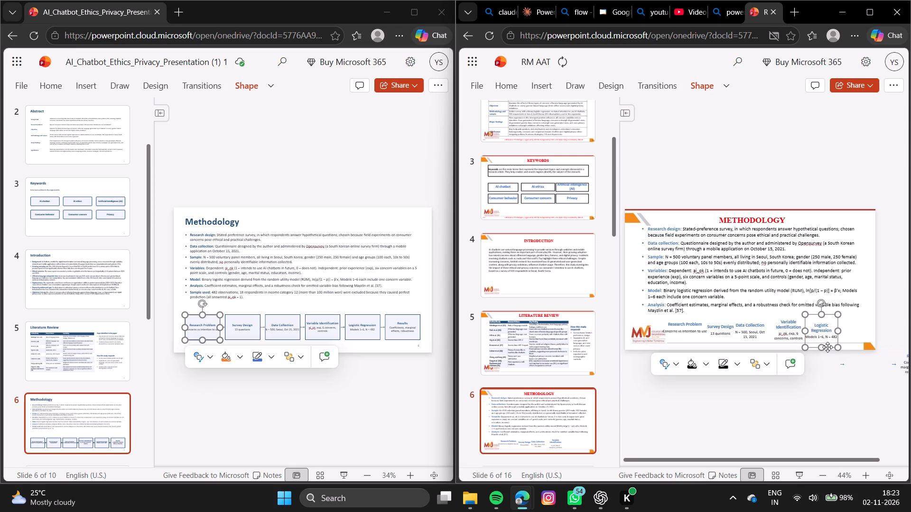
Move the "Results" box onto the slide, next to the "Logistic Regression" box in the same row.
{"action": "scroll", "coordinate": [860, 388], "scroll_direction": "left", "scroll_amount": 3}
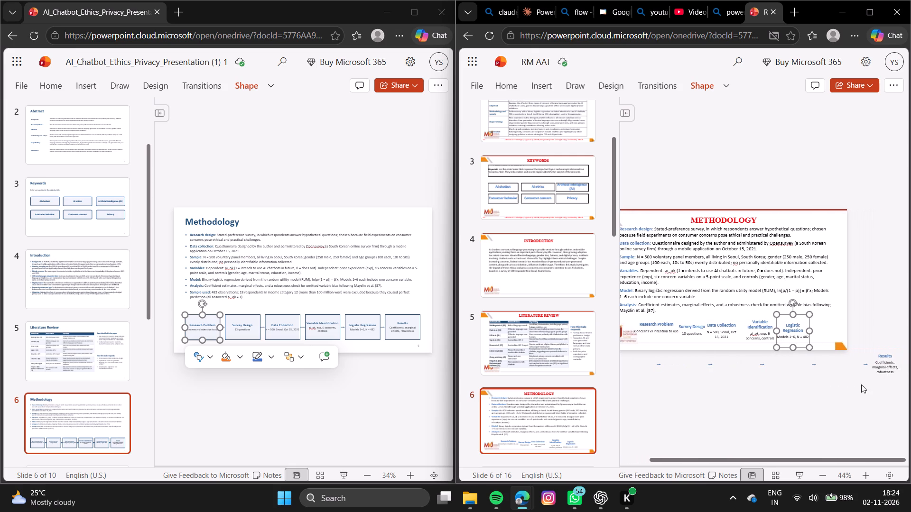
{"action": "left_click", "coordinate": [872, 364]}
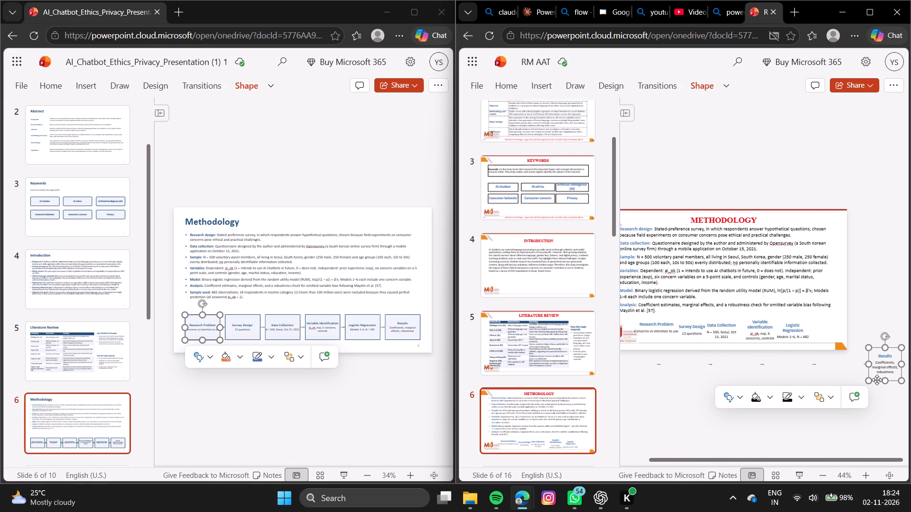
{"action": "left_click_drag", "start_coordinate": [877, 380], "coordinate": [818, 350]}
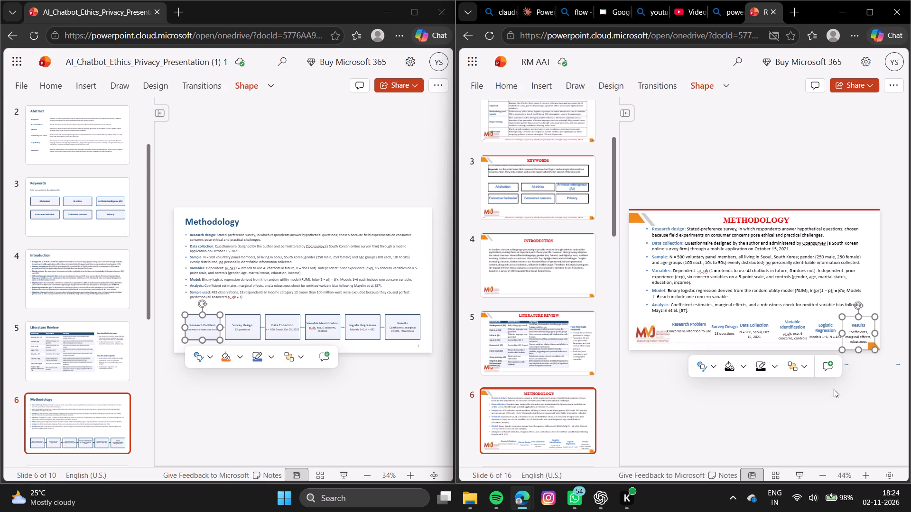
Delete all six flowchart boxes from the row beneath the methodology bullets on the RM AAT slide.
{"action": "left_click", "coordinate": [850, 365]}
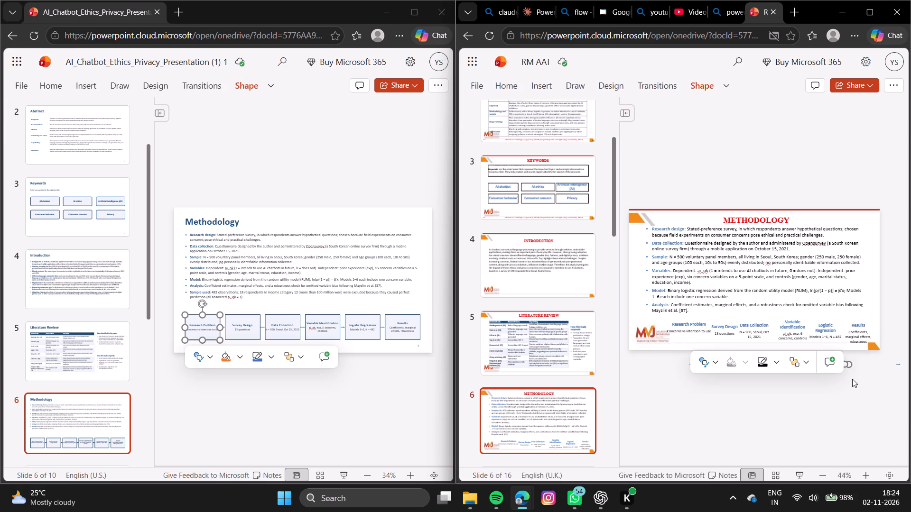
{"action": "left_click", "coordinate": [852, 379]}
{"action": "left_click_drag", "start_coordinate": [883, 334], "coordinate": [806, 339]}
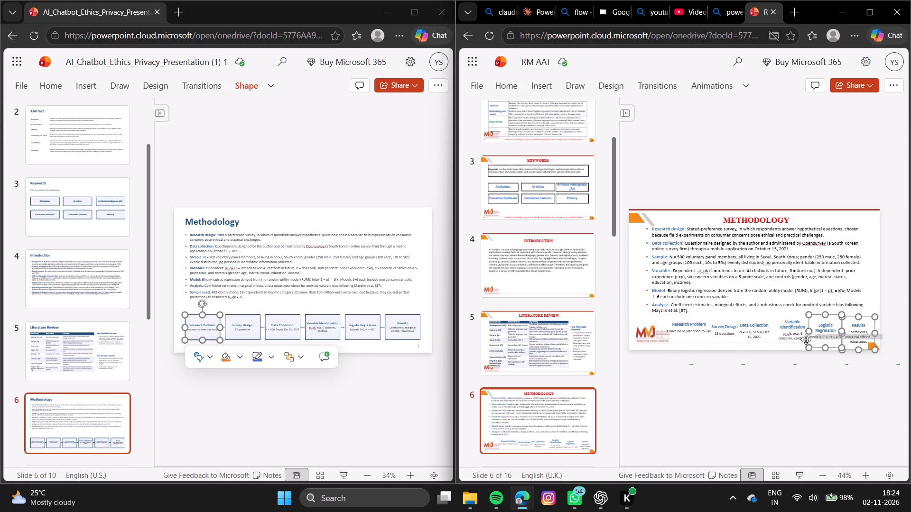
{"action": "left_click_drag", "start_coordinate": [806, 339], "coordinate": [680, 337]}
{"action": "key", "text": "BackSpace"}
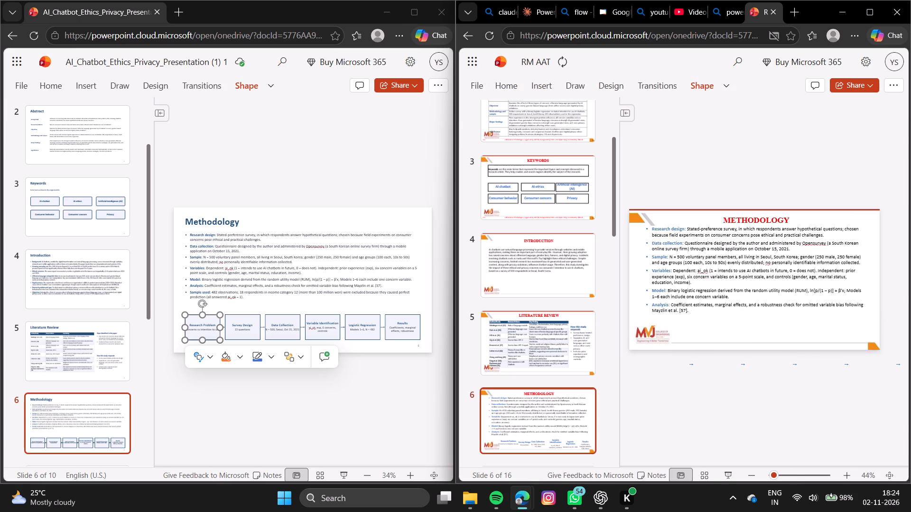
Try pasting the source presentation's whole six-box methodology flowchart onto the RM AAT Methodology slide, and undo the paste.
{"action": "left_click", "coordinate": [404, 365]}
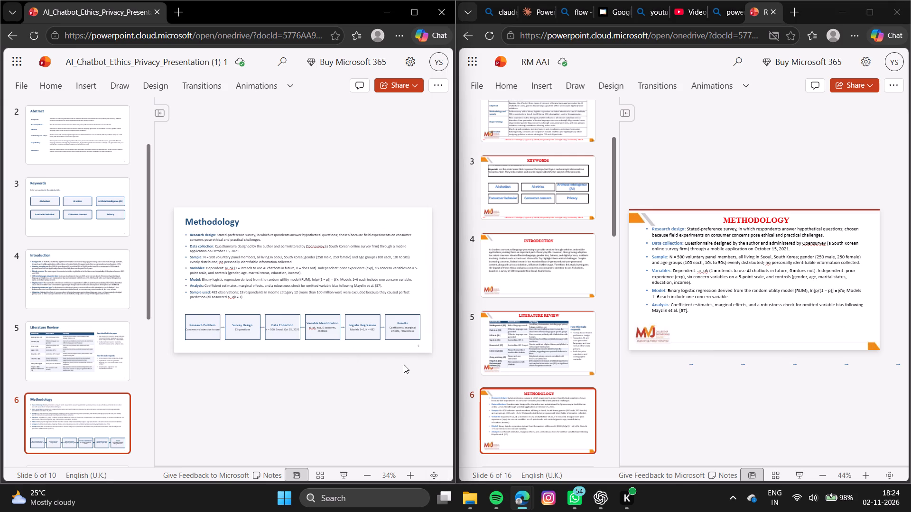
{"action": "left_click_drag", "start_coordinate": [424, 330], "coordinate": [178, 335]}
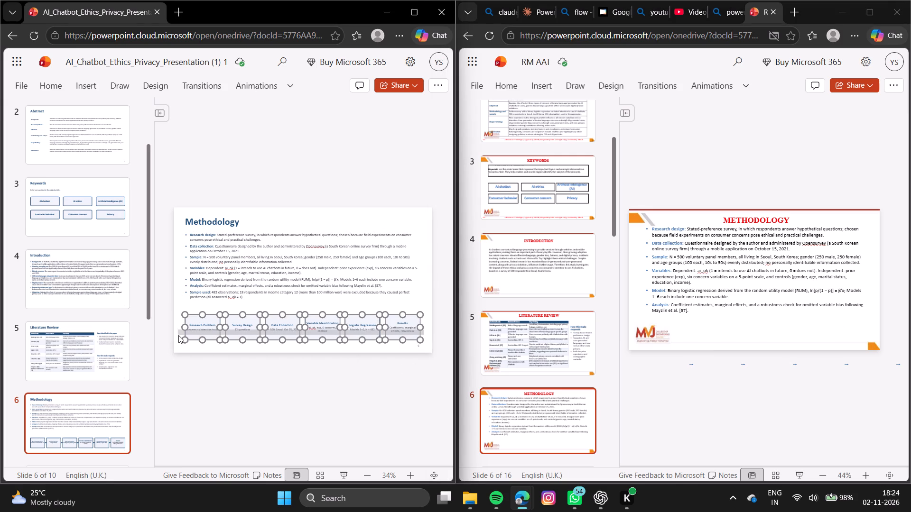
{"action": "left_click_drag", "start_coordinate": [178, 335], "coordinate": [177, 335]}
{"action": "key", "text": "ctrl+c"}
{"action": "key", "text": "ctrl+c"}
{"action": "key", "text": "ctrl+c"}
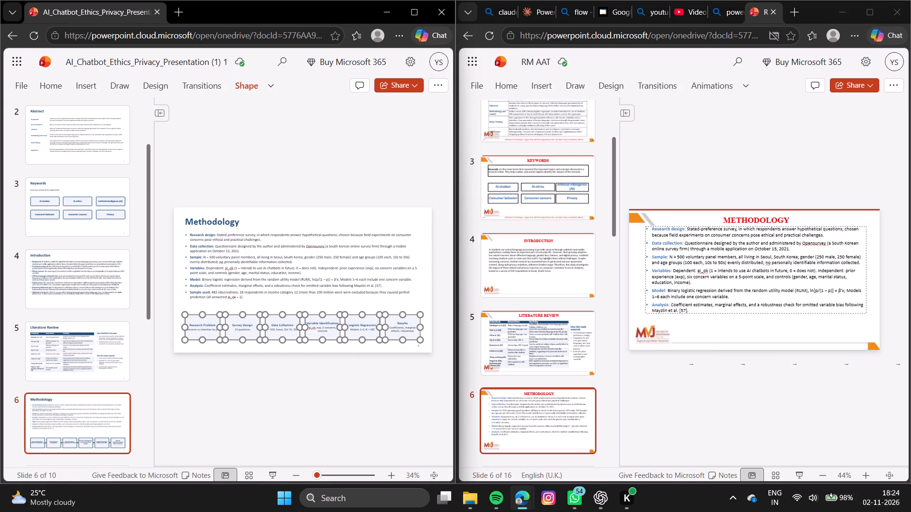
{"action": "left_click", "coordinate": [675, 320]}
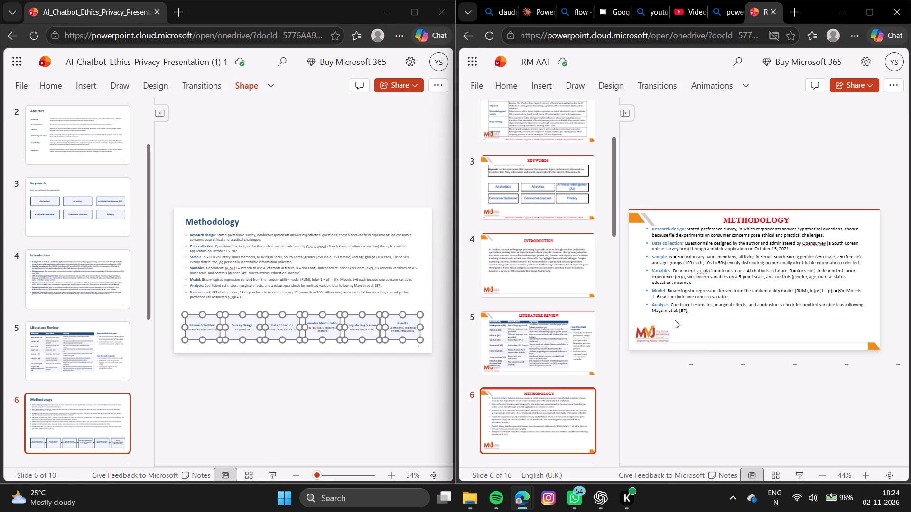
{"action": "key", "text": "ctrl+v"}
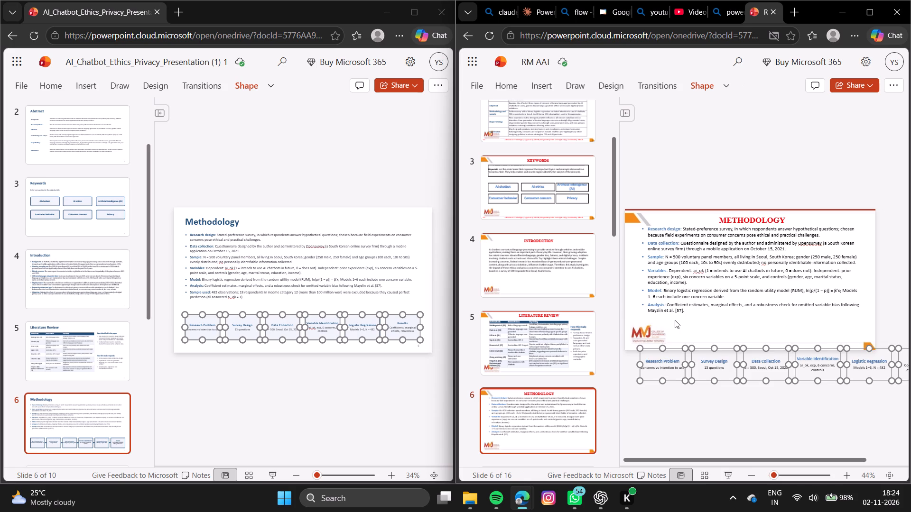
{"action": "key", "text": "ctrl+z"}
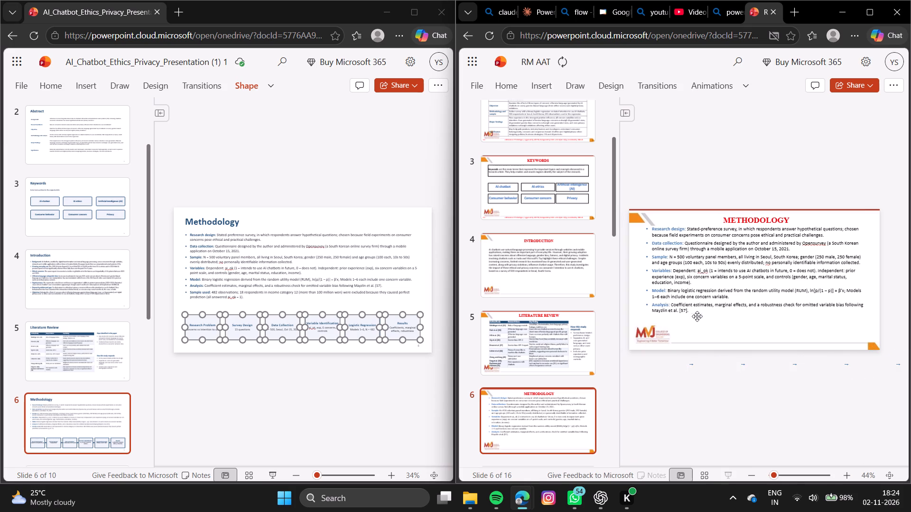
Extend the methodology text box down toward the slide's lower edge and add an empty bullet after the "Analysis" bullet.
{"action": "left_click", "coordinate": [699, 313]}
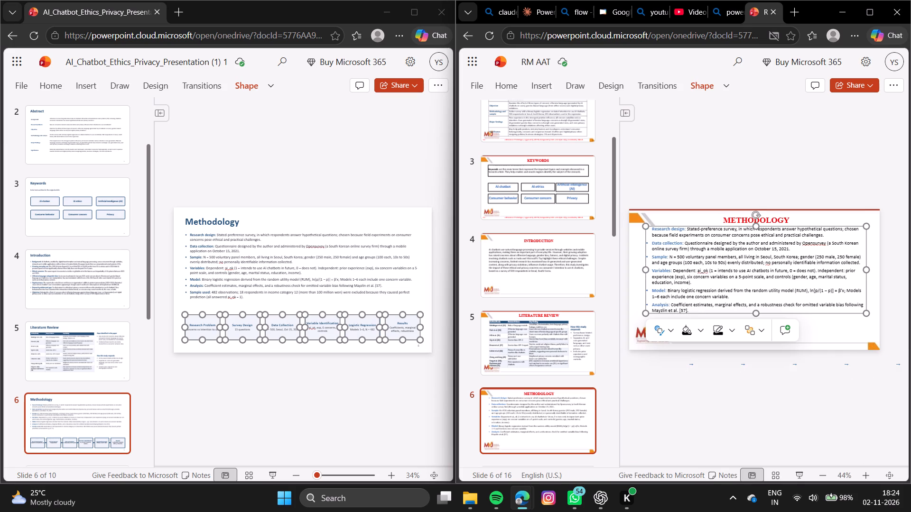
{"action": "left_click", "coordinate": [689, 307]}
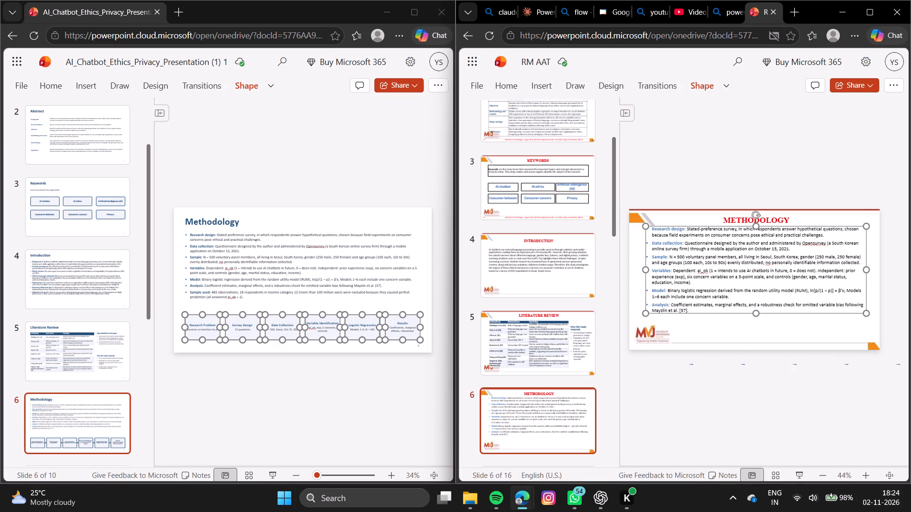
{"action": "left_click", "coordinate": [691, 310]}
{"action": "key", "text": "shift+Return"}
{"action": "left_click_drag", "start_coordinate": [756, 313], "coordinate": [757, 337]}
{"action": "left_click", "coordinate": [690, 312]}
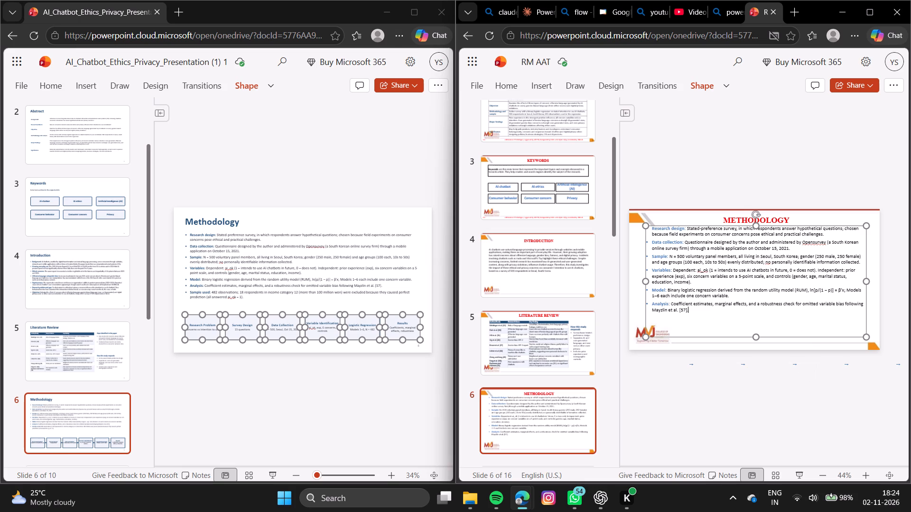
{"action": "key", "text": "Return"}
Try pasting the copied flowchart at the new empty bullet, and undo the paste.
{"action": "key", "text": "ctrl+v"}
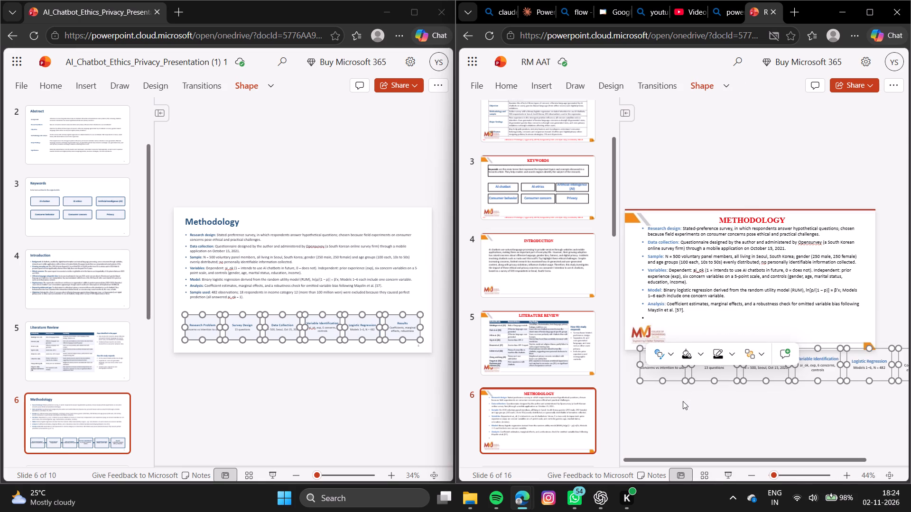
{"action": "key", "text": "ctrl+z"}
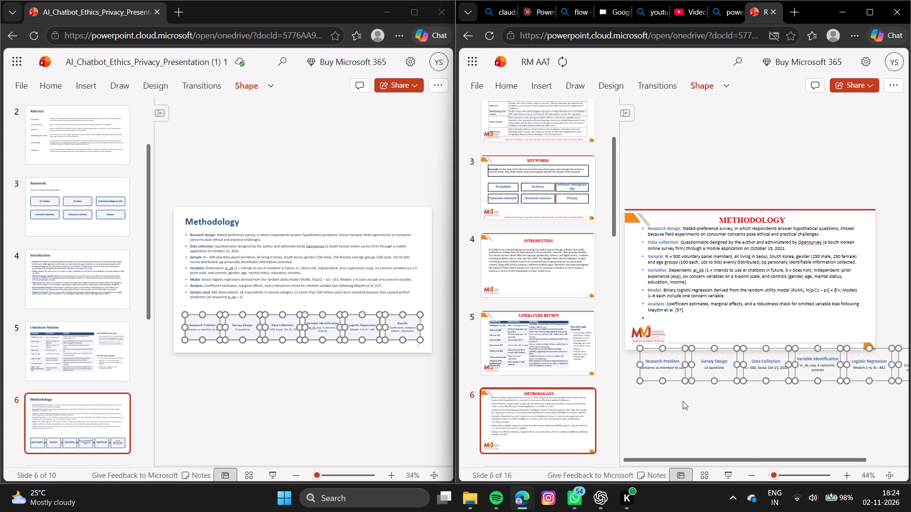
Copy the six flowchart boxes with their connectors from the source presentation's Methodology slide.
{"action": "left_click", "coordinate": [417, 354]}
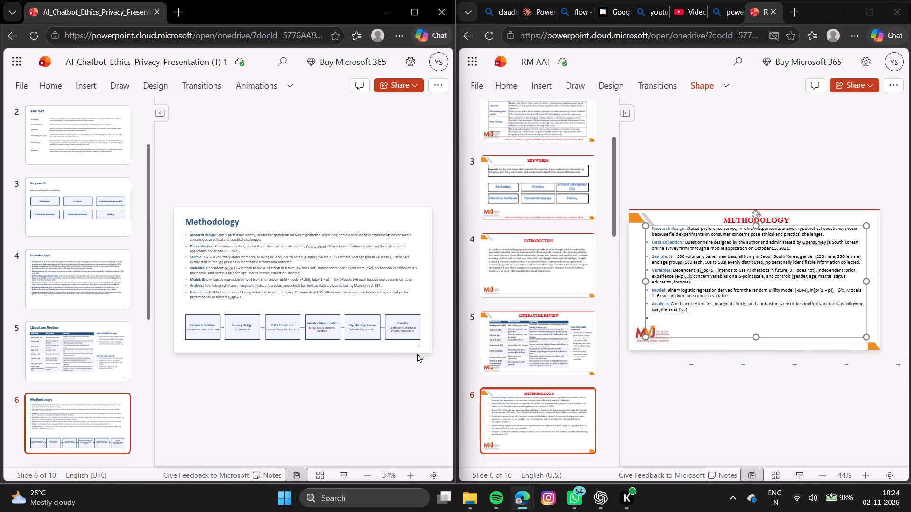
{"action": "left_click_drag", "start_coordinate": [425, 333], "coordinate": [166, 325]}
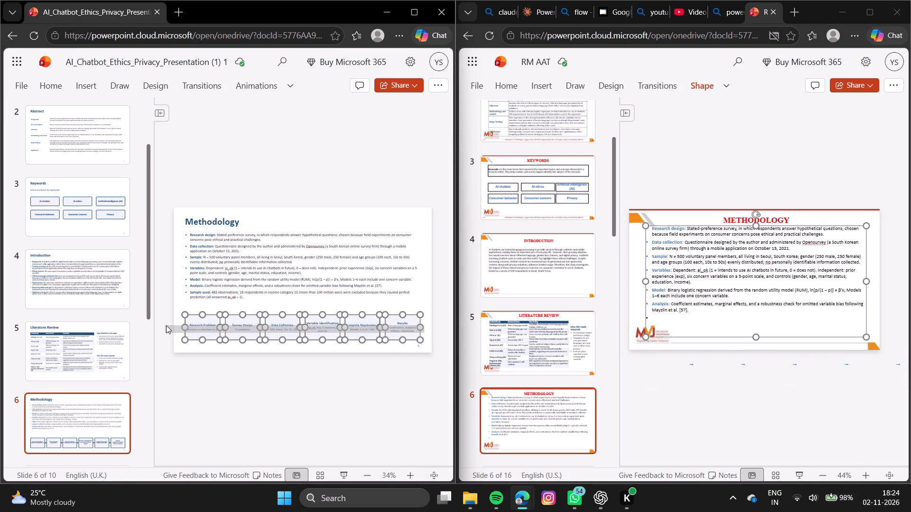
{"action": "left_click_drag", "start_coordinate": [166, 325], "coordinate": [170, 315]}
{"action": "key", "text": "ctrl+c"}
{"action": "key", "text": "ctrl+c"}
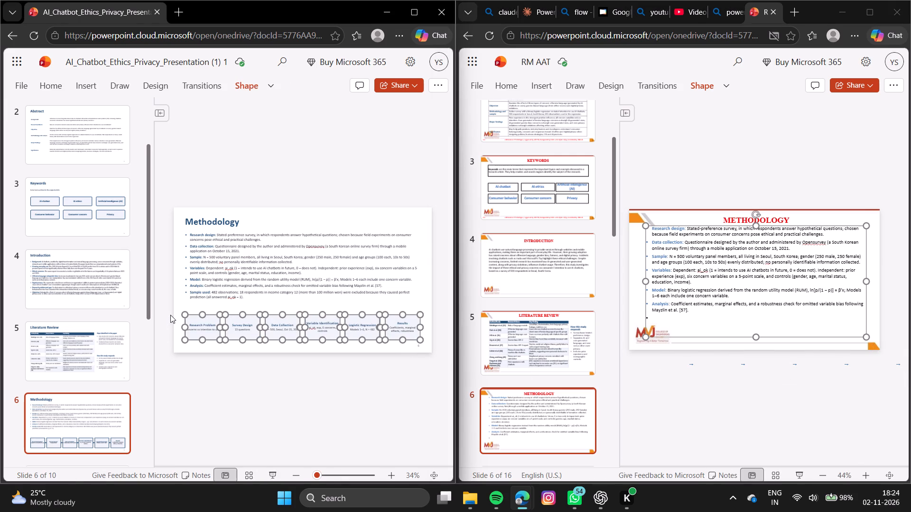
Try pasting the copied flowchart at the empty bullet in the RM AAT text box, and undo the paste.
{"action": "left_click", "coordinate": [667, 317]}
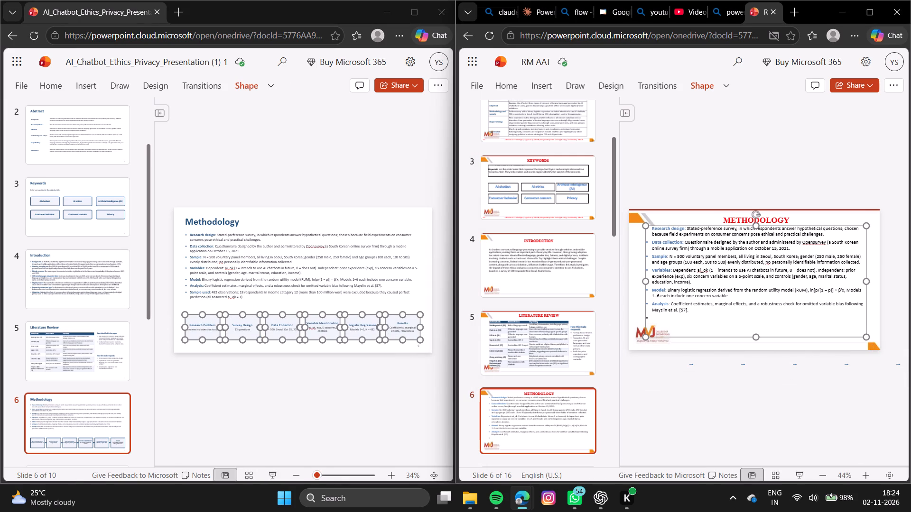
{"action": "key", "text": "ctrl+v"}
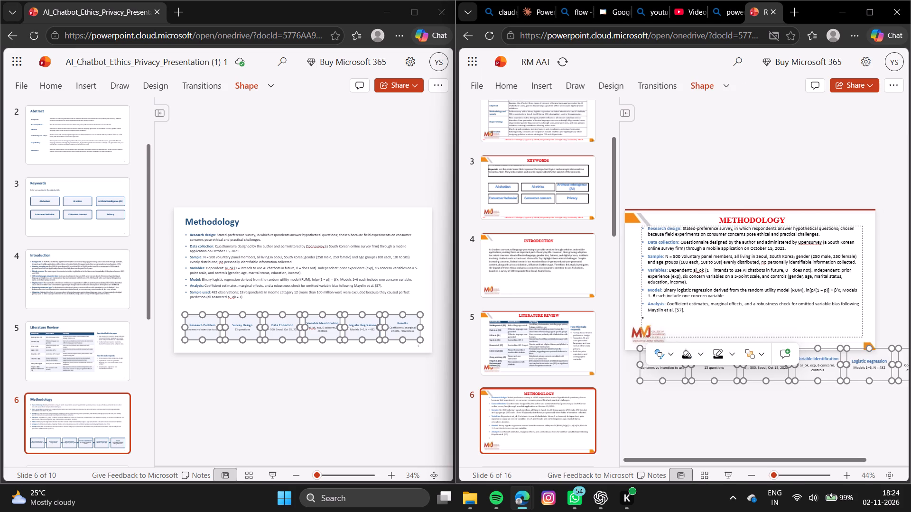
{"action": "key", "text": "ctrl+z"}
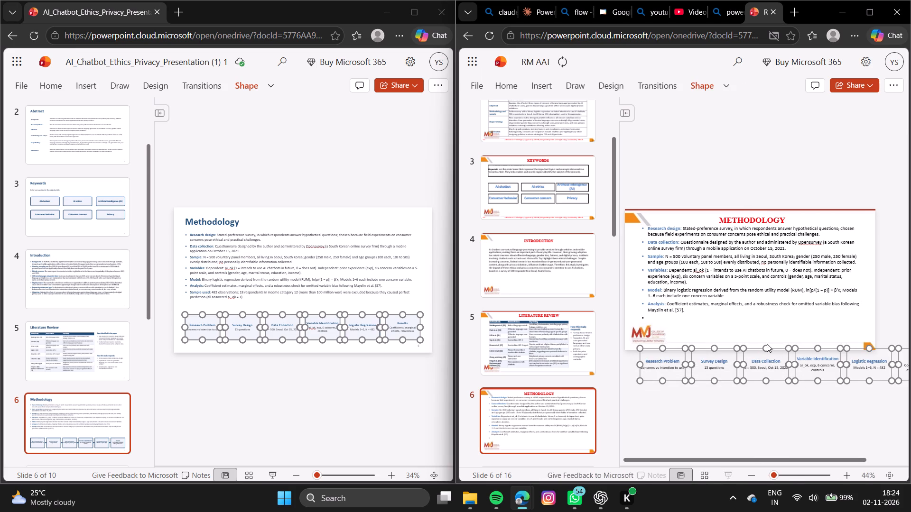
Extend the methodology text box past the slide's lower edge and paste the copied six-box flowchart at its empty bullet.
{"action": "left_click_drag", "start_coordinate": [757, 337], "coordinate": [765, 368]}
{"action": "left_click", "coordinate": [666, 321]}
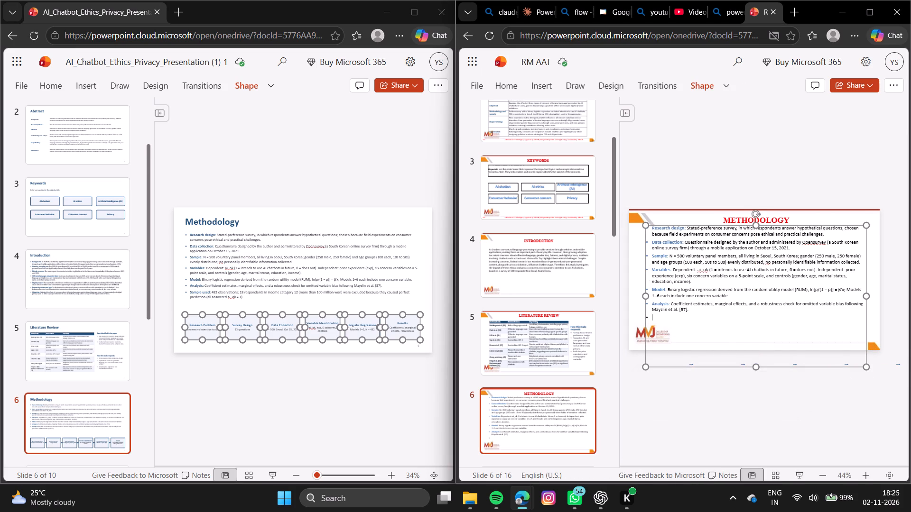
{"action": "key", "text": "ctrl+v"}
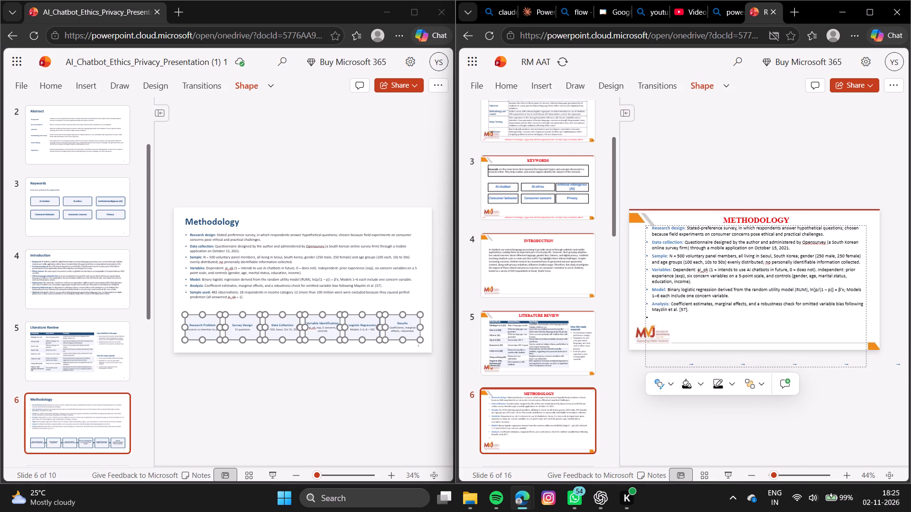
Resize the six pasted boxes vertically so their row fits on the slide between the "Analysis" bullet and the lower edge.
{"action": "left_click_drag", "start_coordinate": [664, 350], "coordinate": [670, 318]}
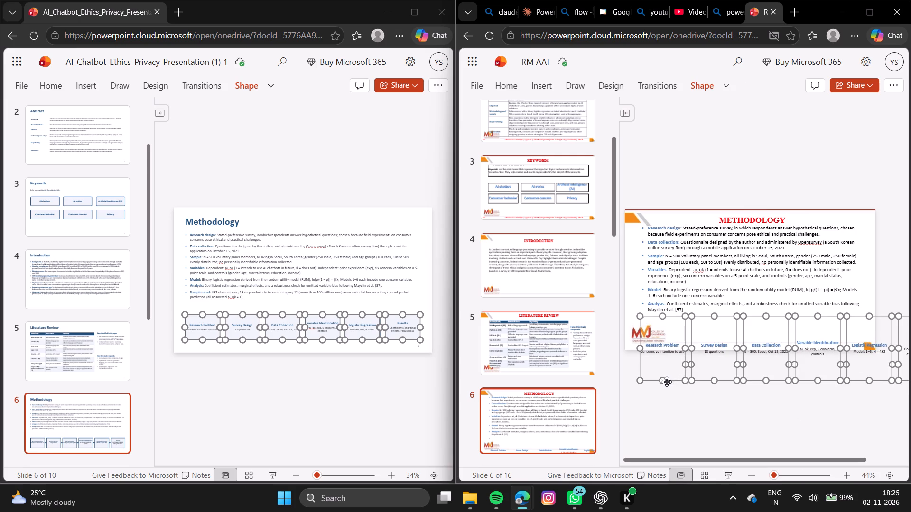
{"action": "left_click_drag", "start_coordinate": [661, 381], "coordinate": [661, 352]}
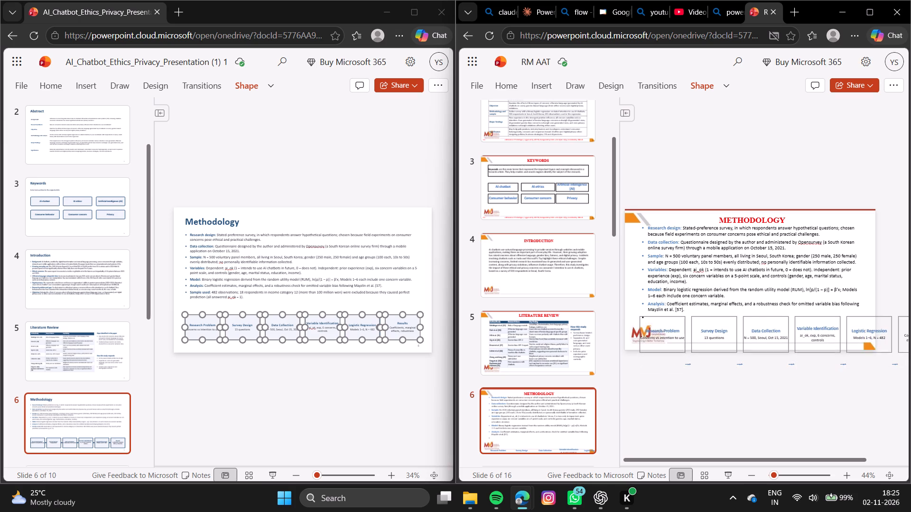
{"action": "left_click_drag", "start_coordinate": [661, 352], "coordinate": [657, 341]}
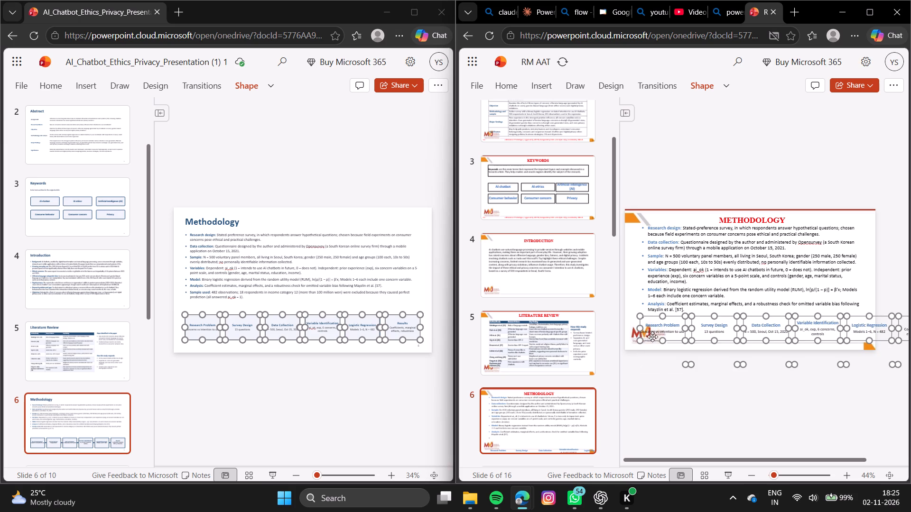
{"action": "left_click", "coordinate": [639, 327]}
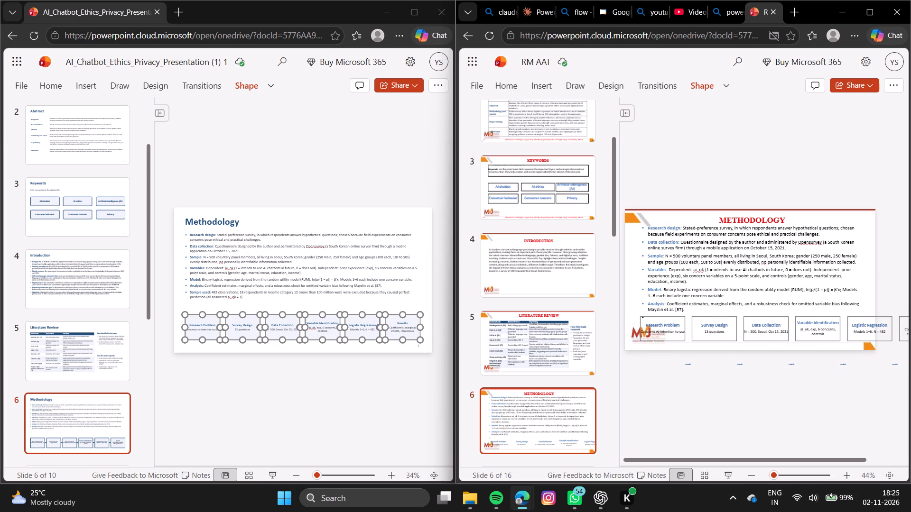
Adjust the width of the six selected flowchart boxes together, leaving them slightly wider, and deselect them.
{"action": "scroll", "coordinate": [750, 381], "scroll_direction": "left", "scroll_amount": 1}
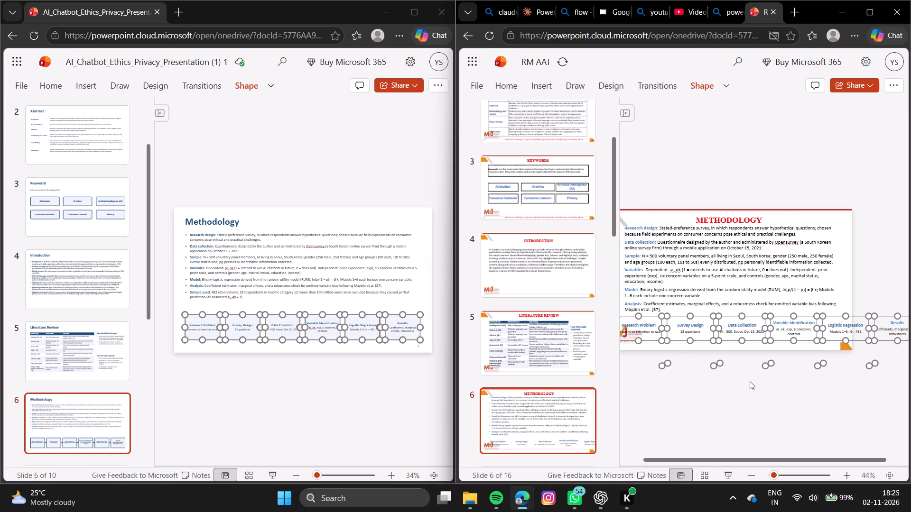
{"action": "scroll", "coordinate": [750, 381], "scroll_direction": "left", "scroll_amount": 2}
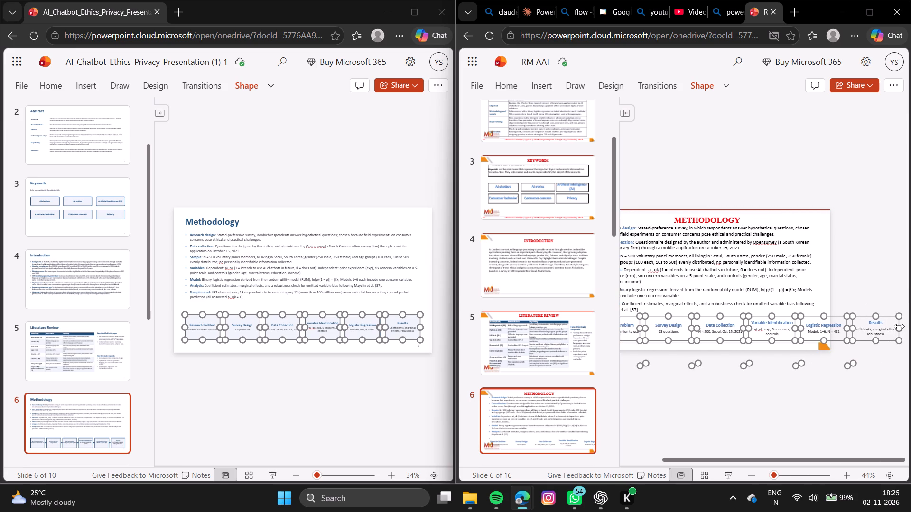
{"action": "left_click_drag", "start_coordinate": [897, 329], "coordinate": [887, 332]}
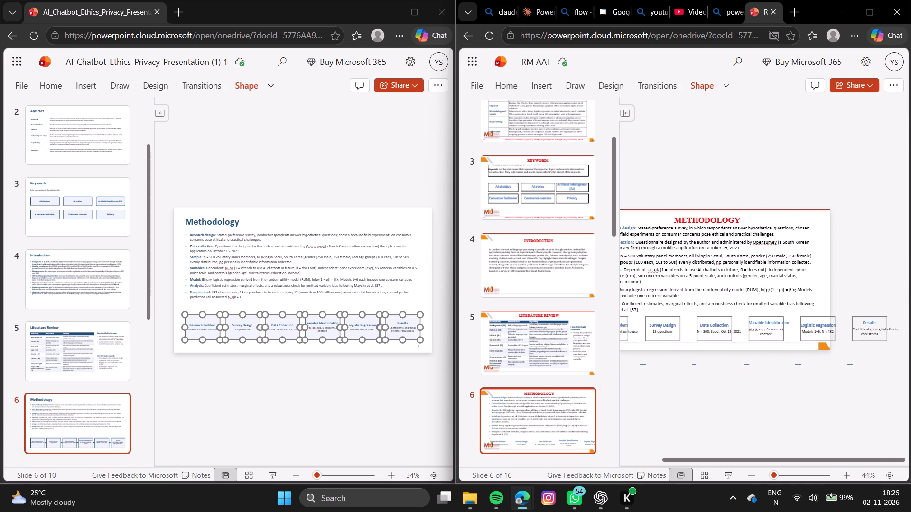
{"action": "left_click_drag", "start_coordinate": [887, 332], "coordinate": [900, 336]}
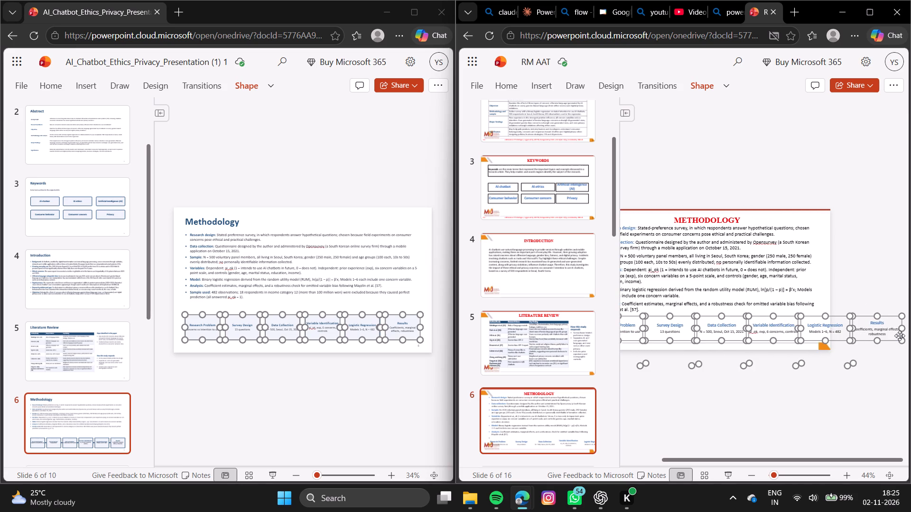
{"action": "scroll", "coordinate": [776, 374], "scroll_direction": "right", "scroll_amount": 1}
{"action": "left_click", "coordinate": [776, 374]}
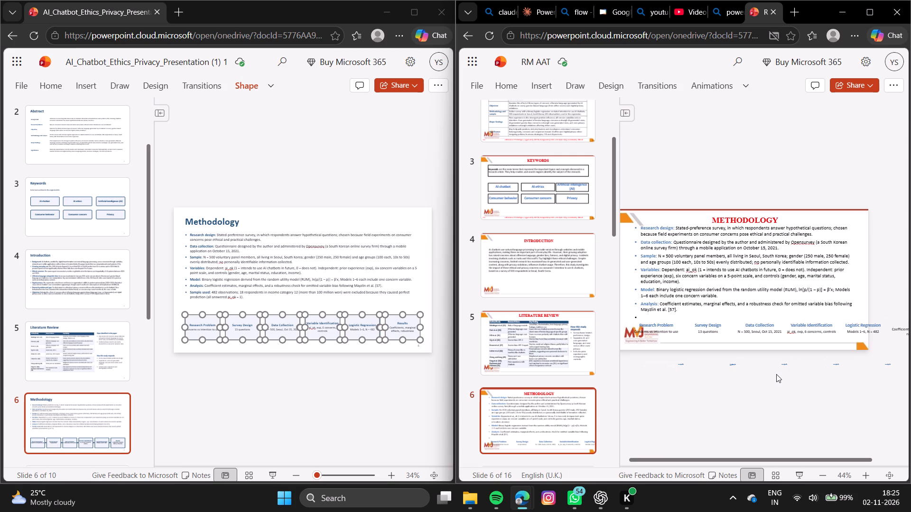
{"action": "left_click", "coordinate": [681, 363]}
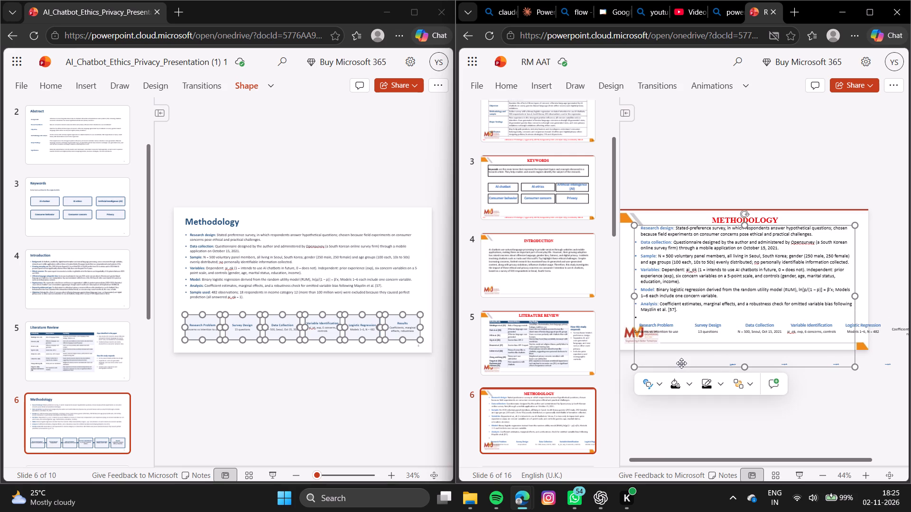
Maximize the RM AAT window and fit the "Research Problem" box just below the "Analysis" bullet, reducing its height and width.
{"action": "left_click", "coordinate": [876, 9]}
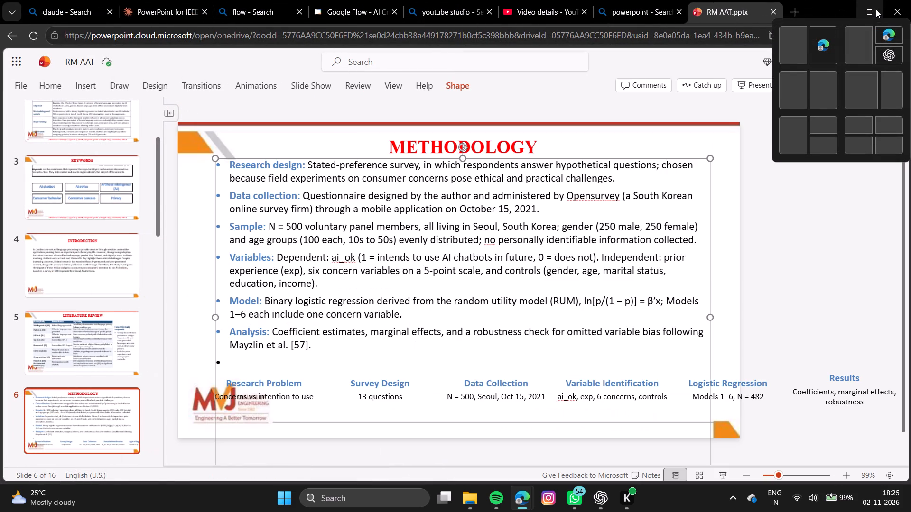
{"action": "left_click_drag", "start_coordinate": [876, 9], "coordinate": [586, 203]}
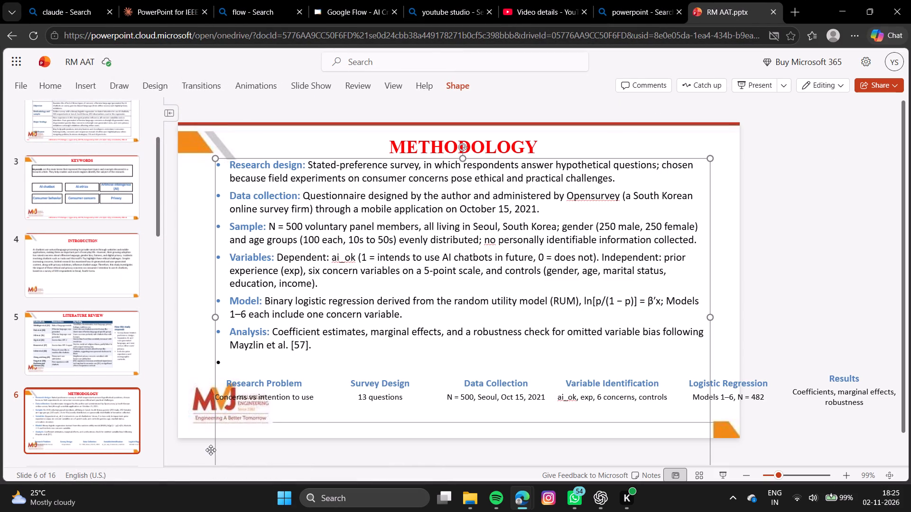
{"action": "left_click", "coordinate": [275, 396]}
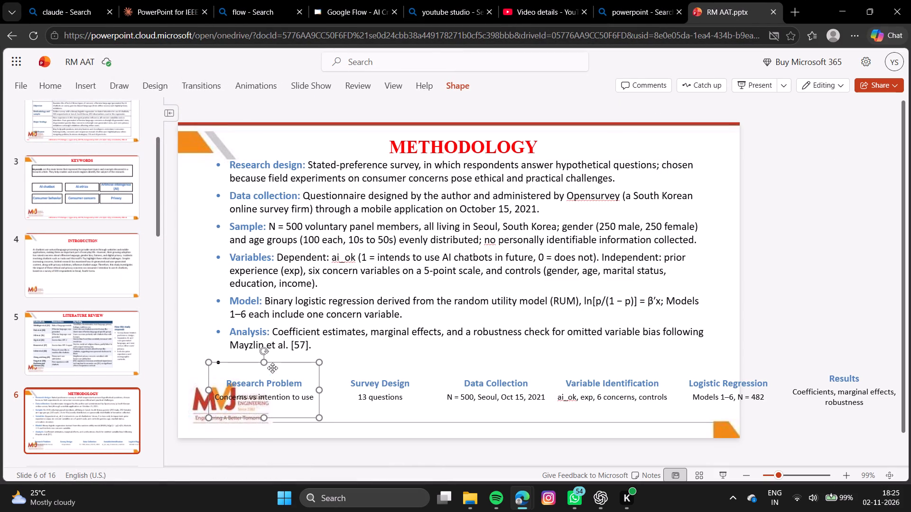
{"action": "left_click_drag", "start_coordinate": [263, 362], "coordinate": [268, 367]}
{"action": "left_click_drag", "start_coordinate": [268, 377], "coordinate": [283, 365]}
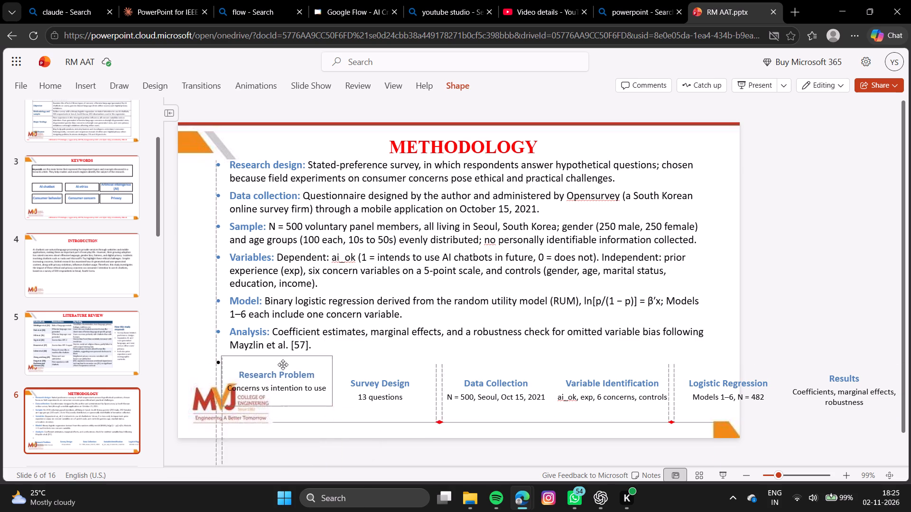
{"action": "left_click_drag", "start_coordinate": [283, 365], "coordinate": [281, 364]}
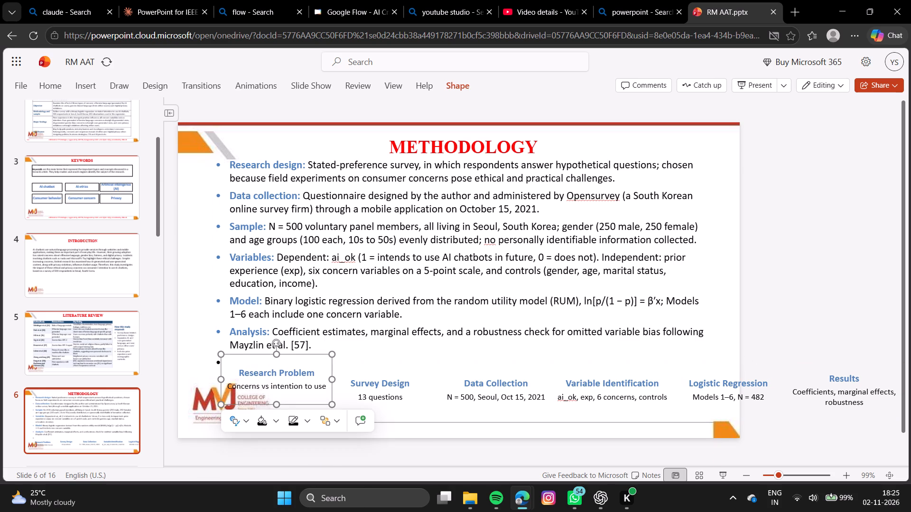
{"action": "left_click_drag", "start_coordinate": [278, 404], "coordinate": [279, 391]}
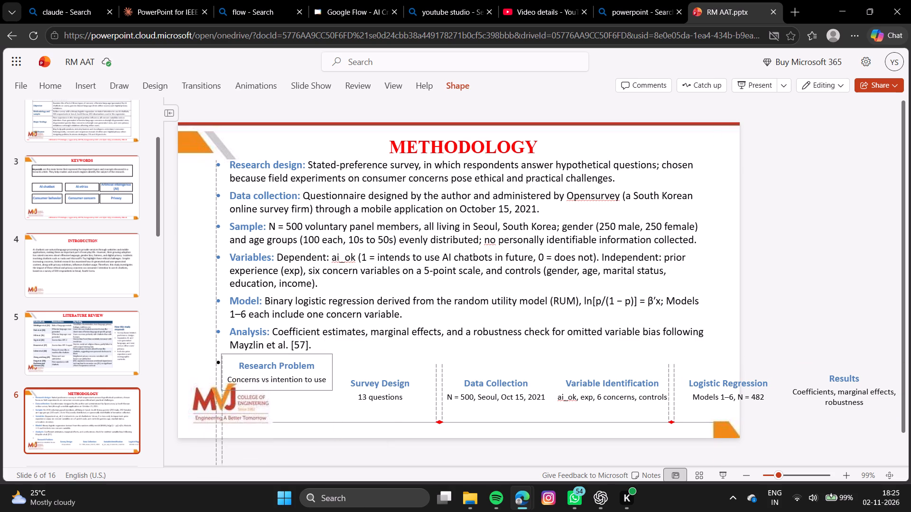
{"action": "left_click_drag", "start_coordinate": [279, 391], "coordinate": [279, 389]}
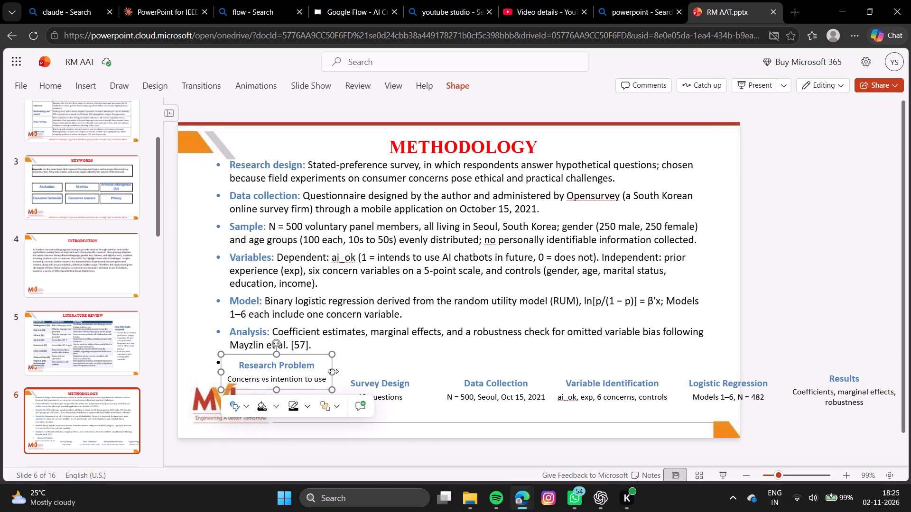
{"action": "left_click_drag", "start_coordinate": [333, 371], "coordinate": [324, 371]}
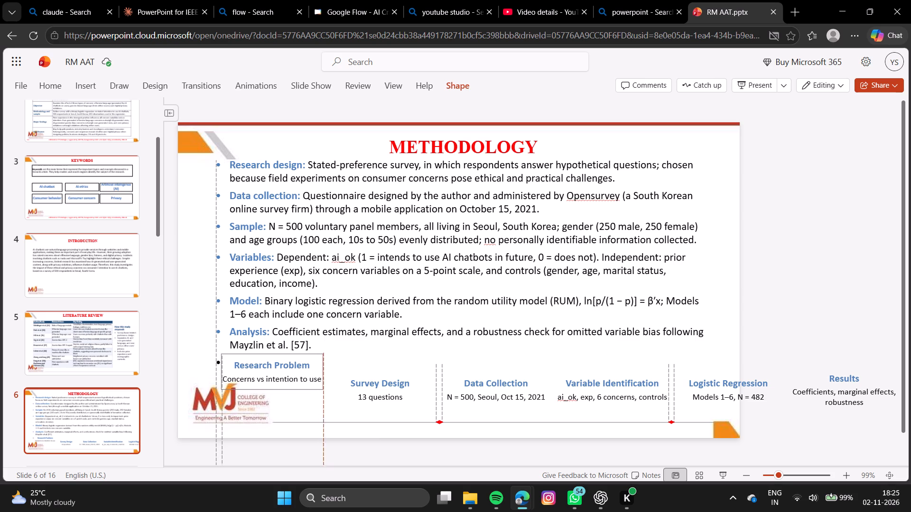
{"action": "left_click_drag", "start_coordinate": [324, 371], "coordinate": [325, 371]}
Shrink the "Survey Design" box and place it directly beside the "Research Problem" box, matching its height and top alignment.
{"action": "left_click", "coordinate": [409, 404]}
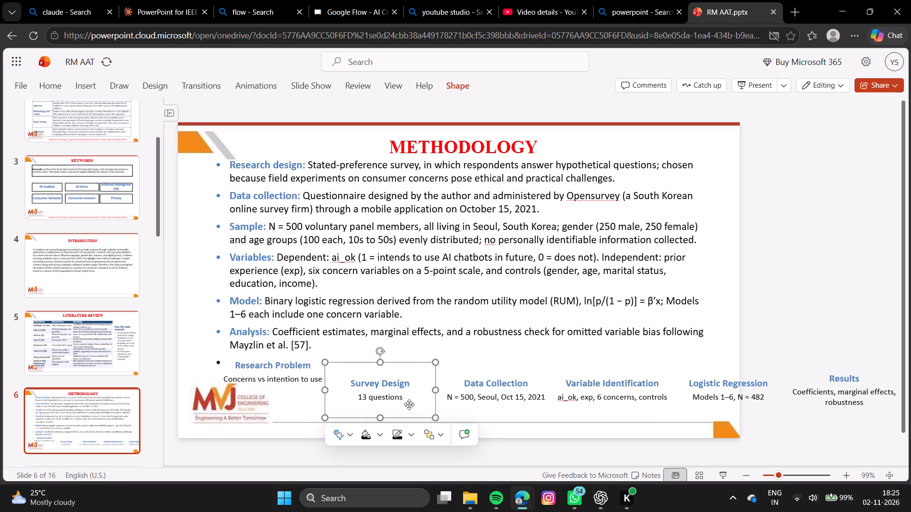
{"action": "left_click_drag", "start_coordinate": [409, 404], "coordinate": [405, 395]}
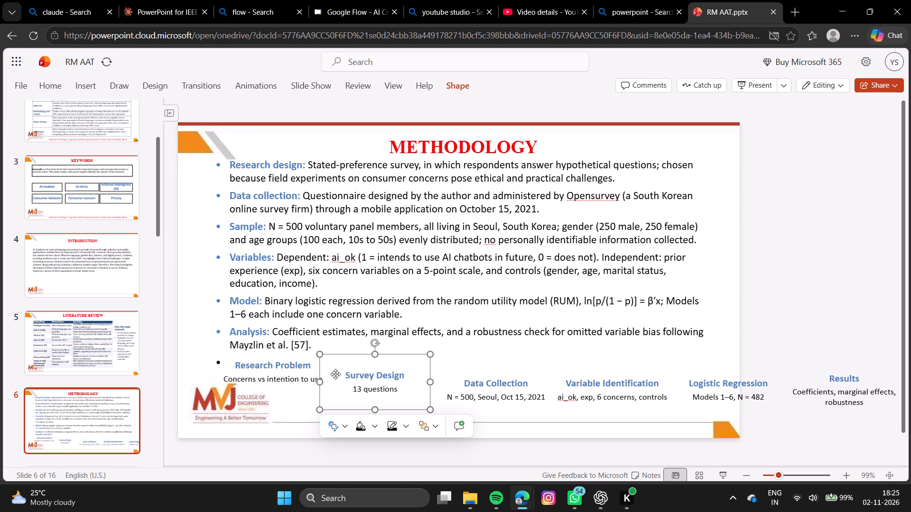
{"action": "left_click_drag", "start_coordinate": [319, 383], "coordinate": [333, 383]}
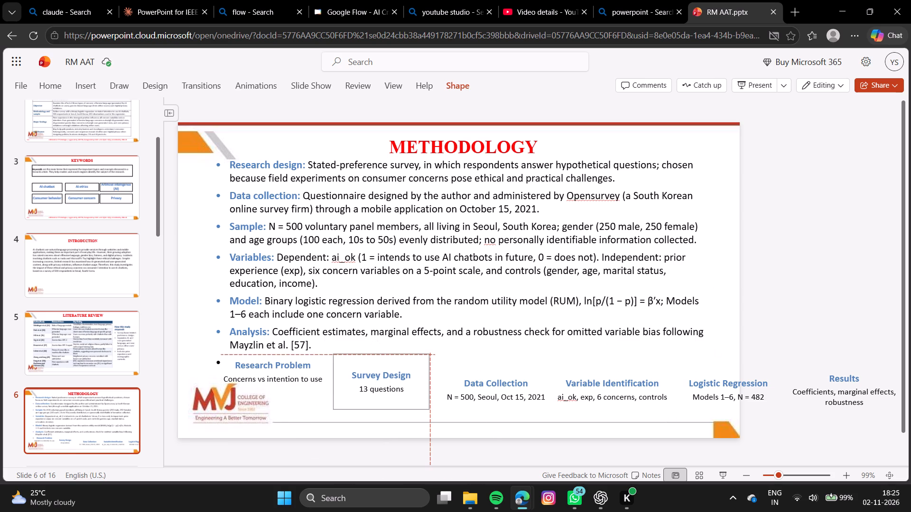
{"action": "left_click_drag", "start_coordinate": [333, 383], "coordinate": [333, 383]}
{"action": "left_click_drag", "start_coordinate": [431, 384], "coordinate": [427, 384]}
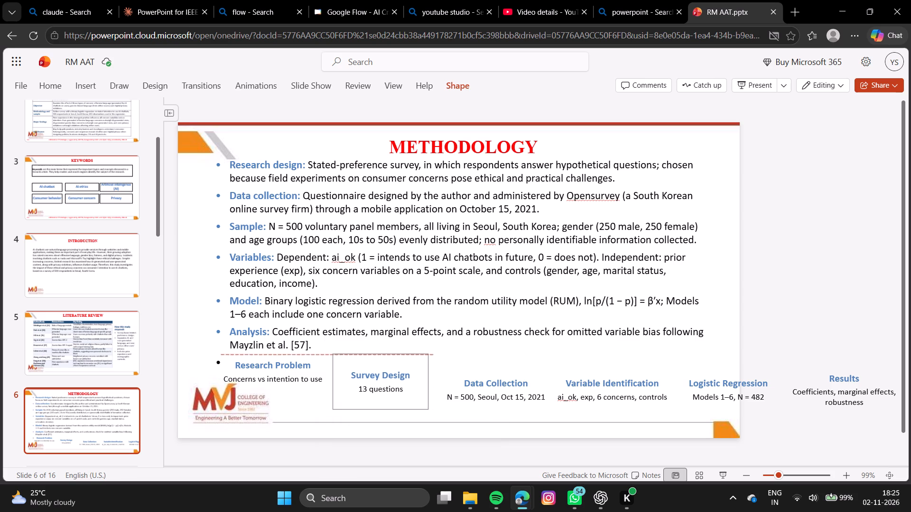
{"action": "left_click_drag", "start_coordinate": [427, 384], "coordinate": [422, 383]}
{"action": "left_click_drag", "start_coordinate": [378, 409], "coordinate": [377, 391]}
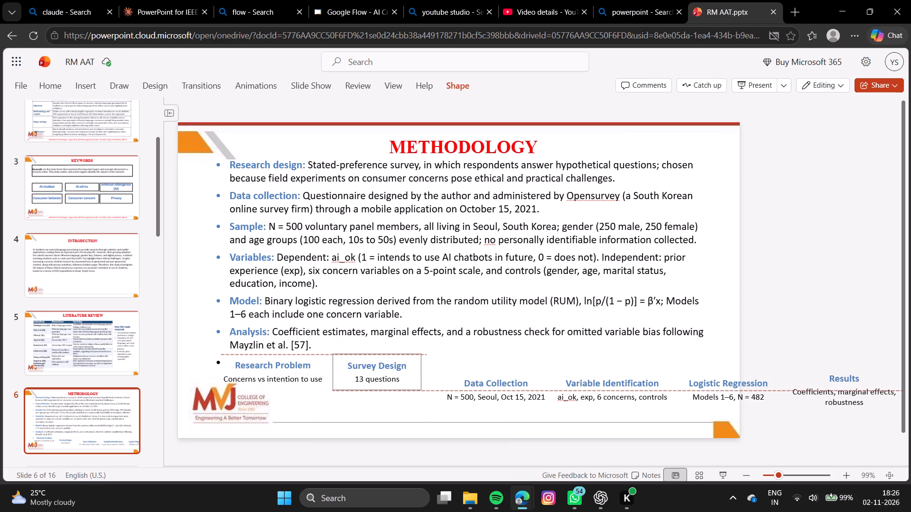
{"action": "left_click_drag", "start_coordinate": [377, 391], "coordinate": [378, 392]}
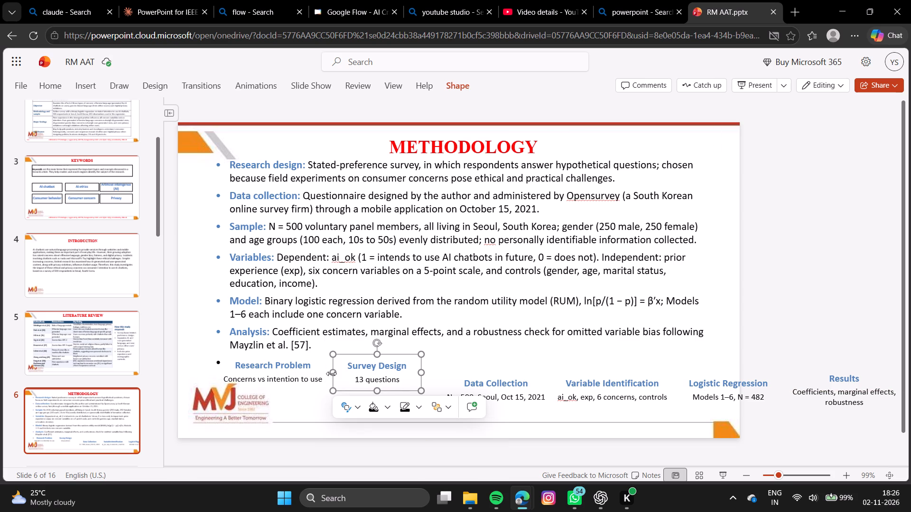
{"action": "left_click", "coordinate": [348, 377]}
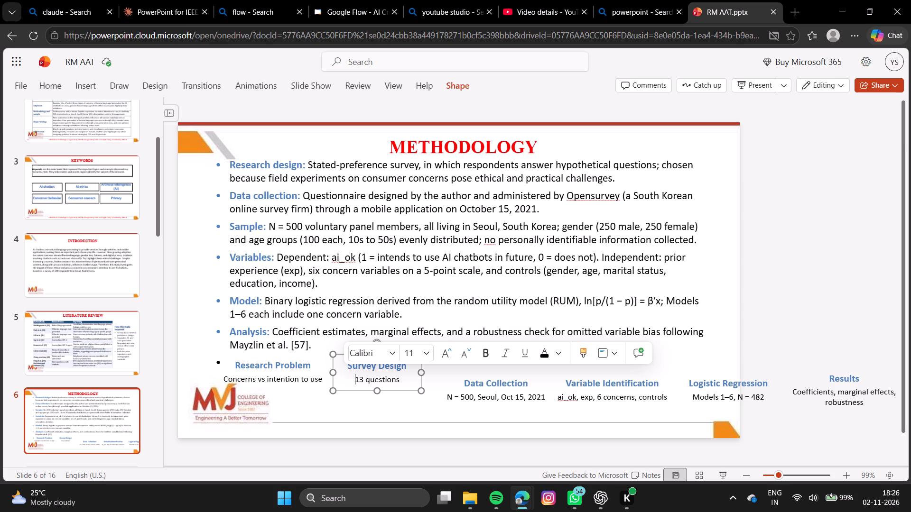
{"action": "left_click_drag", "start_coordinate": [333, 372], "coordinate": [343, 372]}
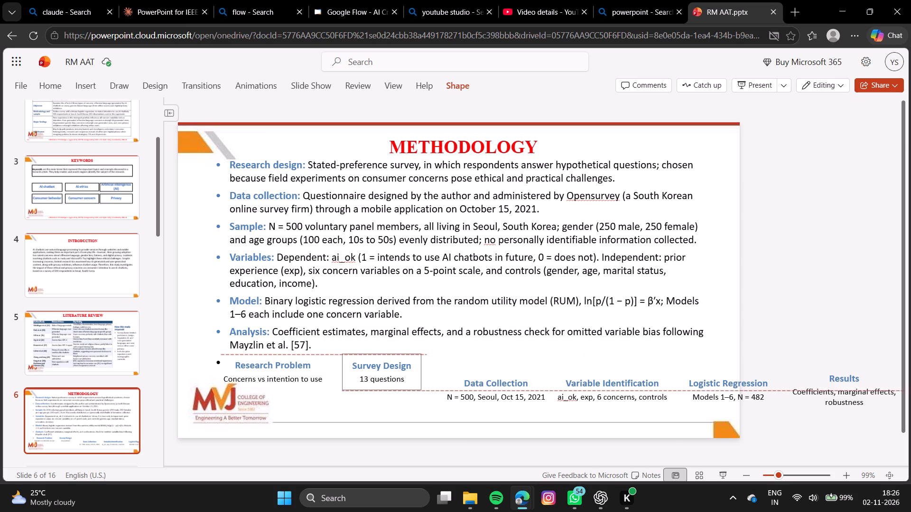
{"action": "left_click_drag", "start_coordinate": [343, 372], "coordinate": [343, 372]}
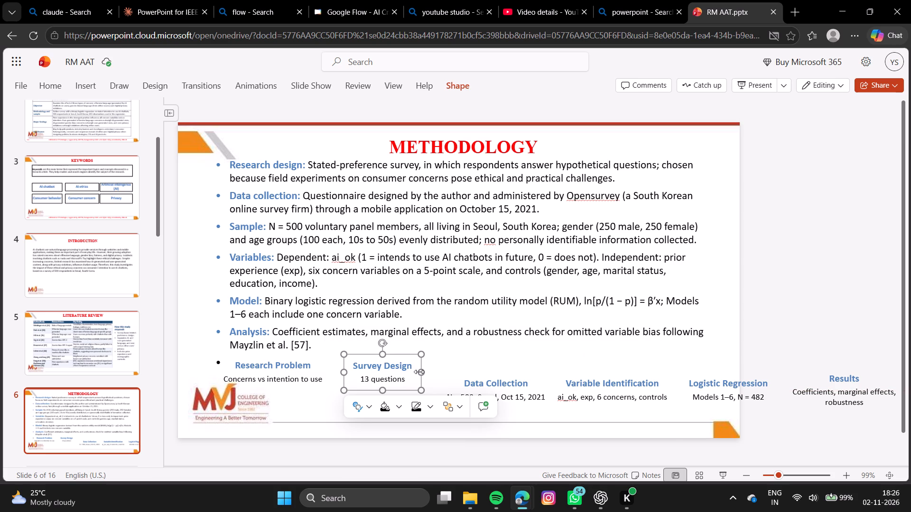
{"action": "left_click_drag", "start_coordinate": [416, 377], "coordinate": [406, 376]}
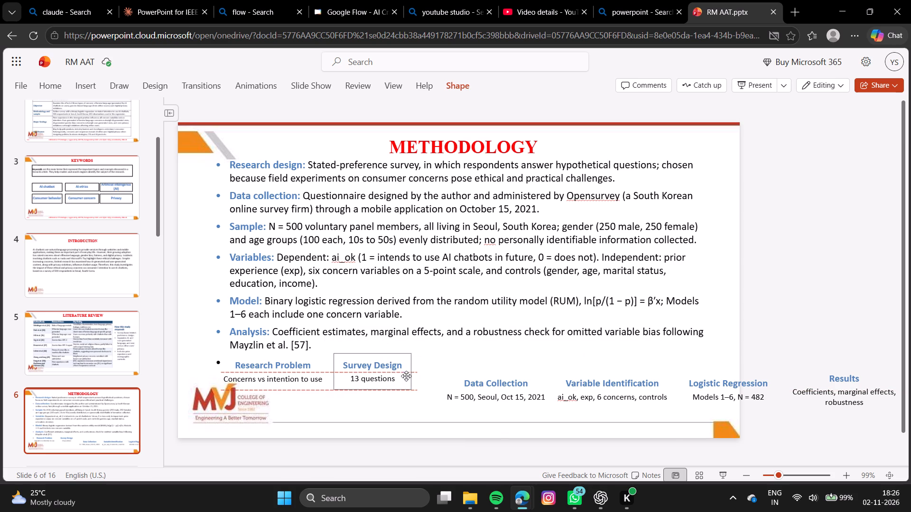
{"action": "left_click_drag", "start_coordinate": [406, 376], "coordinate": [405, 377]}
Move the "Data Collection" box beside "Survey Design" and reduce its width and height to fit the compact row.
{"action": "left_click", "coordinate": [508, 405]}
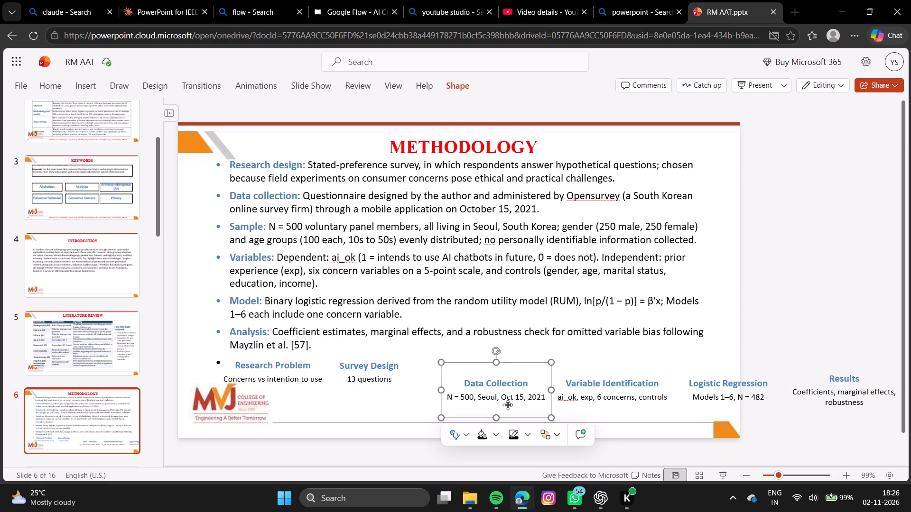
{"action": "left_click_drag", "start_coordinate": [508, 405], "coordinate": [477, 397]}
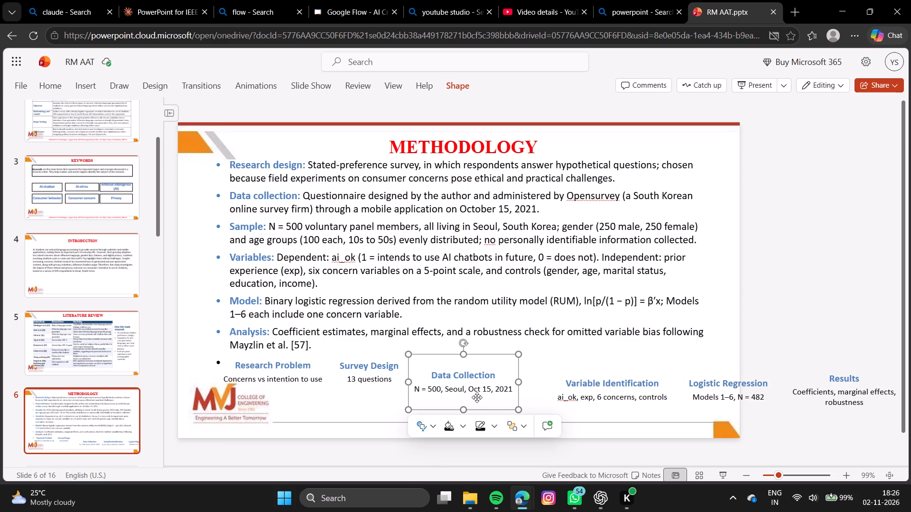
{"action": "left_click_drag", "start_coordinate": [408, 383], "coordinate": [424, 387]}
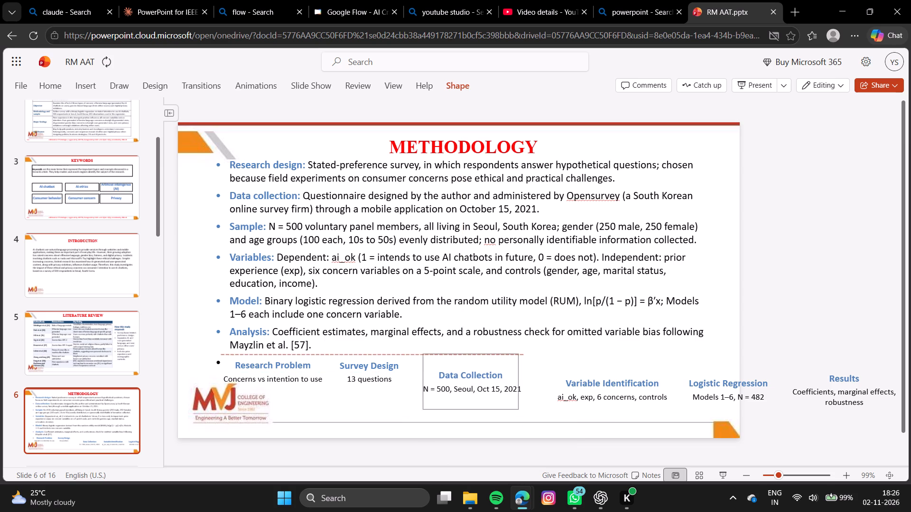
{"action": "left_click_drag", "start_coordinate": [424, 387], "coordinate": [420, 390]}
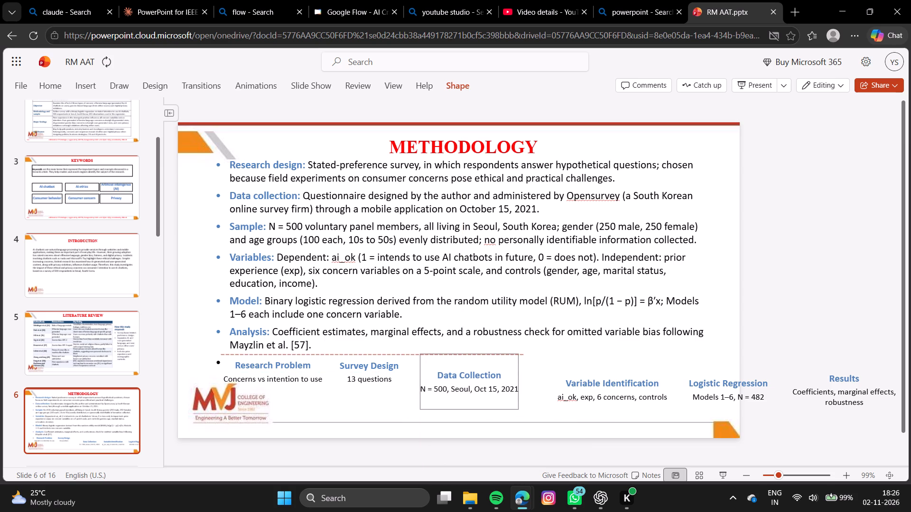
{"action": "left_click_drag", "start_coordinate": [420, 390], "coordinate": [420, 391]}
{"action": "left_click_drag", "start_coordinate": [469, 410], "coordinate": [469, 368]}
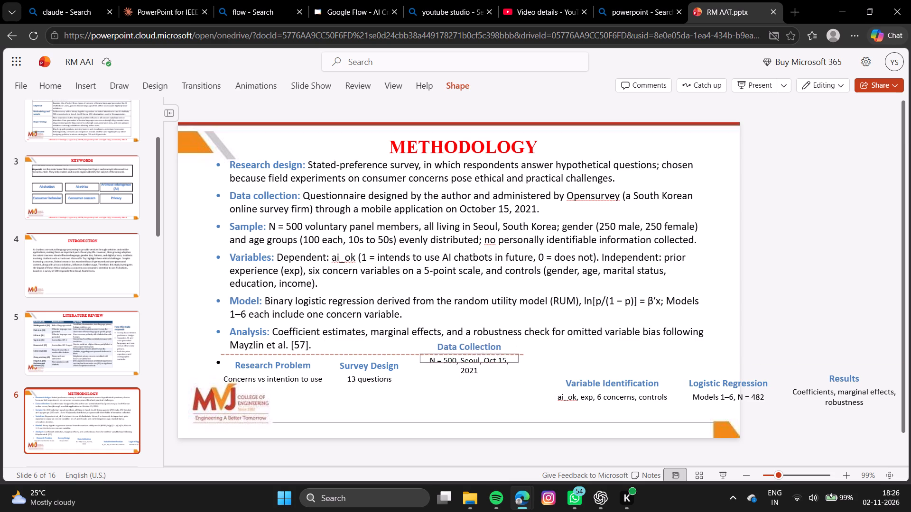
{"action": "left_click_drag", "start_coordinate": [469, 368], "coordinate": [464, 392]}
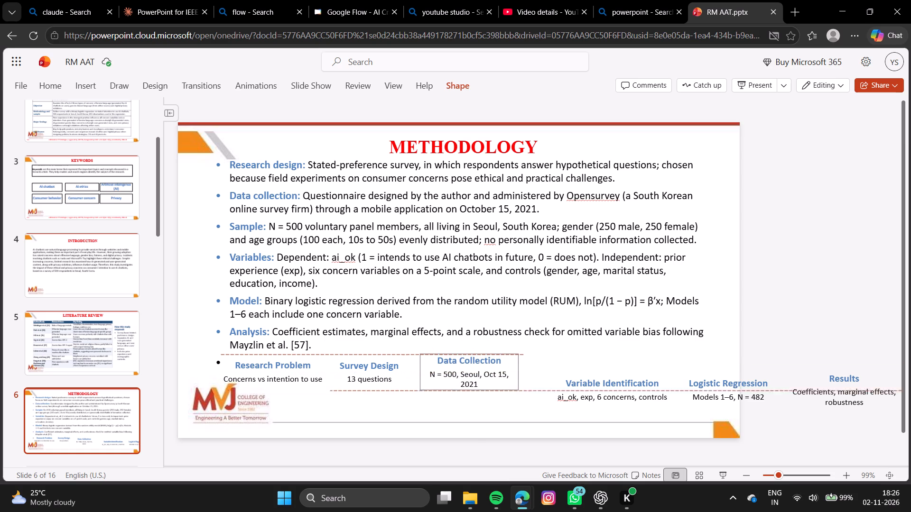
{"action": "left_click_drag", "start_coordinate": [464, 392], "coordinate": [467, 389]}
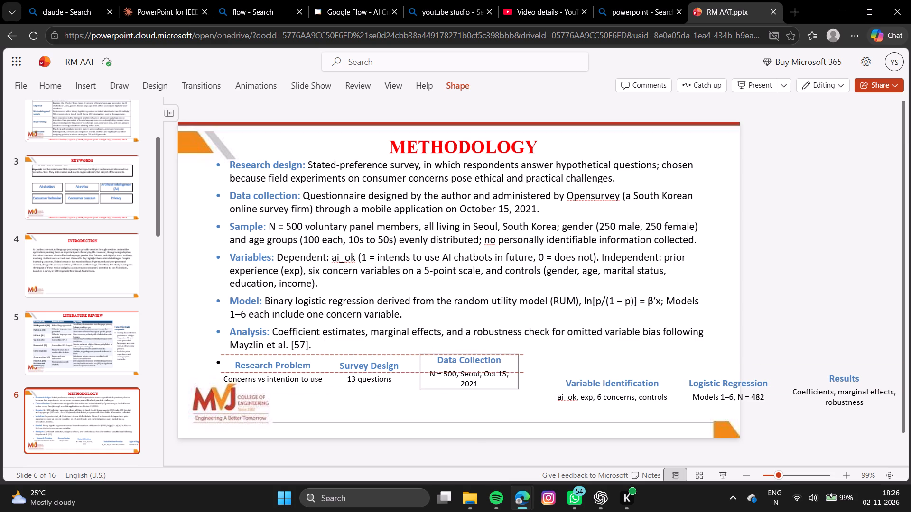
{"action": "left_click_drag", "start_coordinate": [467, 389], "coordinate": [466, 393]}
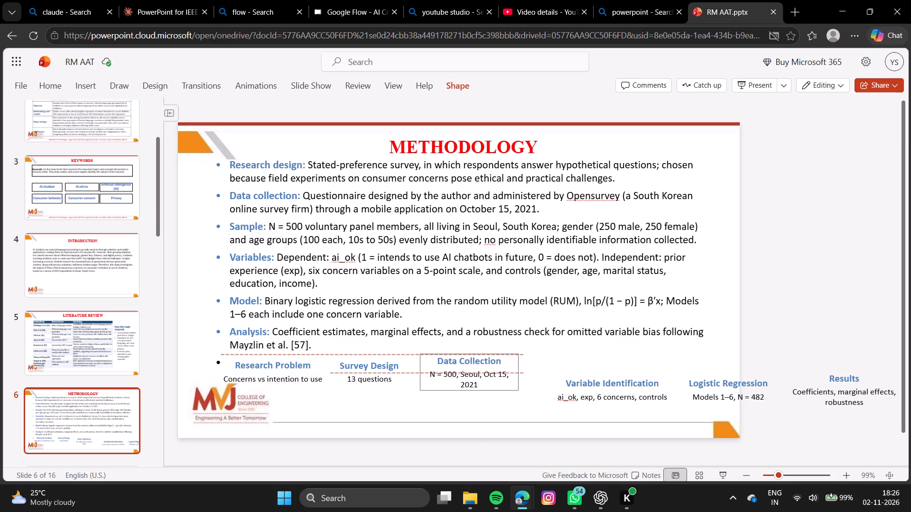
{"action": "left_click_drag", "start_coordinate": [466, 393], "coordinate": [464, 396]}
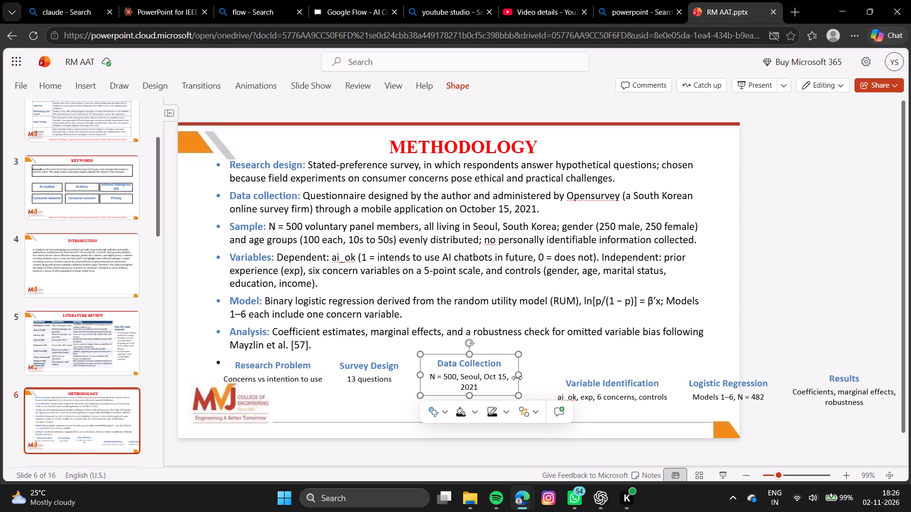
{"action": "left_click_drag", "start_coordinate": [518, 375], "coordinate": [511, 375]}
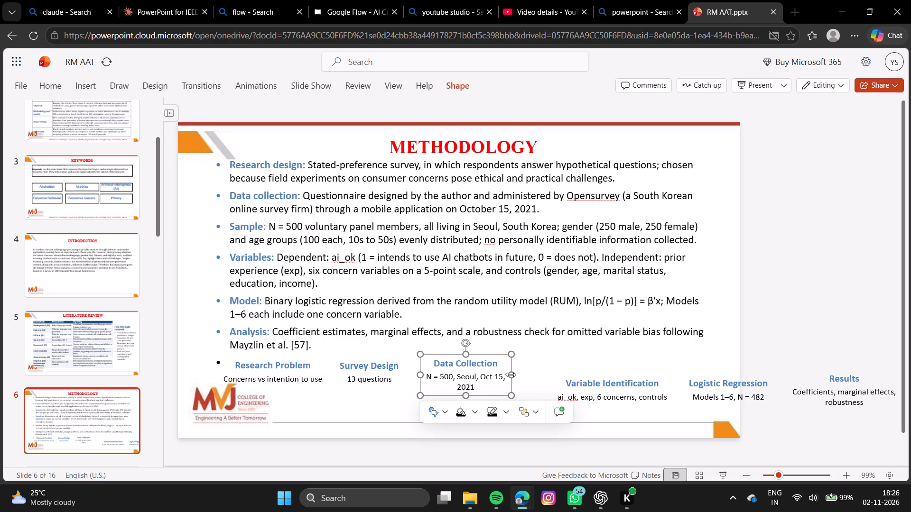
{"action": "left_click_drag", "start_coordinate": [465, 357], "coordinate": [465, 363]}
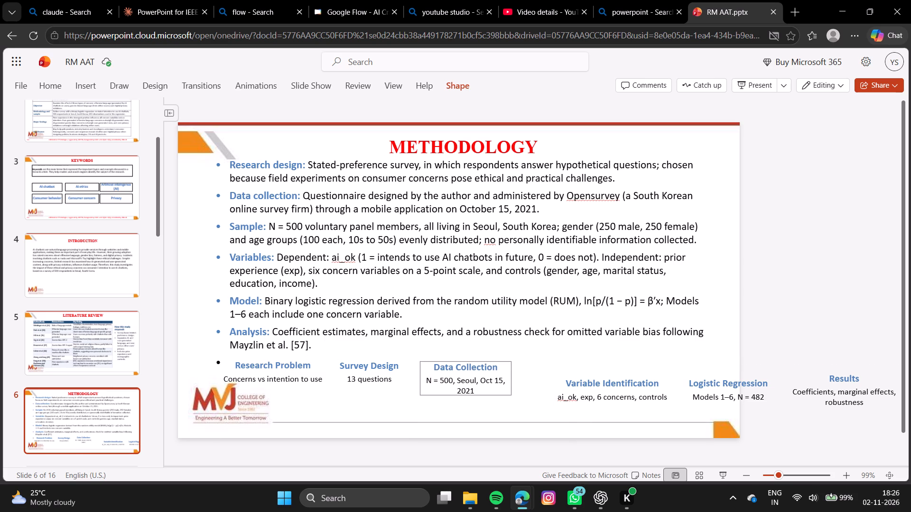
{"action": "left_click_drag", "start_coordinate": [465, 363], "coordinate": [465, 362]}
Move the "Variable Identification" box up beside "Data Collection", aligning its top edge with the first boxes in the row.
{"action": "left_click", "coordinate": [605, 389]}
{"action": "left_click_drag", "start_coordinate": [605, 389], "coordinate": [605, 388]}
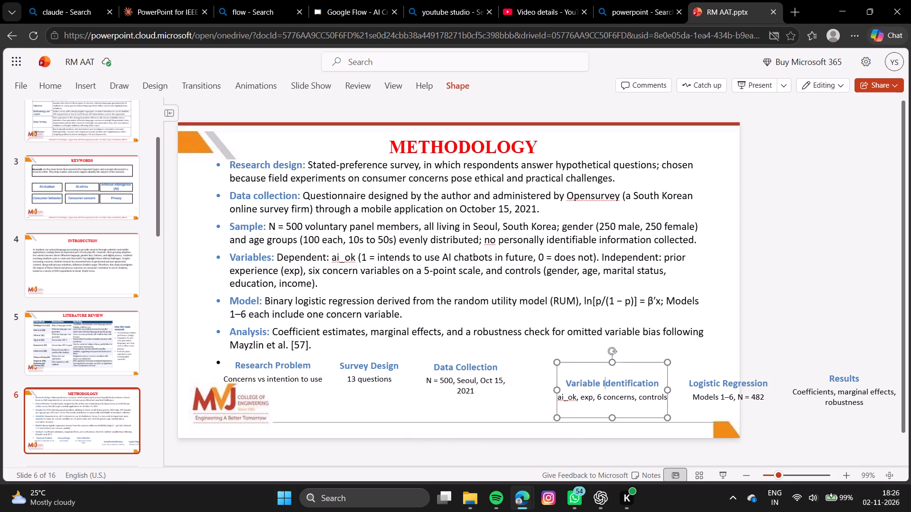
{"action": "left_click_drag", "start_coordinate": [605, 388], "coordinate": [618, 408]}
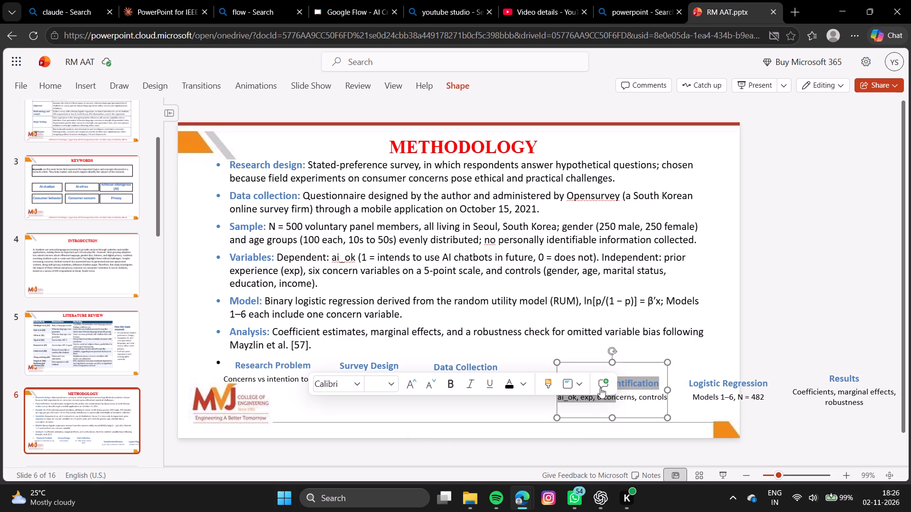
{"action": "left_click", "coordinate": [599, 366]}
{"action": "left_click_drag", "start_coordinate": [599, 366], "coordinate": [583, 361]}
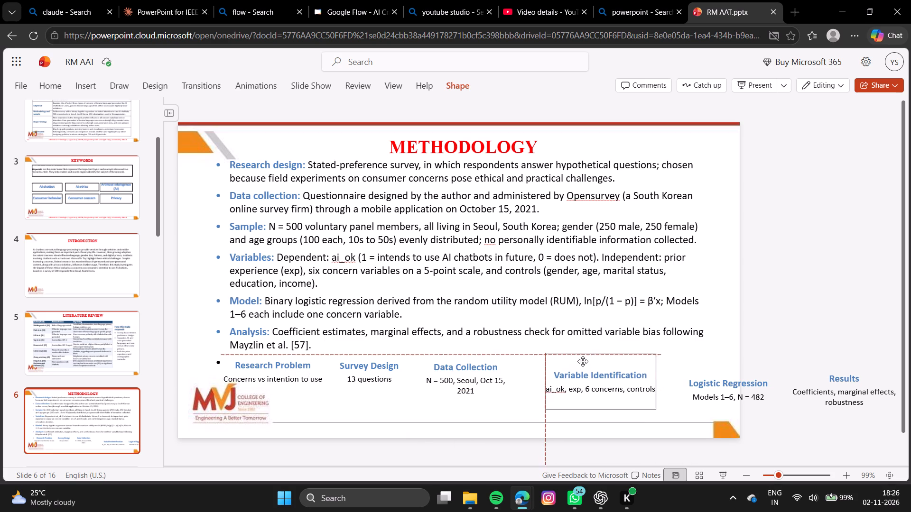
{"action": "left_click_drag", "start_coordinate": [583, 361], "coordinate": [575, 341]}
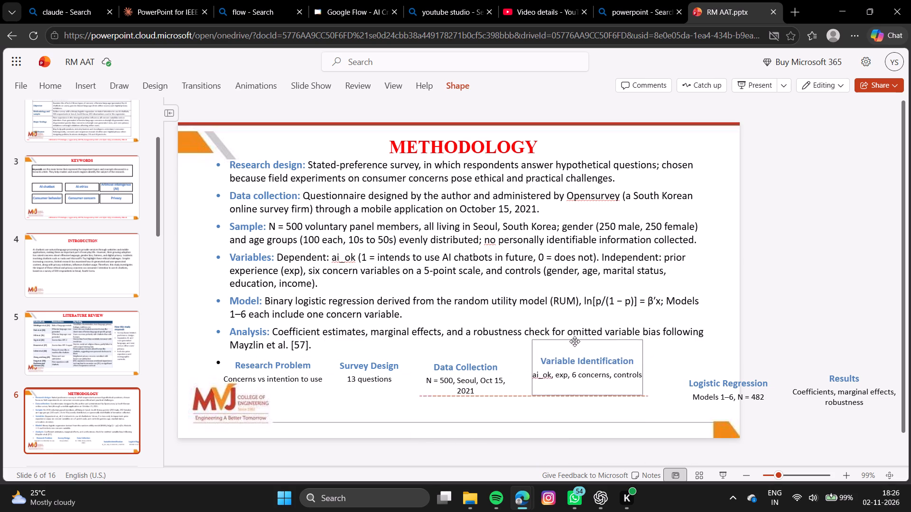
{"action": "left_click_drag", "start_coordinate": [575, 341], "coordinate": [574, 351]}
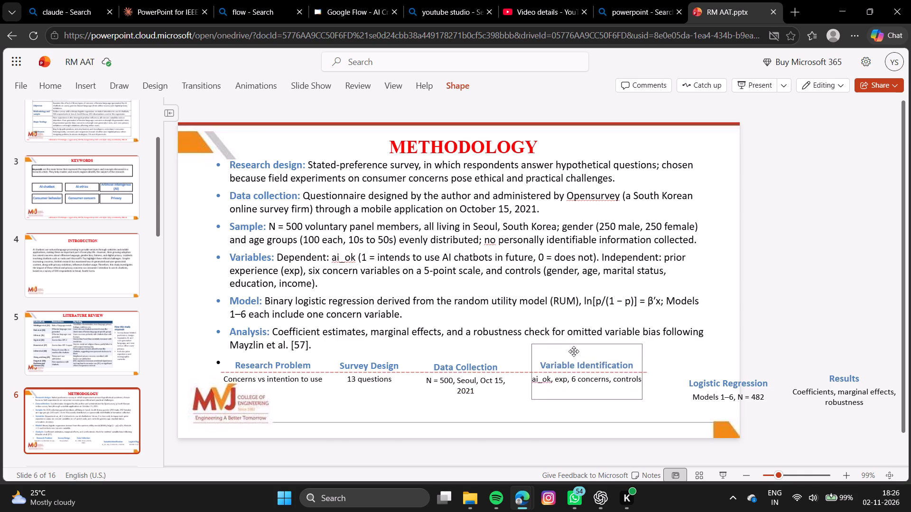
{"action": "left_click_drag", "start_coordinate": [574, 351], "coordinate": [573, 358]}
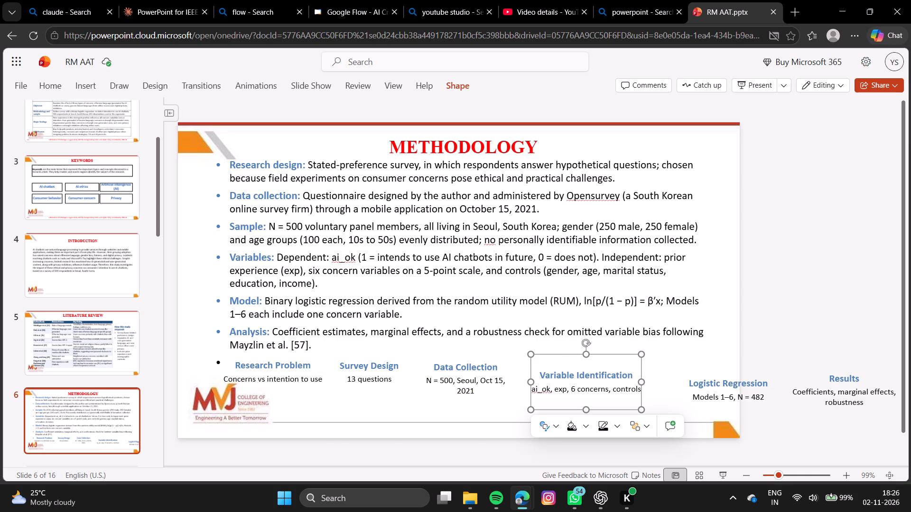
Reduce the "Variable Identification" box's width and height, and shift it closer to "Data Collection" in the row.
{"action": "left_click_drag", "start_coordinate": [530, 383], "coordinate": [546, 383]}
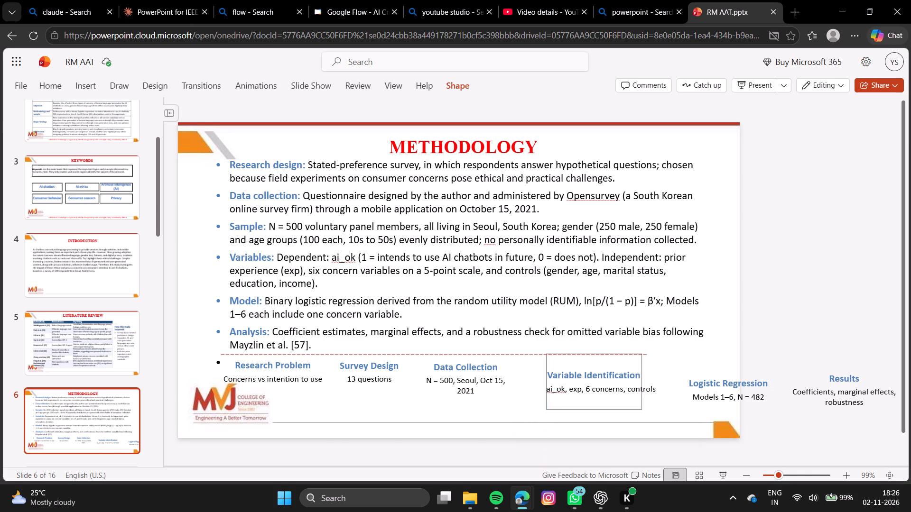
{"action": "left_click_drag", "start_coordinate": [546, 383], "coordinate": [536, 384]}
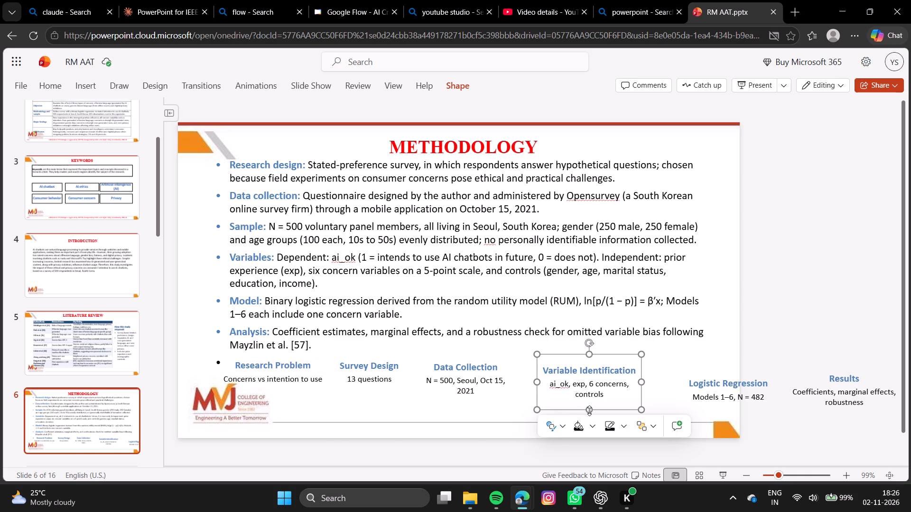
{"action": "left_click_drag", "start_coordinate": [589, 411], "coordinate": [589, 397]}
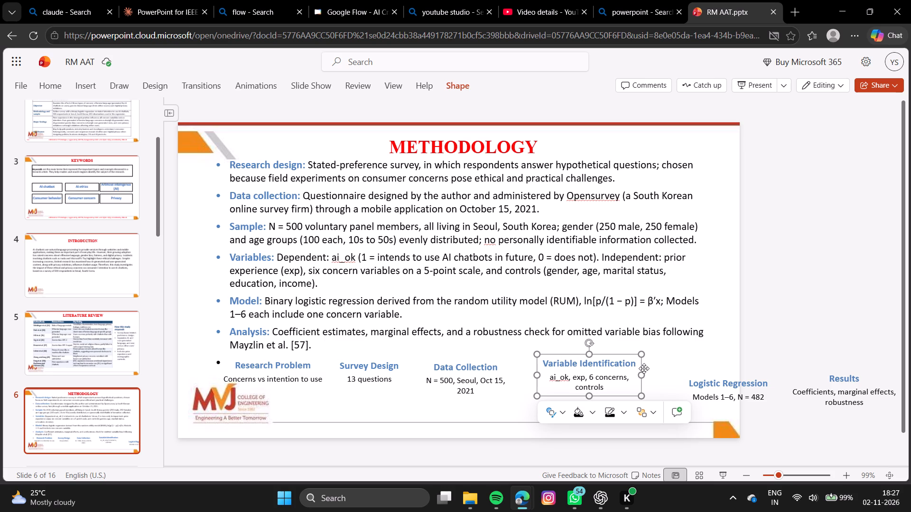
{"action": "left_click_drag", "start_coordinate": [643, 378], "coordinate": [631, 380]}
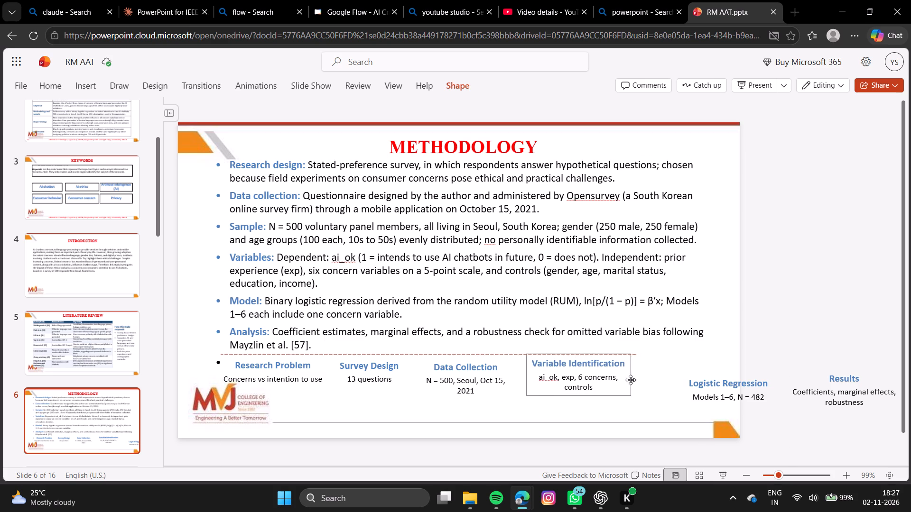
{"action": "left_click_drag", "start_coordinate": [631, 380], "coordinate": [629, 383]}
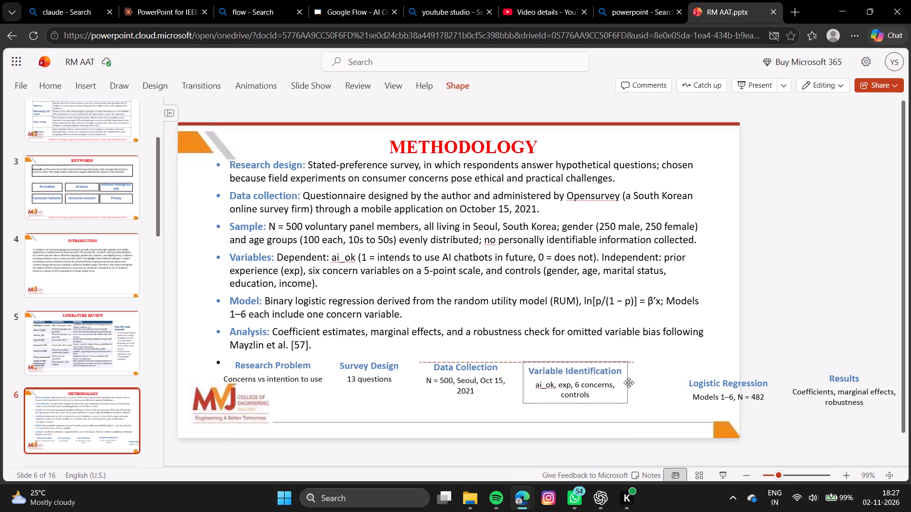
{"action": "left_click_drag", "start_coordinate": [629, 383], "coordinate": [628, 374]}
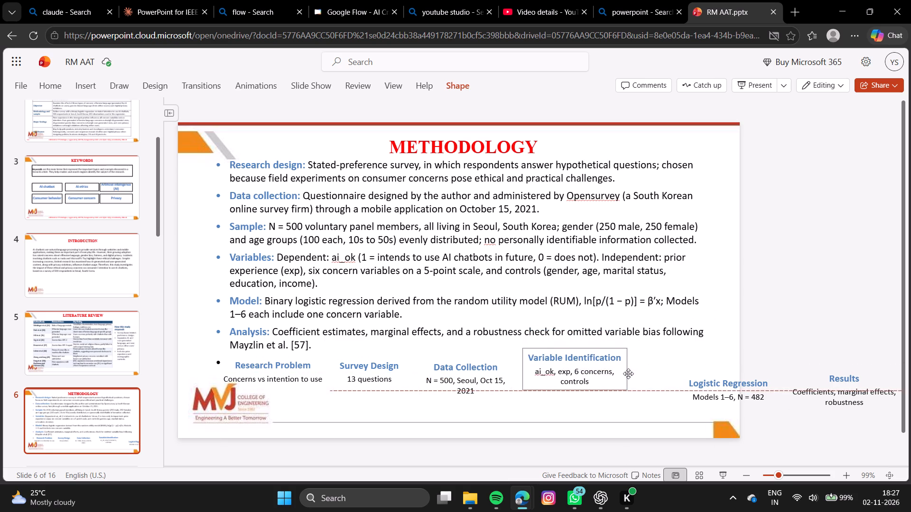
{"action": "left_click_drag", "start_coordinate": [628, 374], "coordinate": [627, 379]}
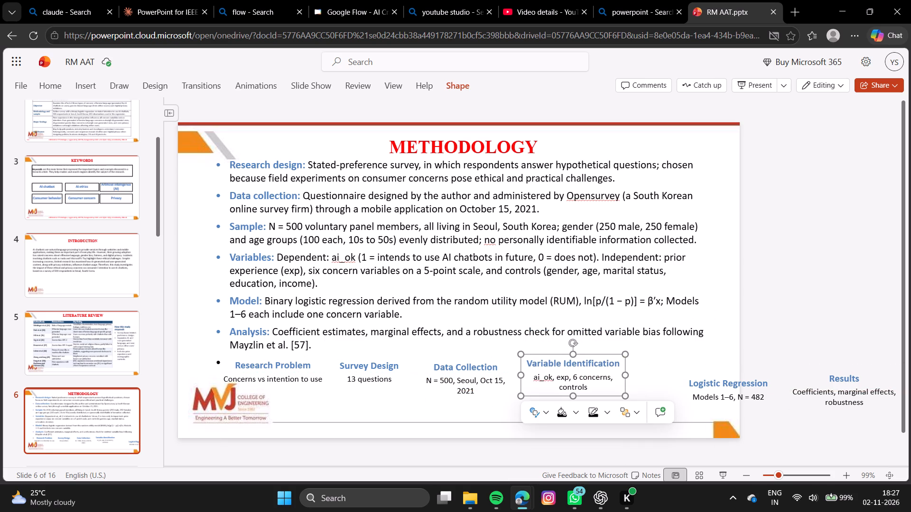
{"action": "left_click_drag", "start_coordinate": [523, 376], "coordinate": [534, 376]}
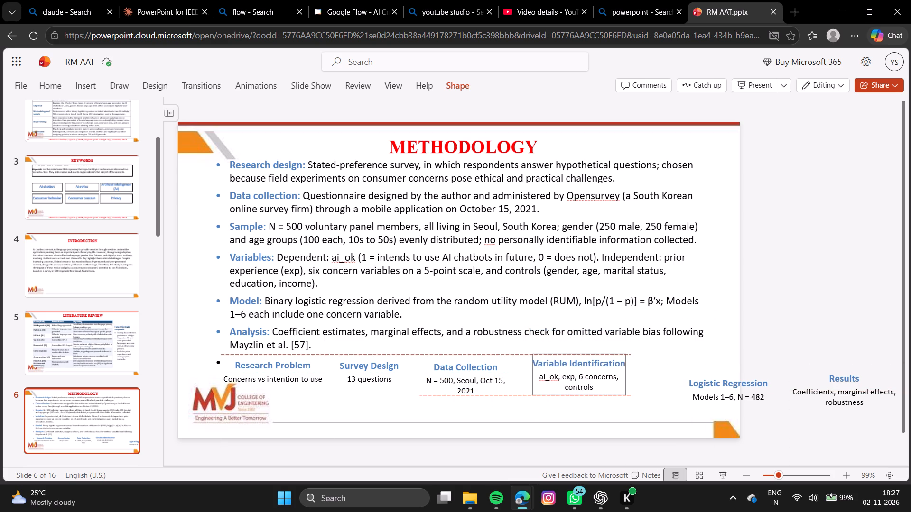
{"action": "left_click_drag", "start_coordinate": [534, 376], "coordinate": [539, 378]}
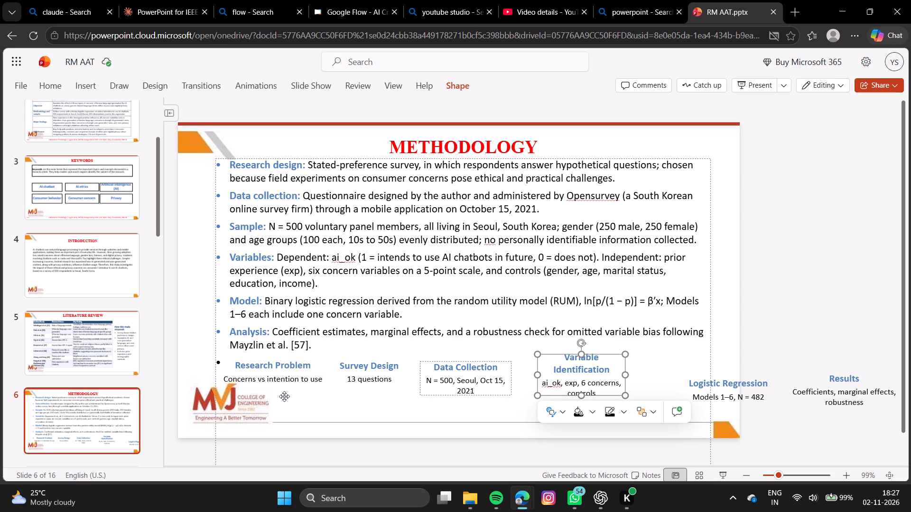
Delete the description lines under "Survey Design" and "Data Collection", leaving only the heading in each box.
{"action": "left_click", "coordinate": [363, 384]}
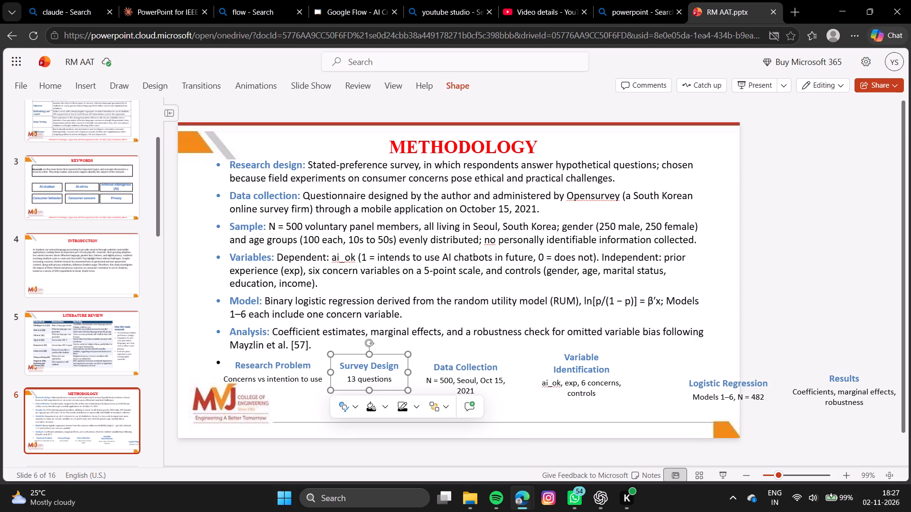
{"action": "left_click_drag", "start_coordinate": [390, 381], "coordinate": [330, 378]}
{"action": "key", "text": "BackSpace"}
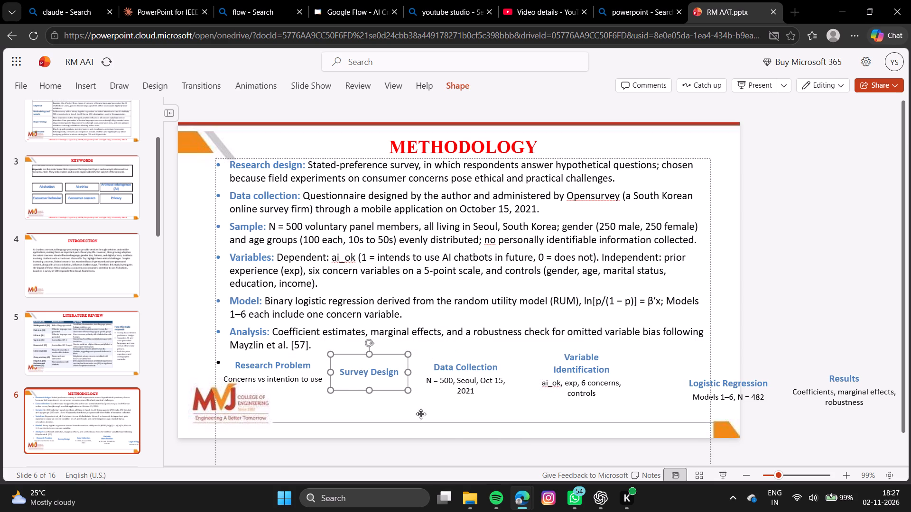
{"action": "left_click", "coordinate": [444, 380]}
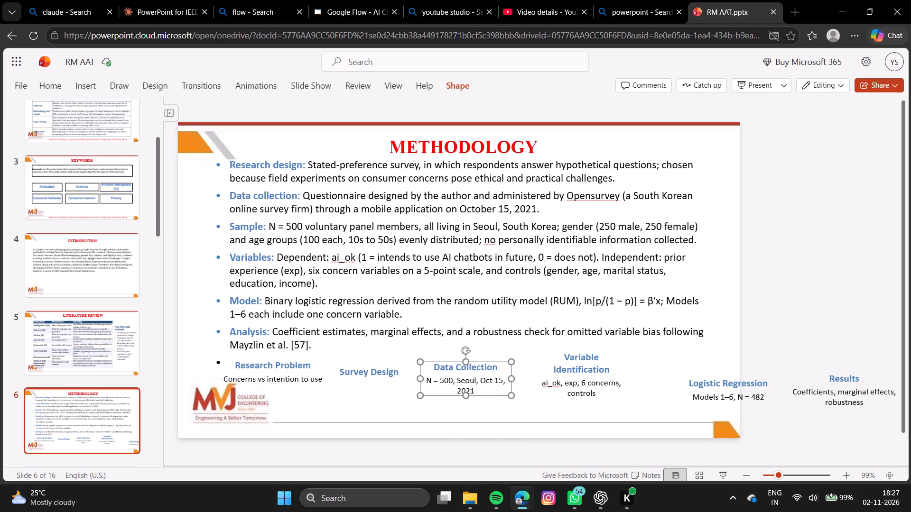
{"action": "left_click_drag", "start_coordinate": [482, 389], "coordinate": [425, 381]}
{"action": "key", "text": "BackSpace"}
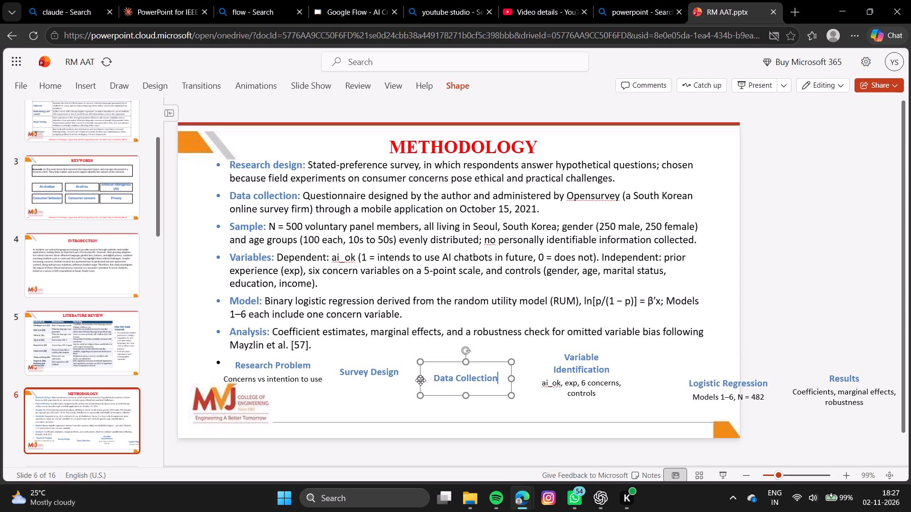
Move the "Data Collection" box against the "Survey Design" box, roughly level with it.
{"action": "left_click_drag", "start_coordinate": [441, 369], "coordinate": [439, 364]}
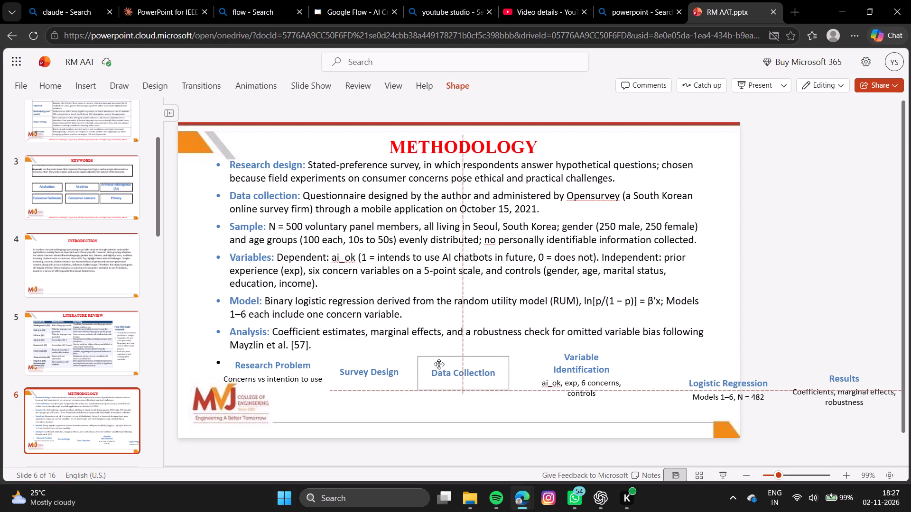
{"action": "left_click_drag", "start_coordinate": [439, 364], "coordinate": [428, 367]}
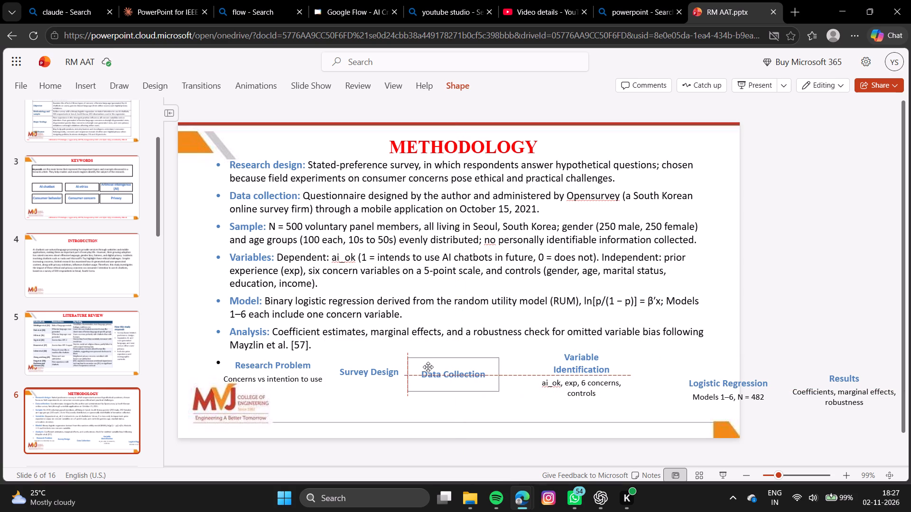
{"action": "left_click_drag", "start_coordinate": [428, 367], "coordinate": [427, 366]}
Delete the description text under "Variable Identification", leaving only the heading, and move the box against the "Data Collection" box.
{"action": "left_click", "coordinate": [553, 377]}
{"action": "left_click_drag", "start_coordinate": [553, 377], "coordinate": [549, 377]}
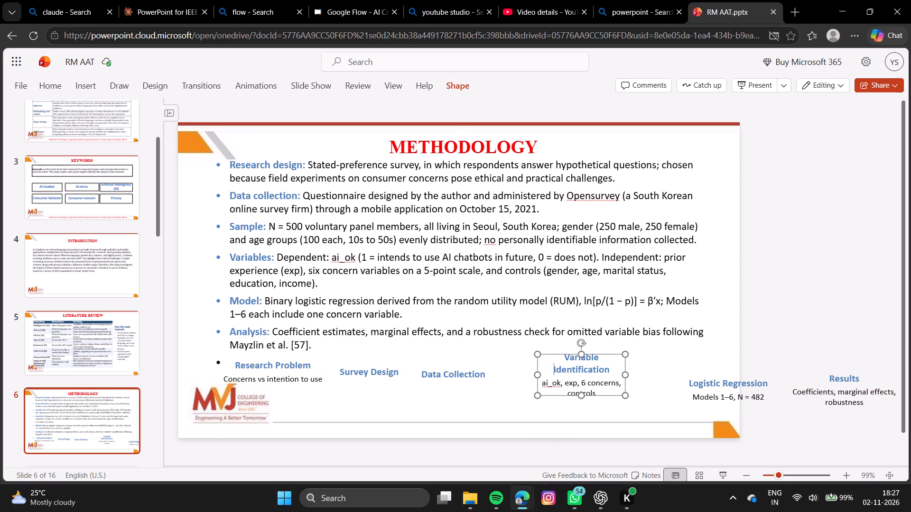
{"action": "left_click_drag", "start_coordinate": [549, 377], "coordinate": [561, 385]}
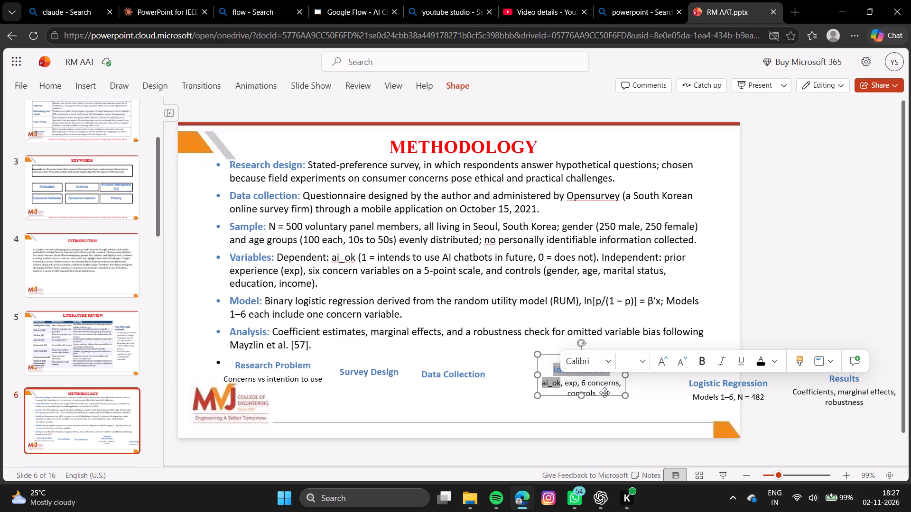
{"action": "left_click", "coordinate": [604, 393]}
{"action": "left_click_drag", "start_coordinate": [599, 389], "coordinate": [539, 384]}
{"action": "key", "text": "backslash"}
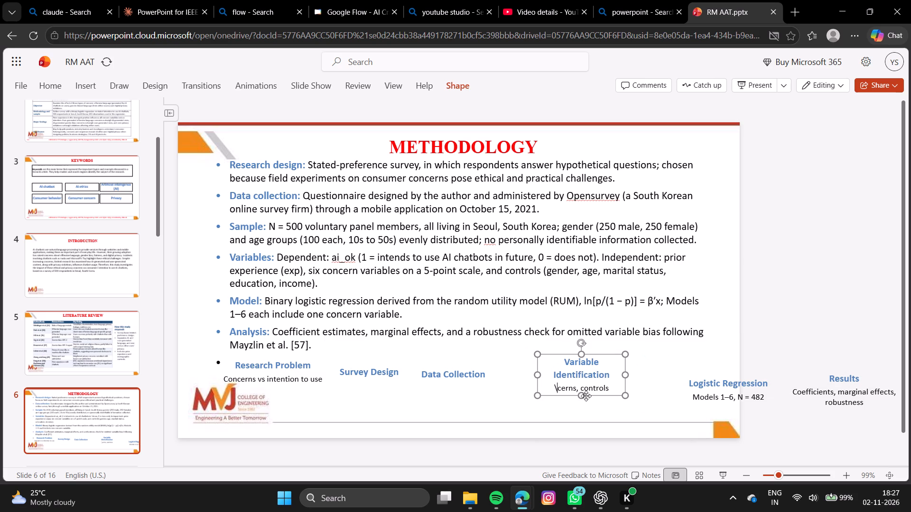
{"action": "left_click_drag", "start_coordinate": [614, 390], "coordinate": [514, 386]}
{"action": "key", "text": "BackSpace"}
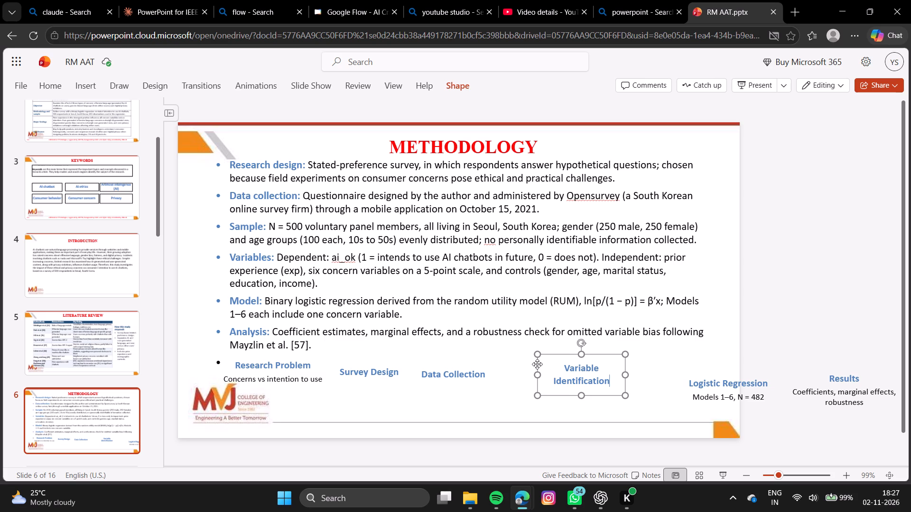
{"action": "left_click_drag", "start_coordinate": [537, 364], "coordinate": [493, 368]}
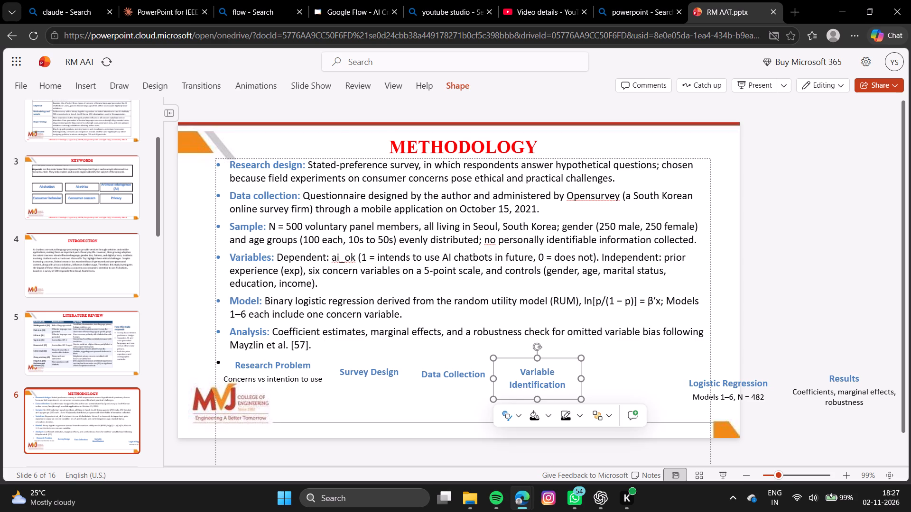
Move the "Logistic Regression" box into the row beside "Variable Identification" and reduce its height.
{"action": "left_click", "coordinate": [665, 384]}
{"action": "left_click", "coordinate": [737, 391]}
{"action": "left_click_drag", "start_coordinate": [737, 391], "coordinate": [703, 404]}
{"action": "left_click", "coordinate": [683, 411]}
{"action": "left_click_drag", "start_coordinate": [683, 411], "coordinate": [587, 410]}
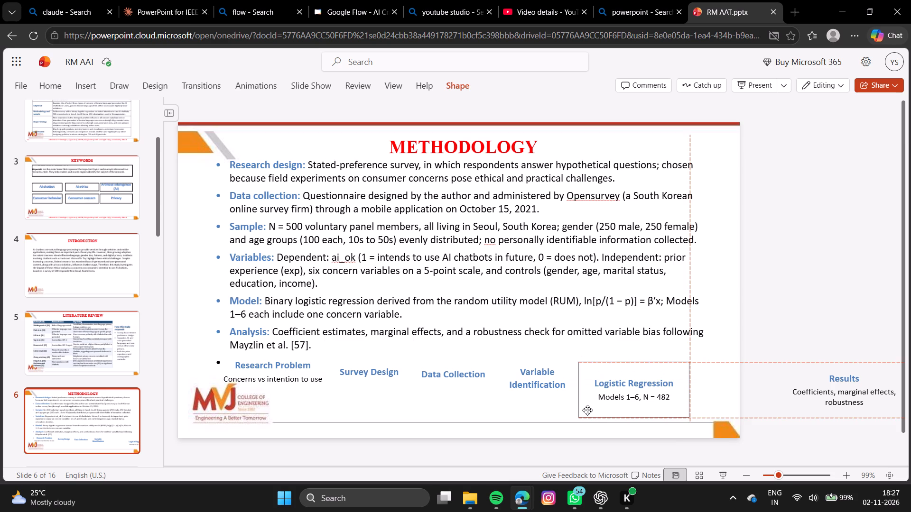
{"action": "left_click_drag", "start_coordinate": [587, 410], "coordinate": [577, 407]}
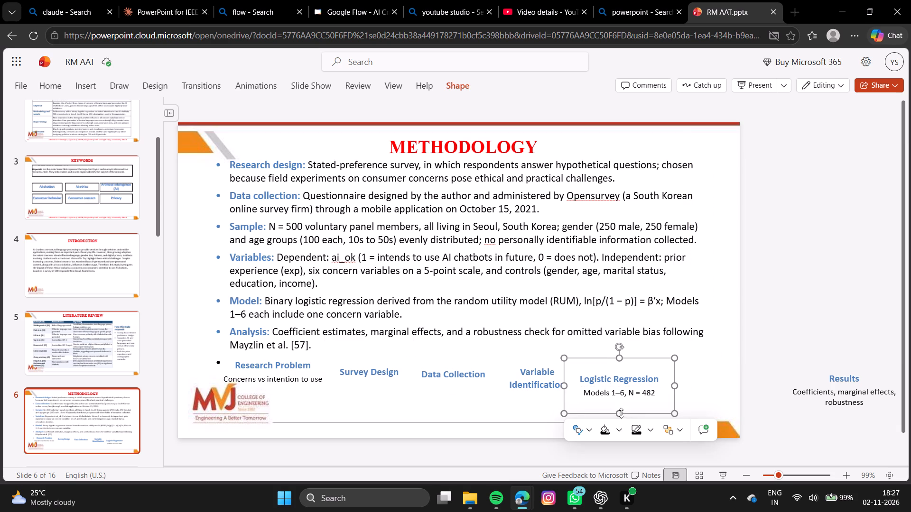
{"action": "left_click_drag", "start_coordinate": [618, 411], "coordinate": [611, 399]}
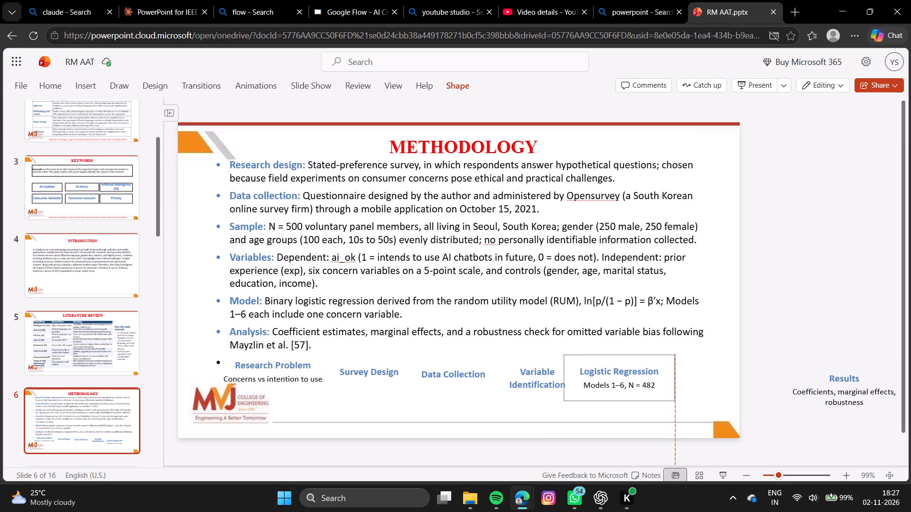
{"action": "left_click_drag", "start_coordinate": [611, 399], "coordinate": [612, 397]}
Delete the "Models 1–6, N = 482" line under "Logistic Regression" and narrow the box from both sides to clear "Variable Identification".
{"action": "left_click_drag", "start_coordinate": [659, 387], "coordinate": [579, 391]}
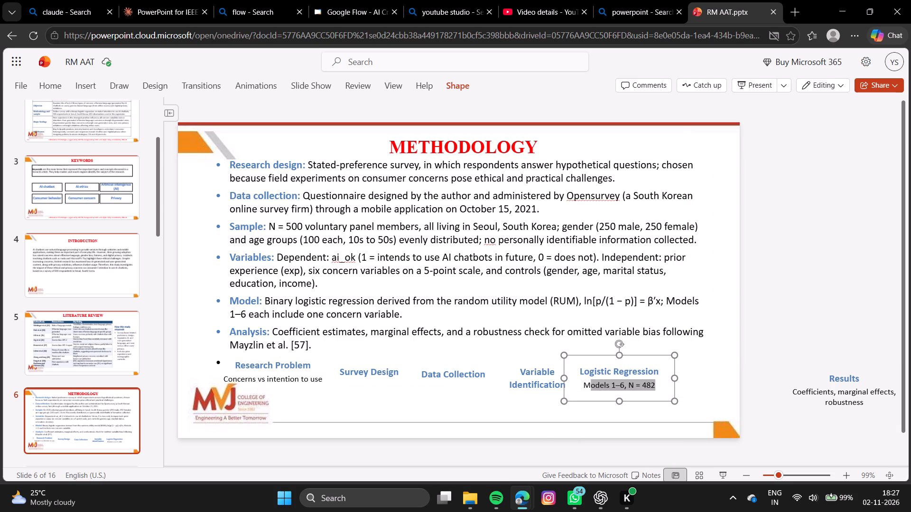
{"action": "left_click_drag", "start_coordinate": [579, 391], "coordinate": [571, 391]}
{"action": "key", "text": "BackSpace"}
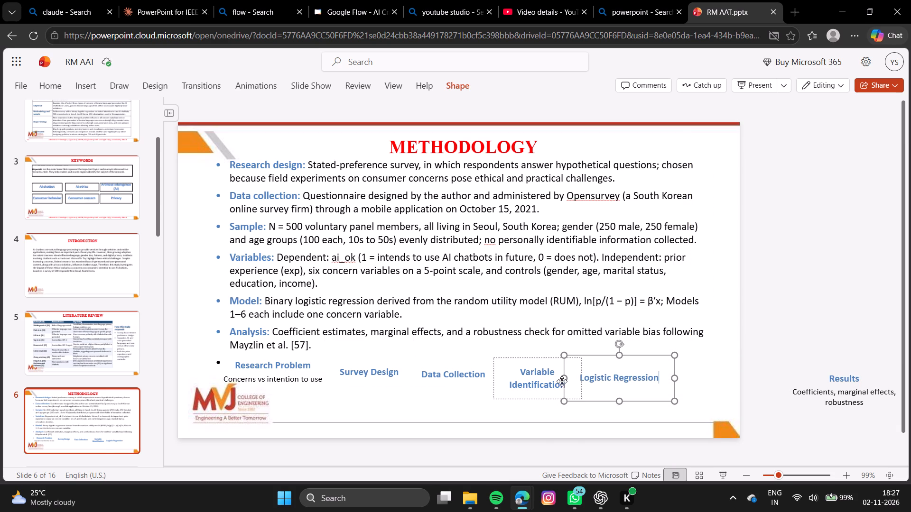
{"action": "left_click_drag", "start_coordinate": [565, 380], "coordinate": [577, 382]}
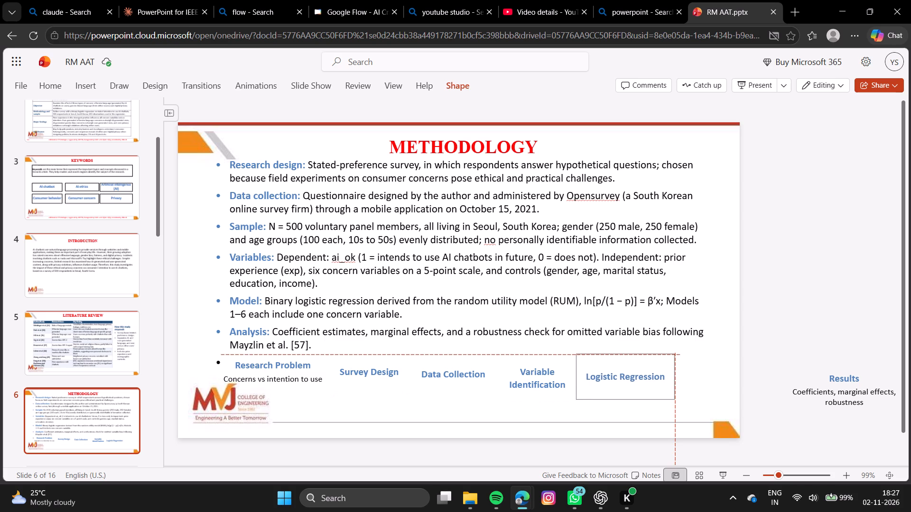
{"action": "left_click_drag", "start_coordinate": [577, 382], "coordinate": [579, 382]}
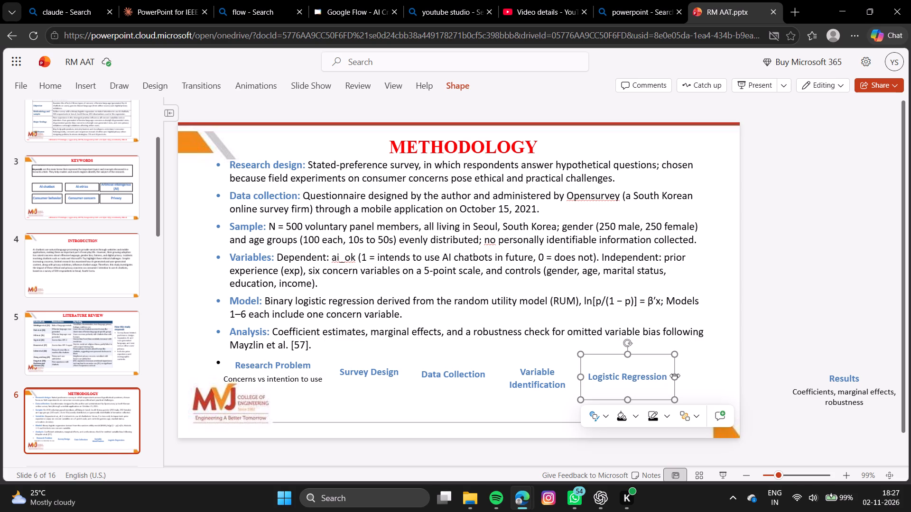
{"action": "left_click_drag", "start_coordinate": [675, 375], "coordinate": [669, 376]}
Move the "Results" box onto the slide at the end of the row and narrow it on the side facing "Logistic Regression".
{"action": "left_click", "coordinate": [855, 388]}
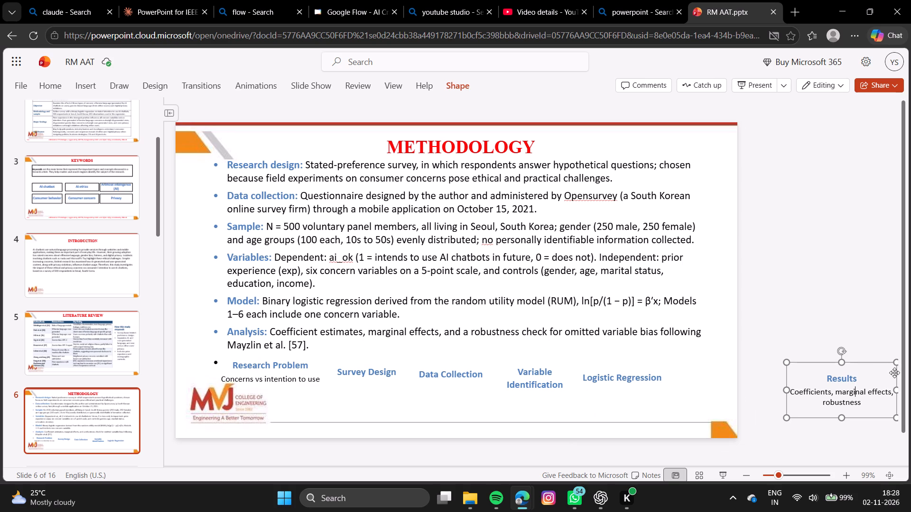
{"action": "left_click_drag", "start_coordinate": [896, 372], "coordinate": [729, 368]}
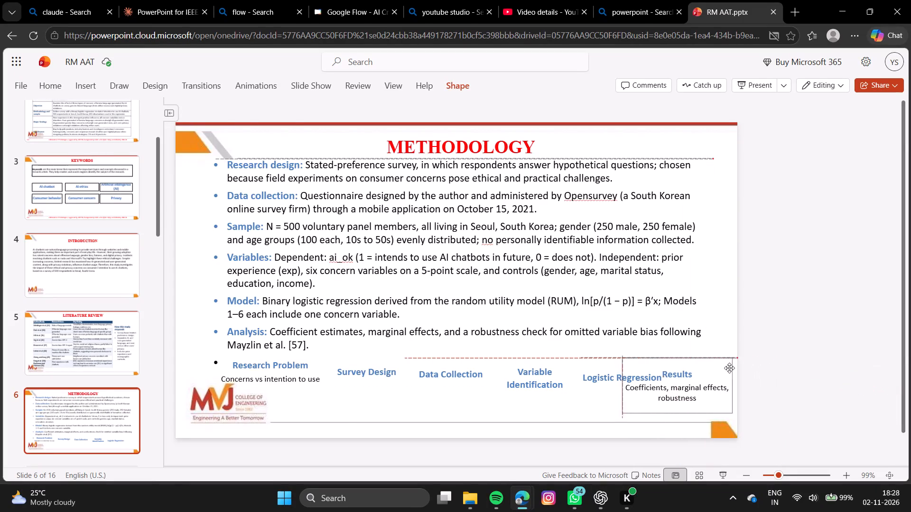
{"action": "left_click_drag", "start_coordinate": [729, 368], "coordinate": [726, 366]}
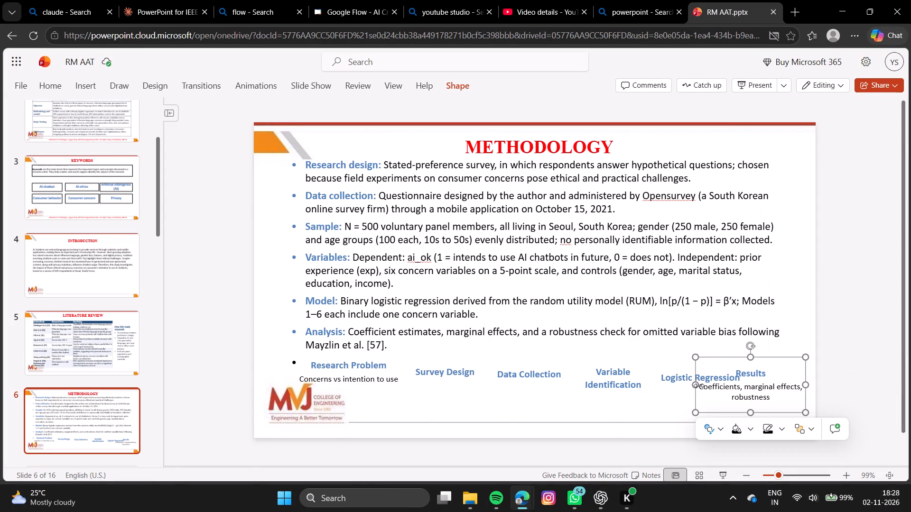
{"action": "left_click_drag", "start_coordinate": [699, 385], "coordinate": [734, 386]}
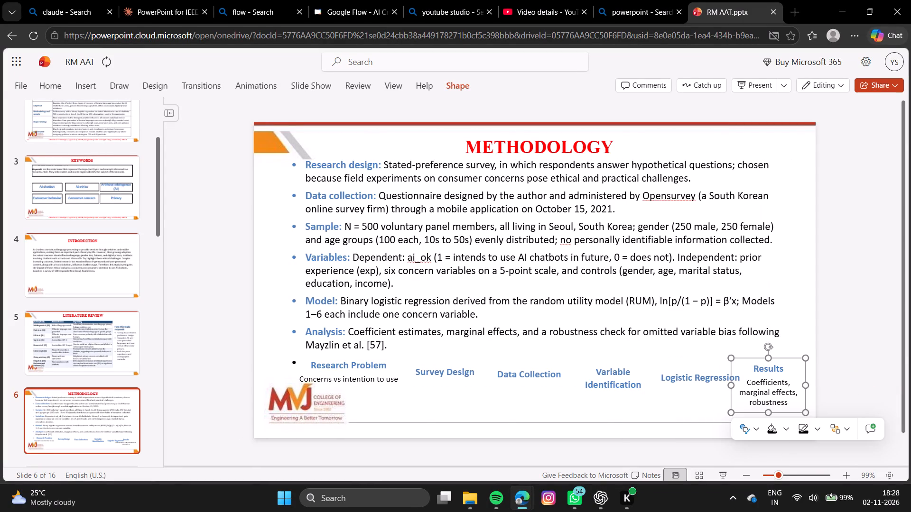
Delete the "Coefficients, marginal effects, robustness" description in the "Results" box, leaving only the heading.
{"action": "left_click", "coordinate": [793, 404]}
{"action": "left_click_drag", "start_coordinate": [793, 404], "coordinate": [752, 384]}
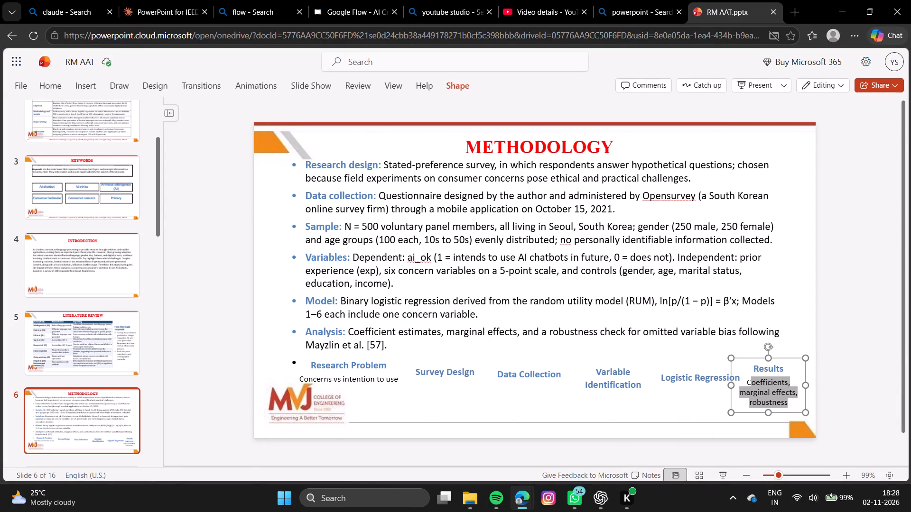
{"action": "left_click_drag", "start_coordinate": [752, 384], "coordinate": [745, 382]}
{"action": "key", "text": "BackSpace"}
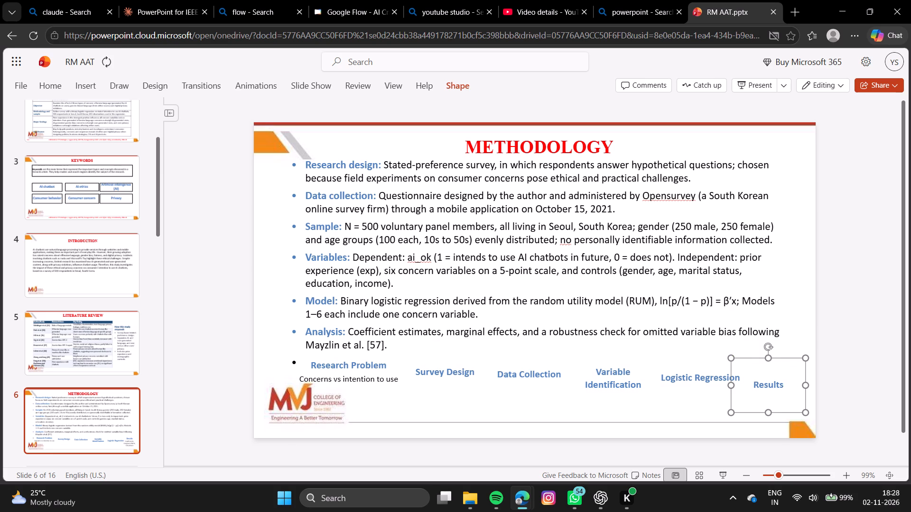
Reduce the "Results" box's height and width, and lower it slightly so its heading is level with "Logistic Regression".
{"action": "left_click_drag", "start_coordinate": [768, 413], "coordinate": [768, 395]}
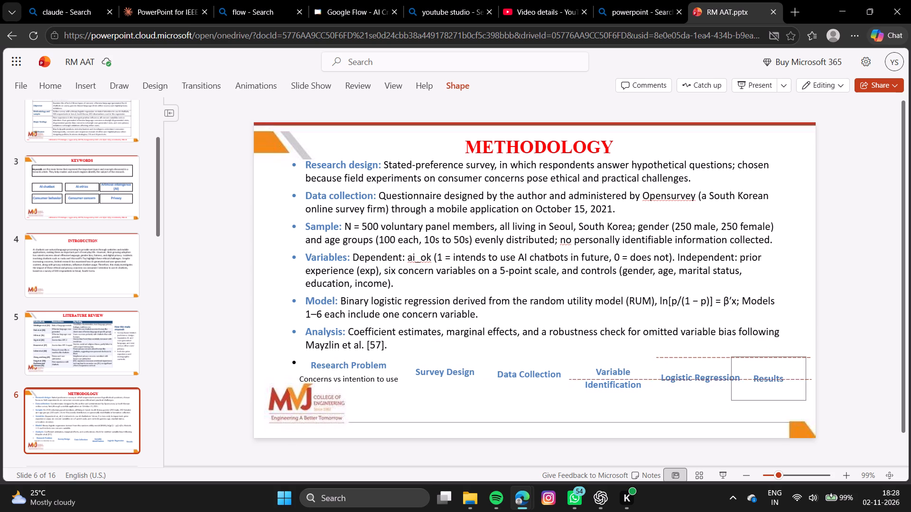
{"action": "left_click_drag", "start_coordinate": [768, 395], "coordinate": [768, 394]}
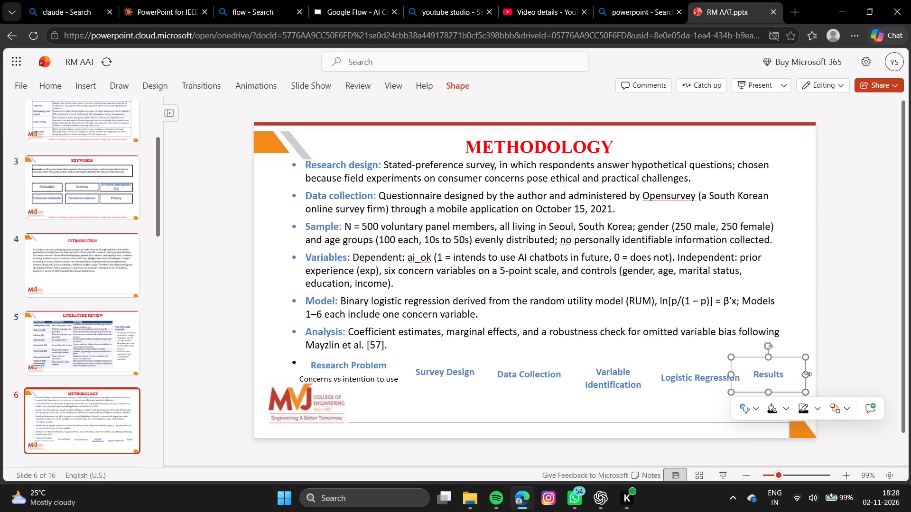
{"action": "left_click_drag", "start_coordinate": [807, 374], "coordinate": [799, 375]}
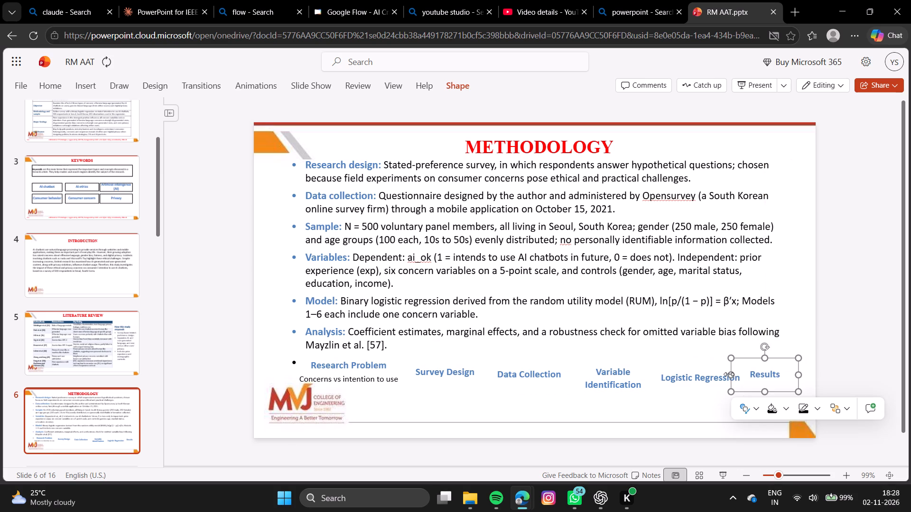
{"action": "left_click_drag", "start_coordinate": [729, 374], "coordinate": [739, 380]}
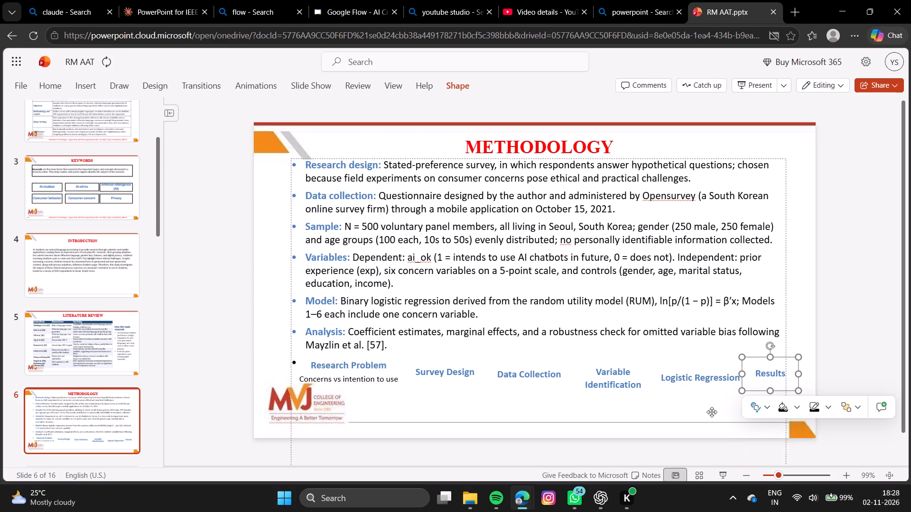
{"action": "left_click", "coordinate": [712, 412]}
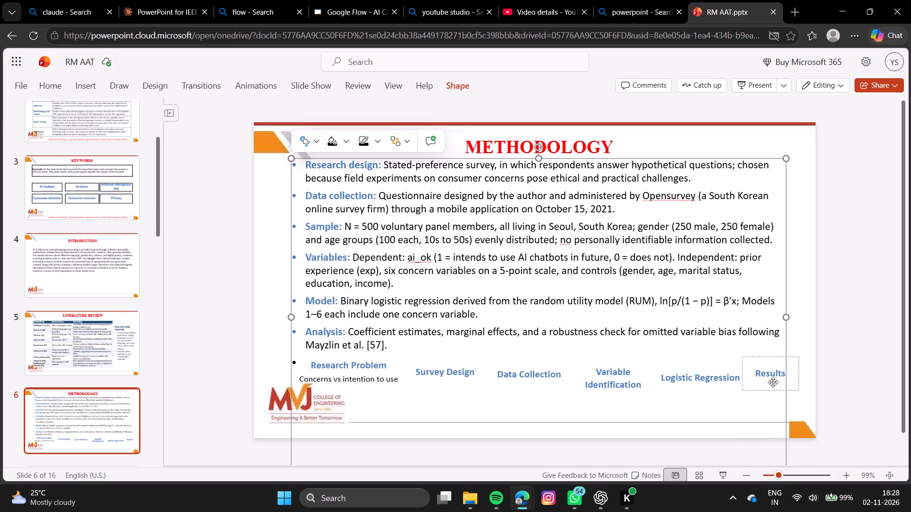
{"action": "left_click_drag", "start_coordinate": [773, 382], "coordinate": [774, 387]}
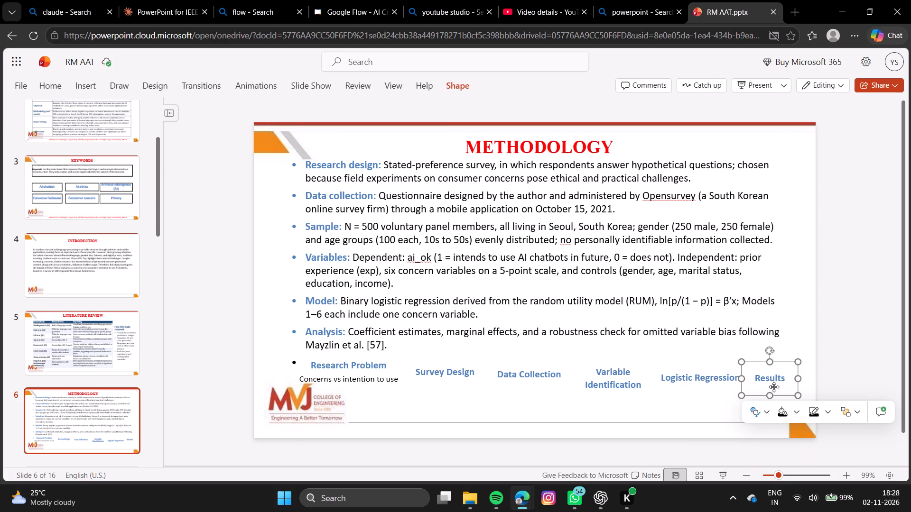
Adjust the "Survey Design" box's vertical position so its heading sits roughly level with "Data Collection".
{"action": "left_click", "coordinate": [525, 375]}
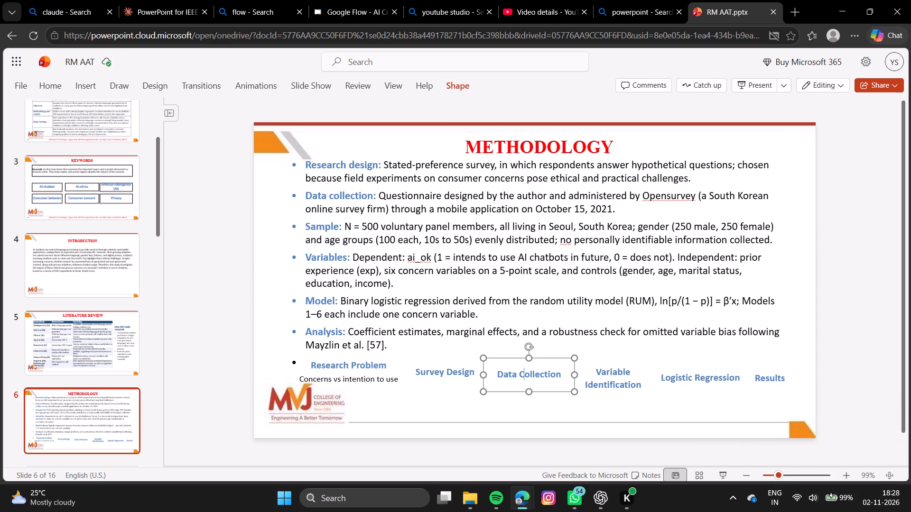
{"action": "left_click_drag", "start_coordinate": [525, 375], "coordinate": [525, 380]}
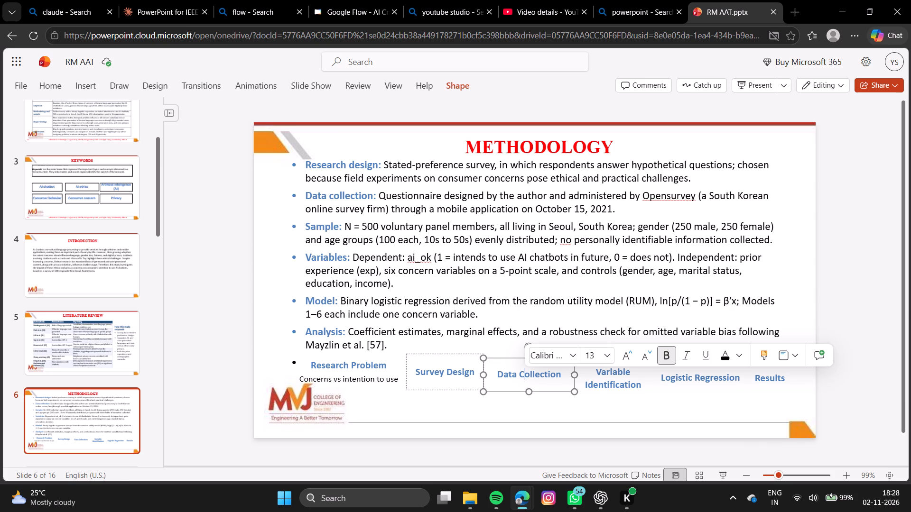
{"action": "left_click", "coordinate": [440, 374]}
{"action": "left_click_drag", "start_coordinate": [425, 384], "coordinate": [426, 392]}
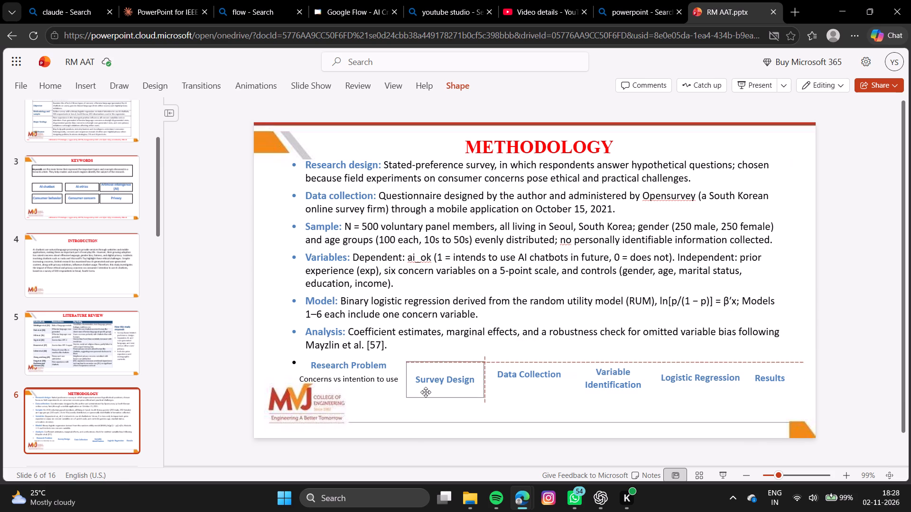
{"action": "left_click_drag", "start_coordinate": [426, 392], "coordinate": [426, 390]}
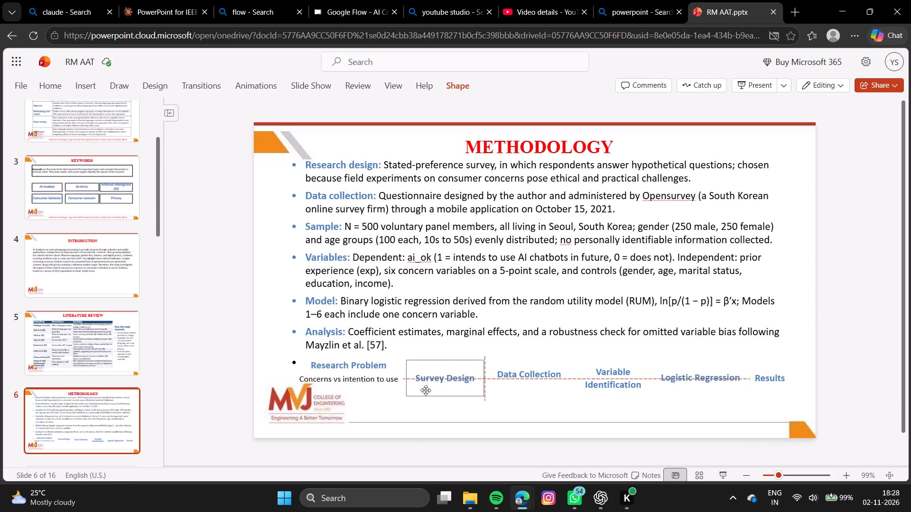
{"action": "left_click_drag", "start_coordinate": [426, 390], "coordinate": [426, 390]}
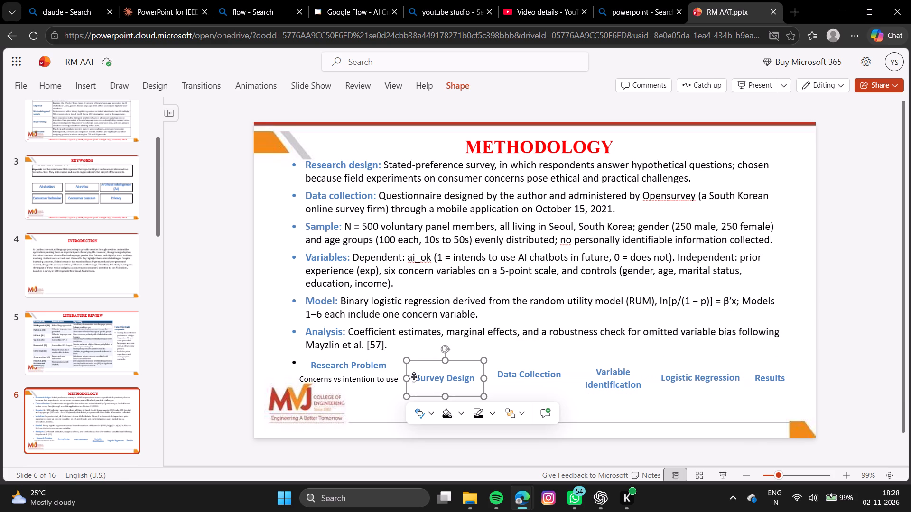
{"action": "left_click", "coordinate": [423, 386]}
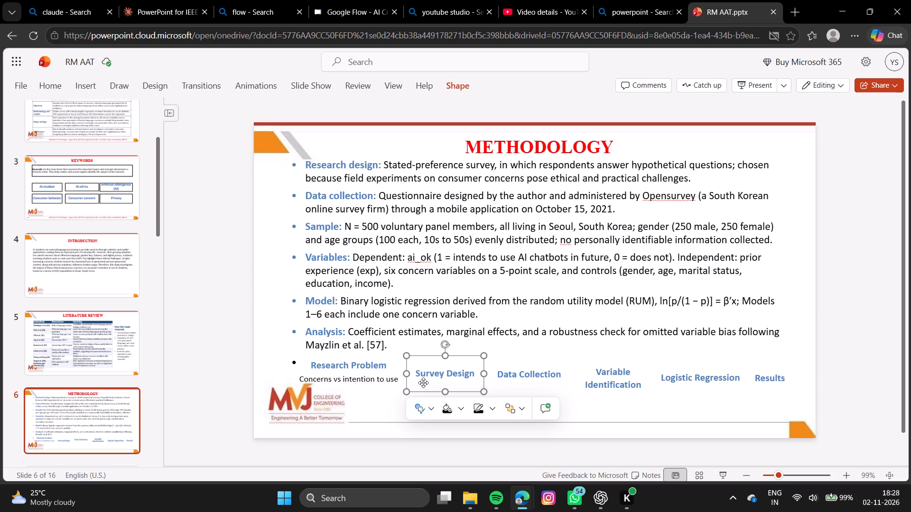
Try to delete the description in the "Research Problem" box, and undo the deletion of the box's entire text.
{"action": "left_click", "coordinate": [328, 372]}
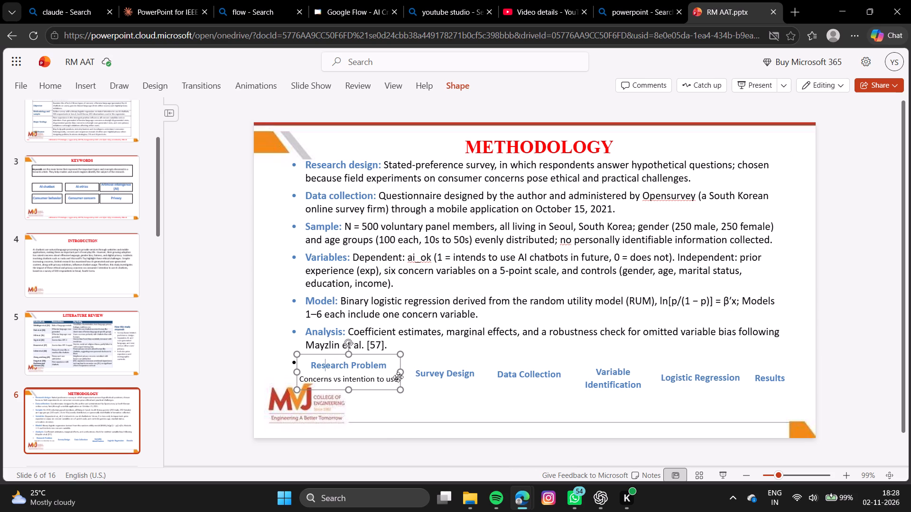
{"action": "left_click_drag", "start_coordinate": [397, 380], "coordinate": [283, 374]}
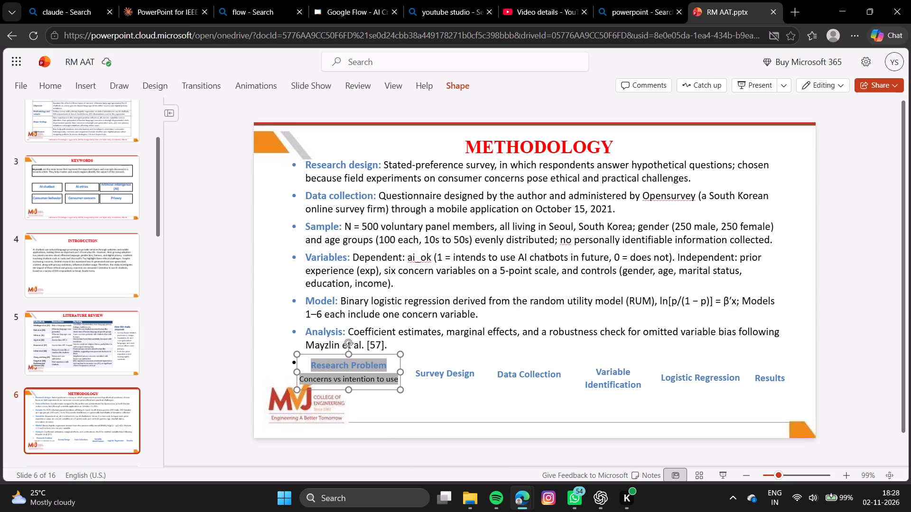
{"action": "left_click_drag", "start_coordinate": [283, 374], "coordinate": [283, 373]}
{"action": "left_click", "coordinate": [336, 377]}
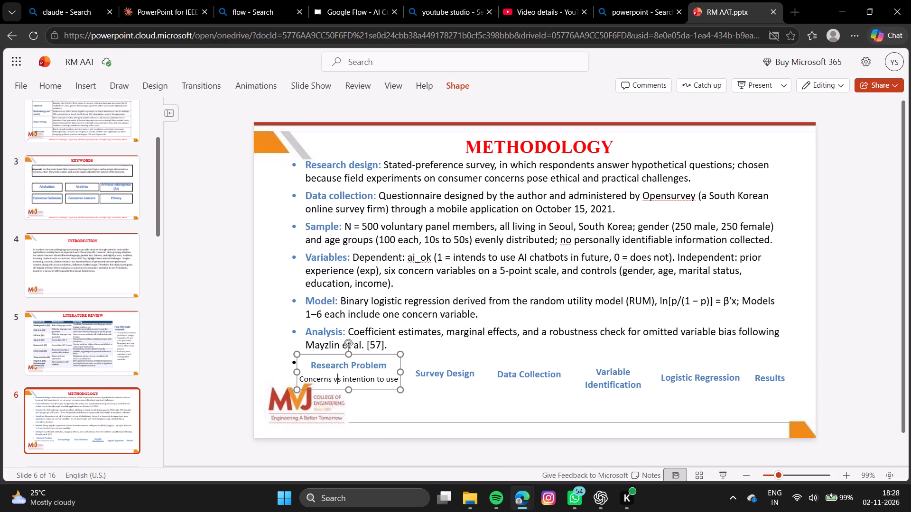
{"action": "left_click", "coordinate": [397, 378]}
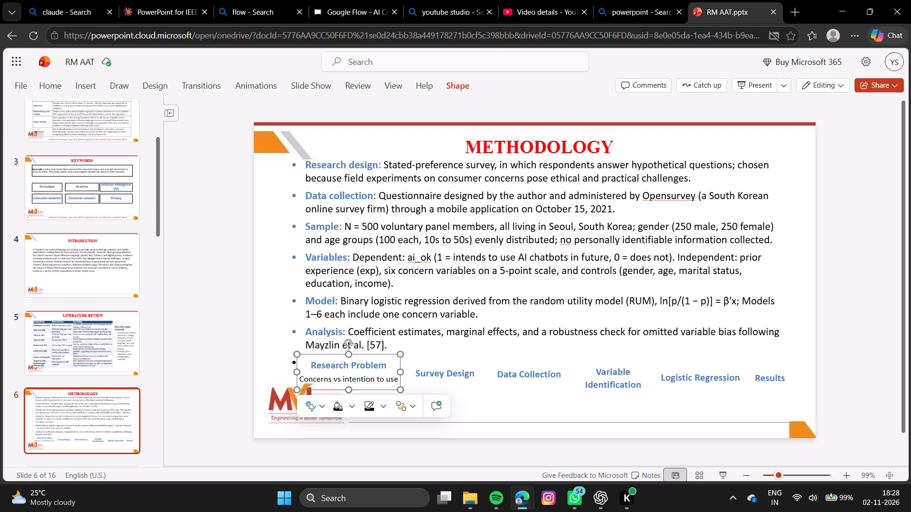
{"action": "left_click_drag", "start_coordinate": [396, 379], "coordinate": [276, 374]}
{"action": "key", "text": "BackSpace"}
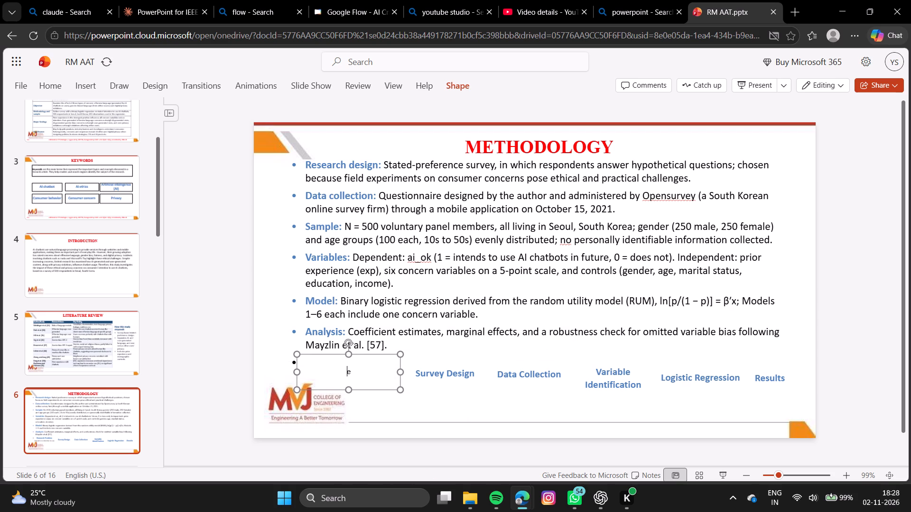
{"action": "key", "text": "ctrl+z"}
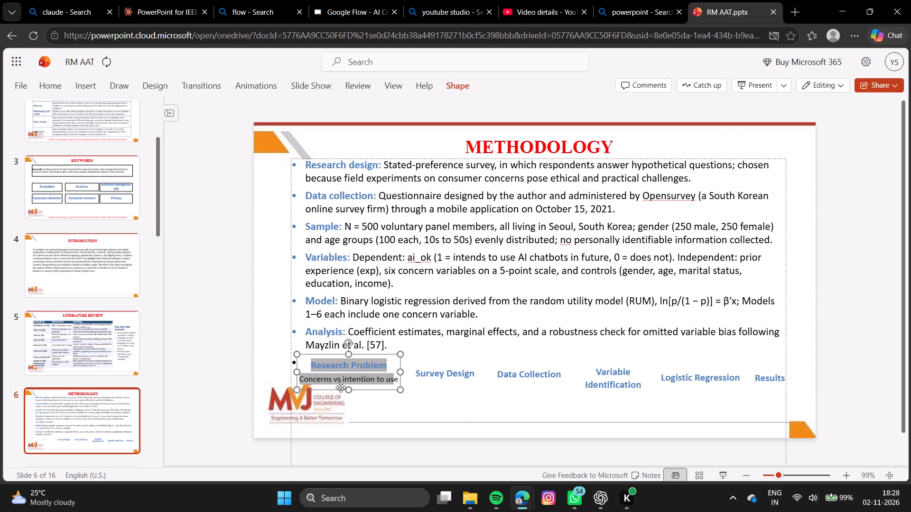
Delete the "Concerns vs intention to use" description in the "Research Problem" box, leaving only the heading.
{"action": "left_click", "coordinate": [341, 387]}
{"action": "left_click_drag", "start_coordinate": [396, 380], "coordinate": [296, 382]}
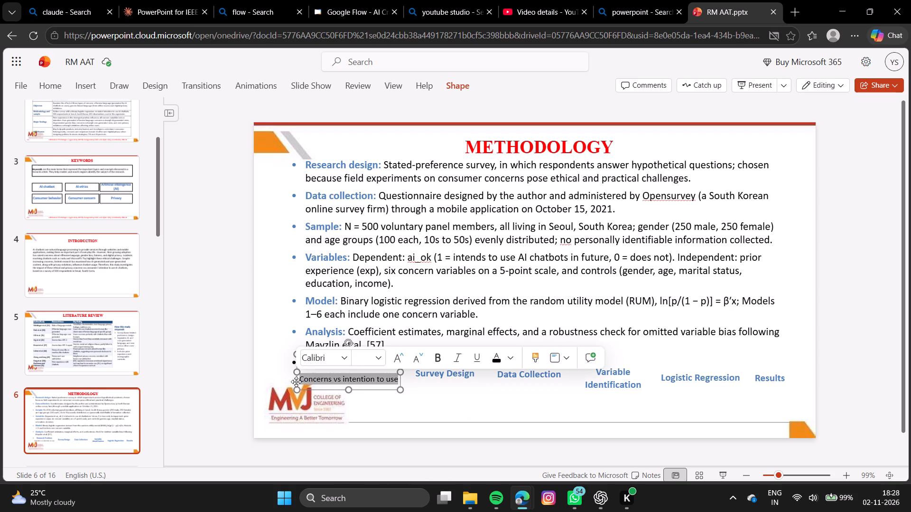
{"action": "key", "text": "BackSpace"}
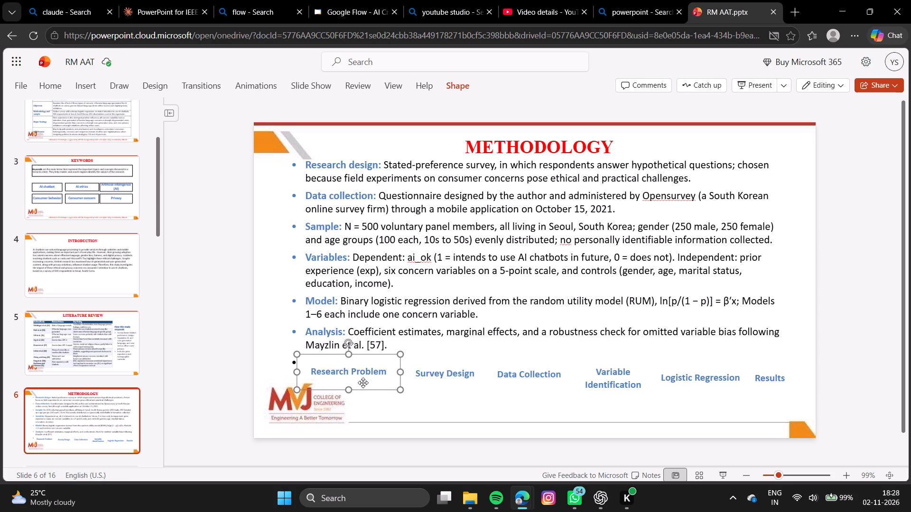
{"action": "left_click", "coordinate": [363, 383]}
Move the first arrow from below the slide up into the gap between "Research Problem" and "Survey Design".
{"action": "left_click", "coordinate": [518, 406]}
{"action": "scroll", "coordinate": [518, 406], "scroll_direction": "down", "scroll_amount": 1}
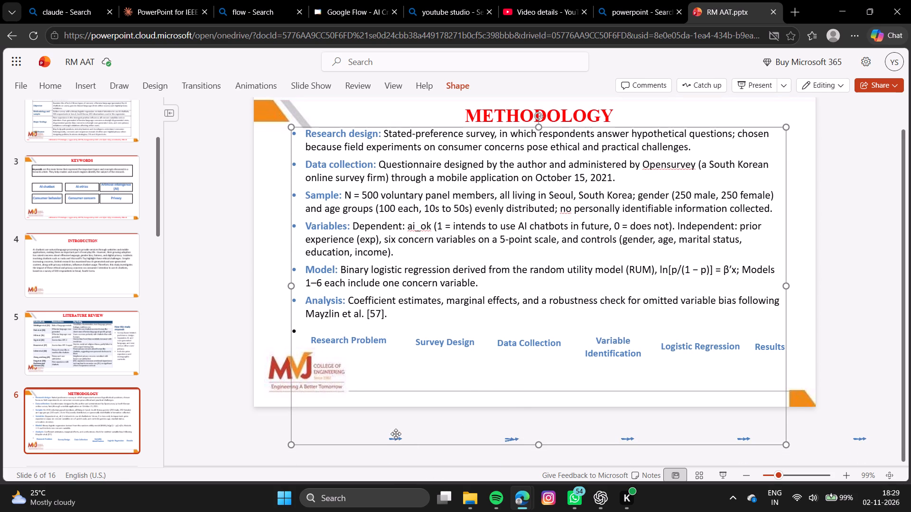
{"action": "left_click", "coordinate": [393, 438]}
{"action": "left_click_drag", "start_coordinate": [393, 438], "coordinate": [374, 355]}
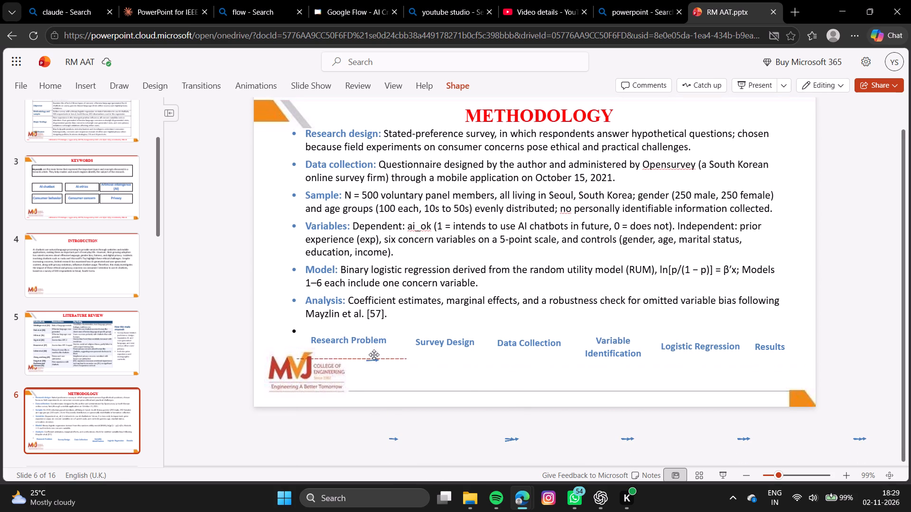
{"action": "left_click_drag", "start_coordinate": [374, 355], "coordinate": [396, 341]}
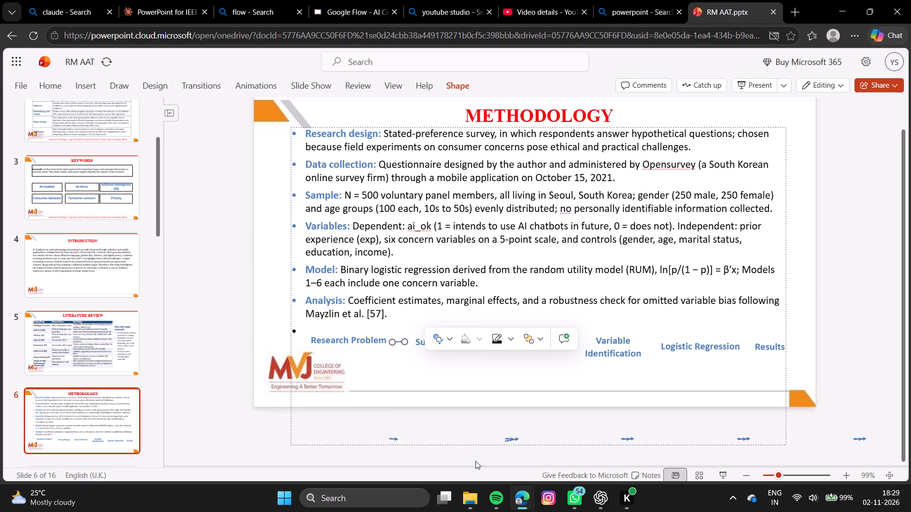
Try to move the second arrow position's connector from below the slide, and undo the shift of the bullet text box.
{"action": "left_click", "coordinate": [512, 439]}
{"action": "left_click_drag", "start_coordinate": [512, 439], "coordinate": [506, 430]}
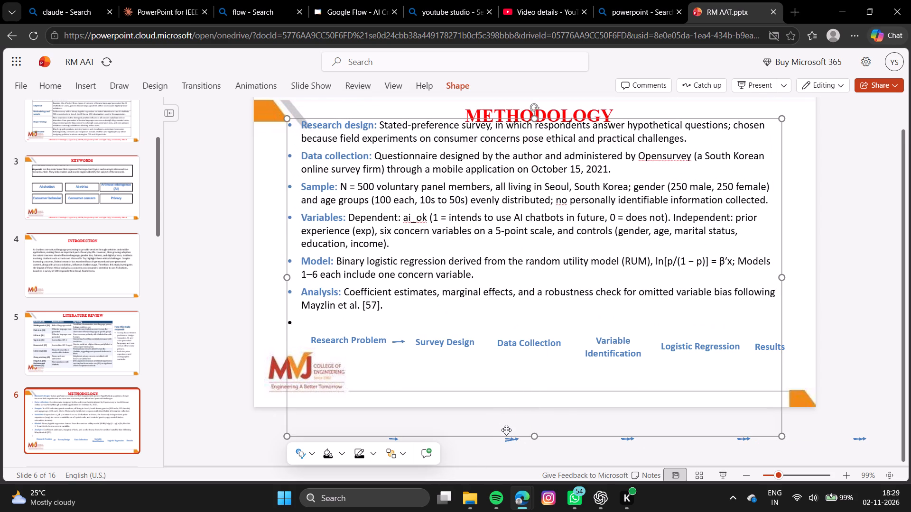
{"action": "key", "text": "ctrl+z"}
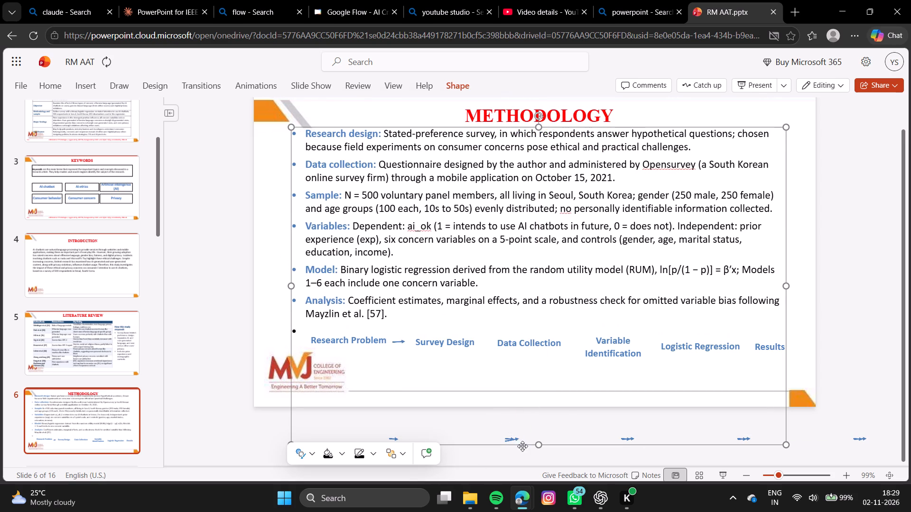
Pull one of the overlapping arrows at the second position below the slide aside toward the first arrow, slightly lower.
{"action": "left_click", "coordinate": [512, 439]}
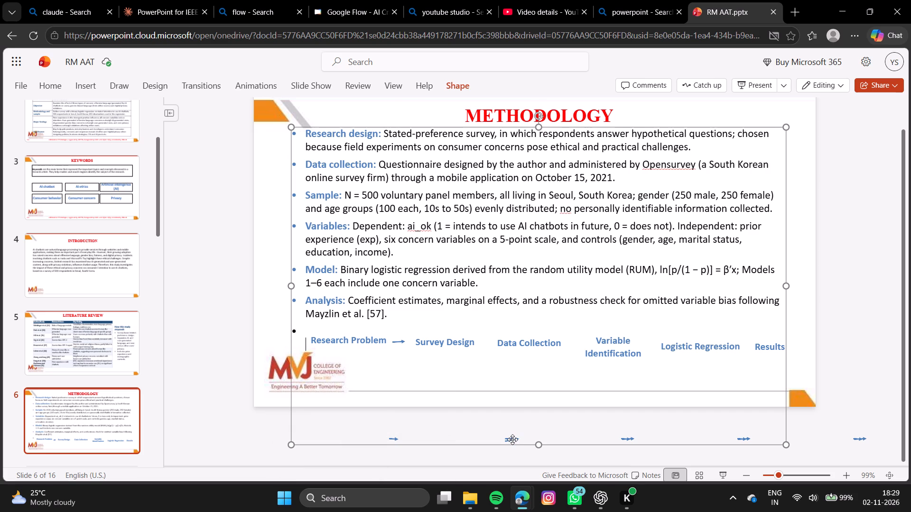
{"action": "left_click", "coordinate": [512, 439]}
{"action": "left_click", "coordinate": [511, 438]}
{"action": "left_click_drag", "start_coordinate": [511, 438], "coordinate": [470, 447]}
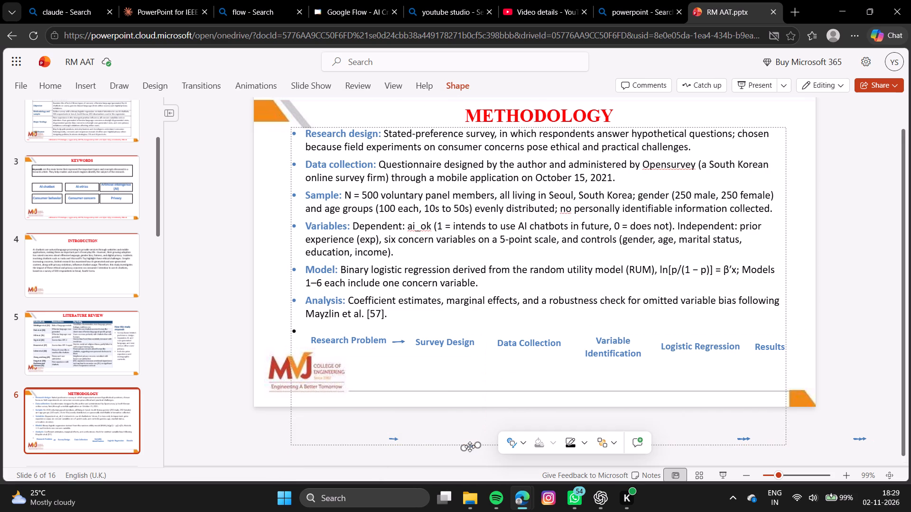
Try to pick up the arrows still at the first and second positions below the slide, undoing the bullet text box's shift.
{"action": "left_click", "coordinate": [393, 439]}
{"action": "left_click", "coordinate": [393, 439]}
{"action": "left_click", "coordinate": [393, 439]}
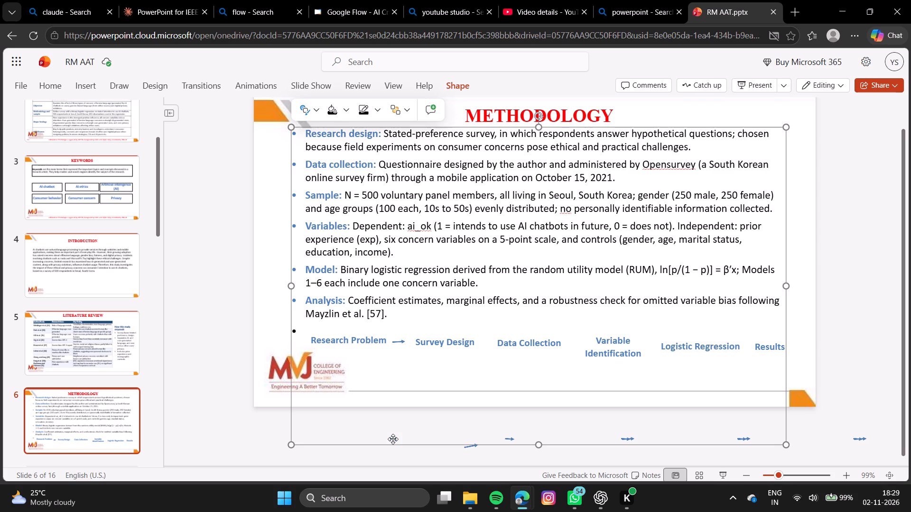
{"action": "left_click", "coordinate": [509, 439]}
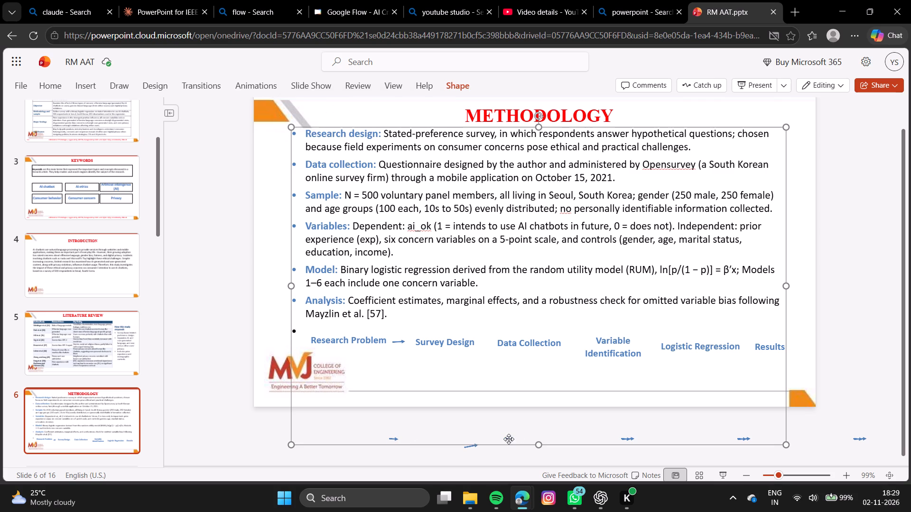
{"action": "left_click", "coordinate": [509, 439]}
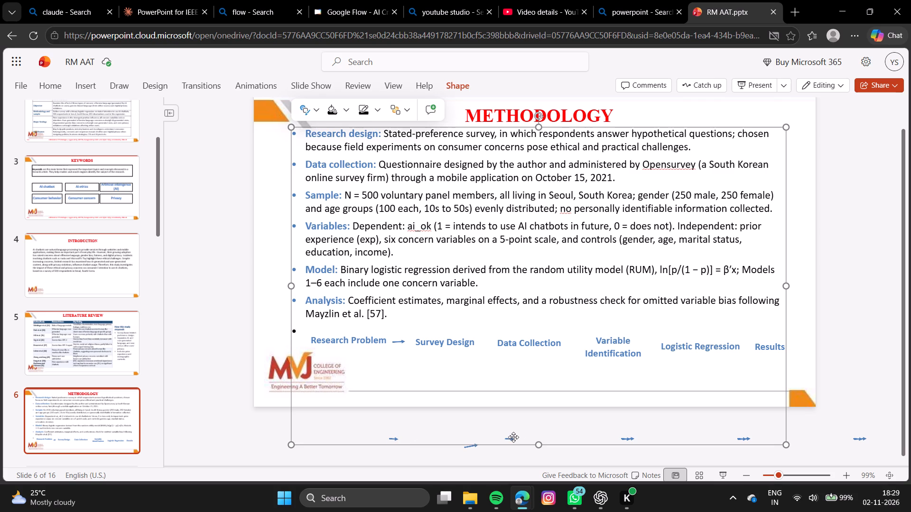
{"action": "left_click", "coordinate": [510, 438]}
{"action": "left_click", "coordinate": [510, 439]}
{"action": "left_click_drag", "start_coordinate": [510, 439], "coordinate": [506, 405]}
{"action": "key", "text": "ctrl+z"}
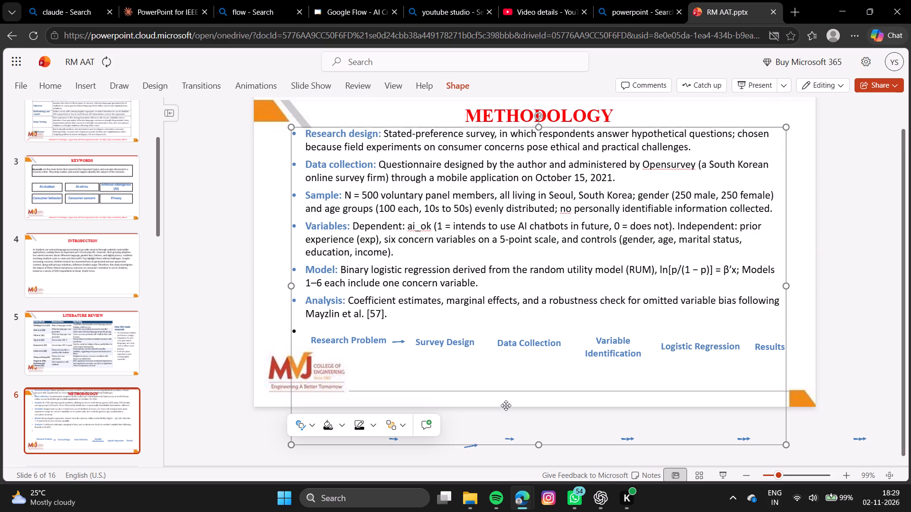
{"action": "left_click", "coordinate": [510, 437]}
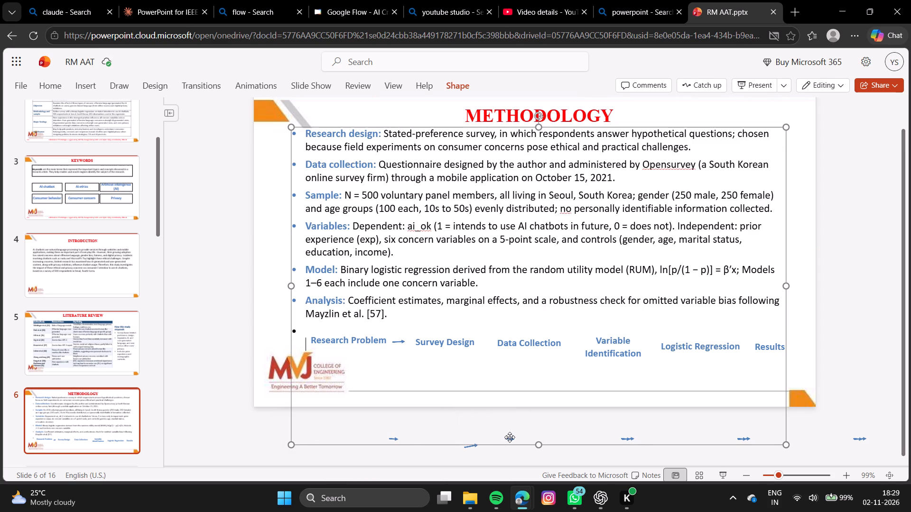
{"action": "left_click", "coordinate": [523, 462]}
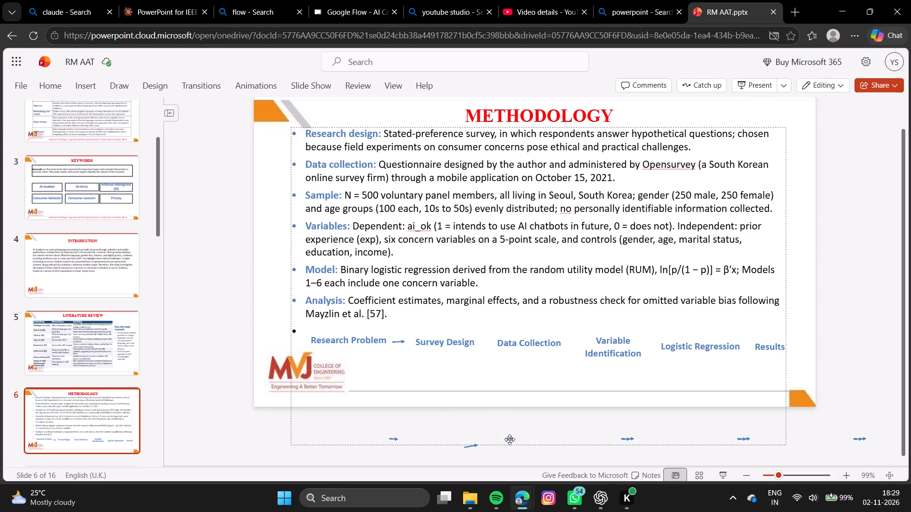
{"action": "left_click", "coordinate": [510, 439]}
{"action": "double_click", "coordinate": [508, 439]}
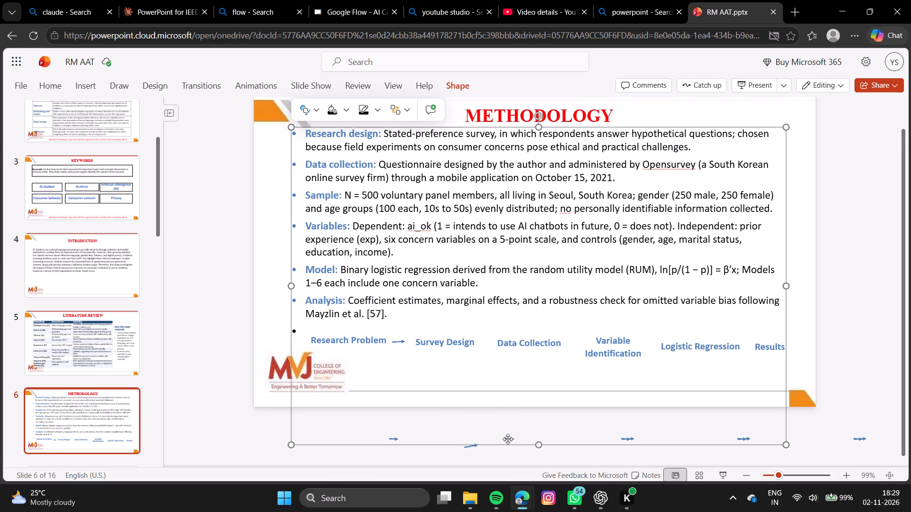
Extend the bullet text box's lower edge further down, past the arrows below the slide.
{"action": "left_click_drag", "start_coordinate": [540, 445], "coordinate": [543, 464]}
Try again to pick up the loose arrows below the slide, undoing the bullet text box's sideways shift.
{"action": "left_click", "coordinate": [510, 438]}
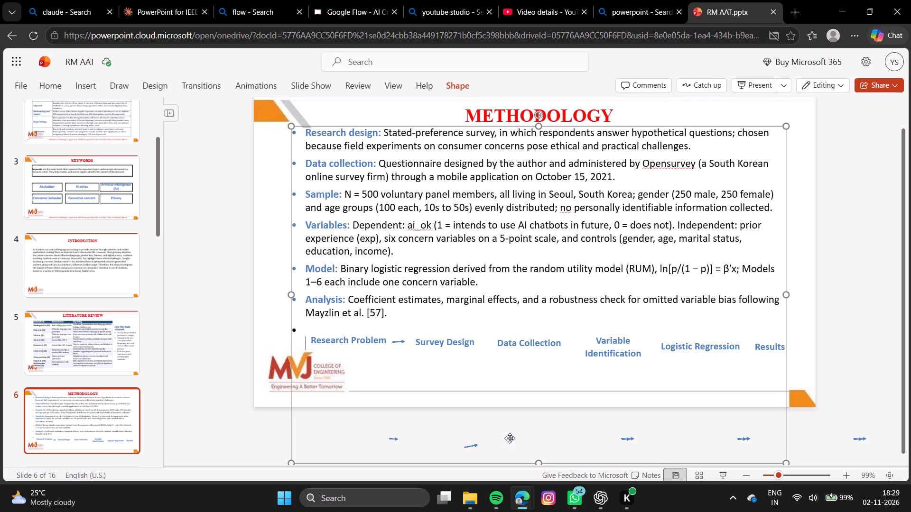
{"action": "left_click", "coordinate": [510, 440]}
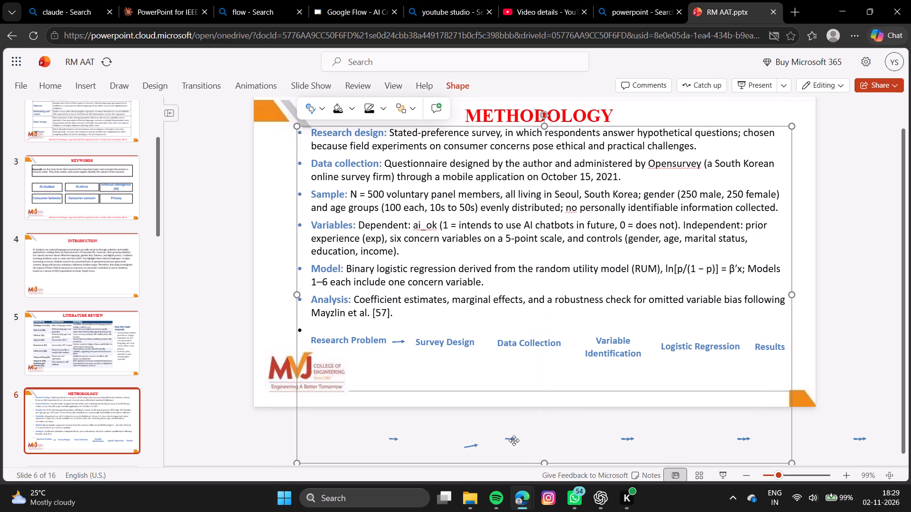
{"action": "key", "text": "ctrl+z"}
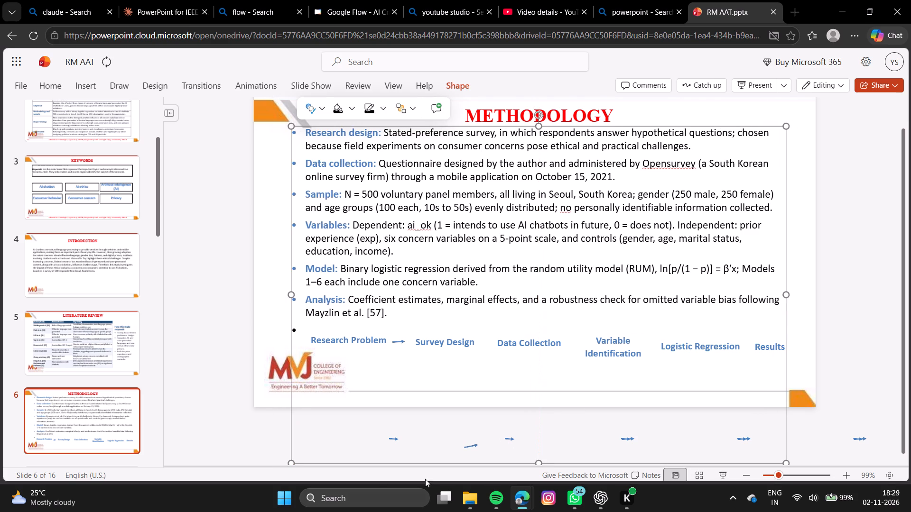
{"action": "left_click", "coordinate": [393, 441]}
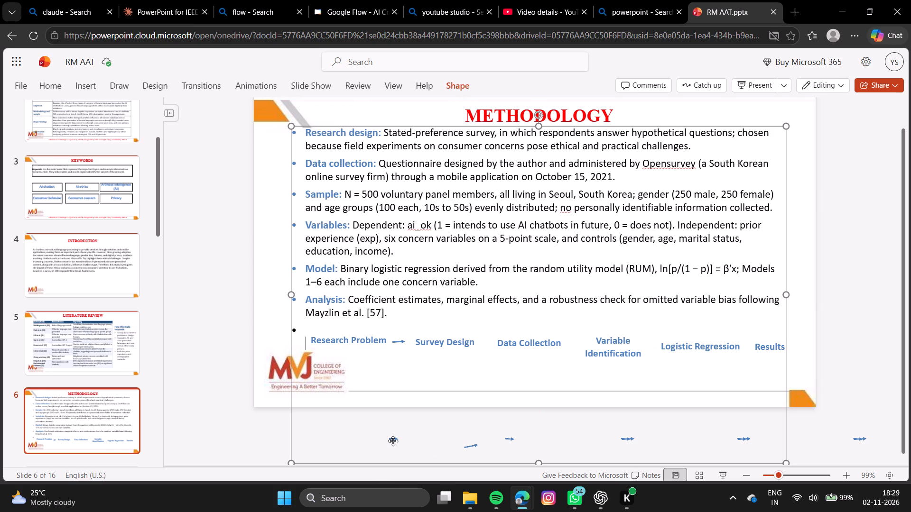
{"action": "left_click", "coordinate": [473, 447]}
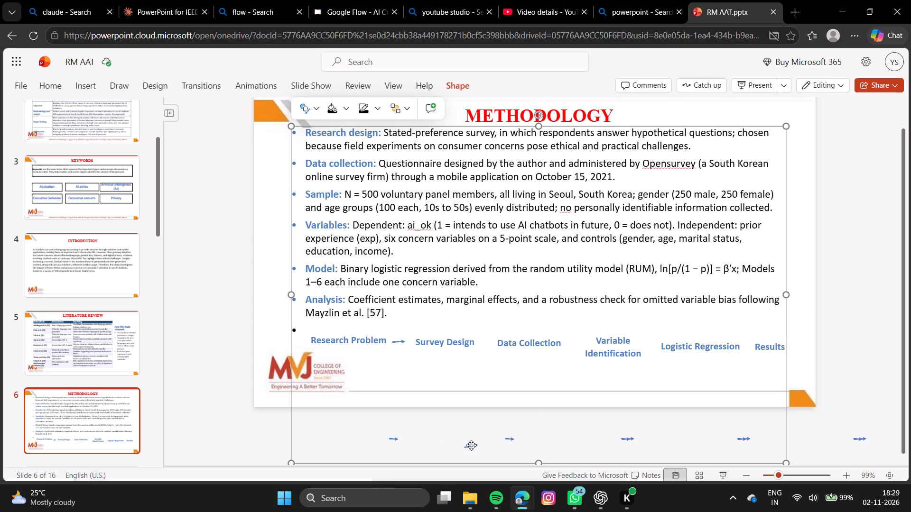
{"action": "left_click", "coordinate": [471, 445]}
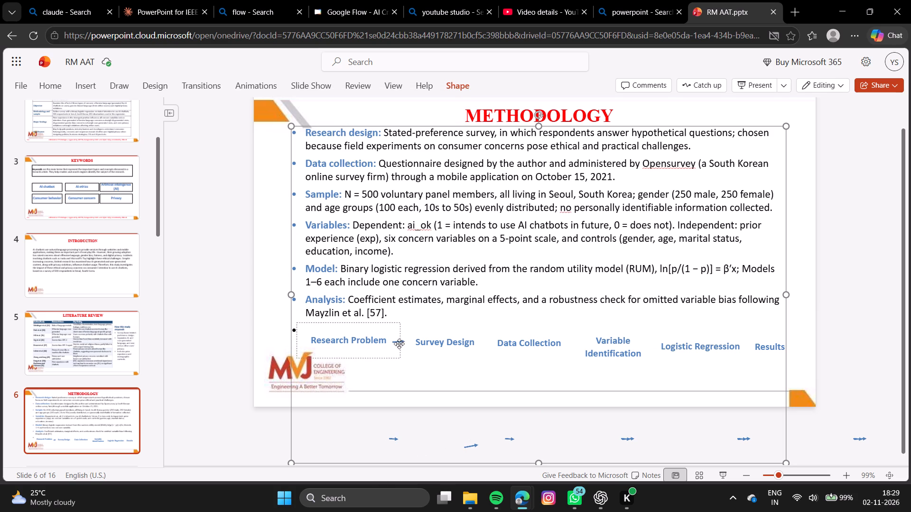
Narrow the "Research Problem" box slightly on the side facing "Survey Design", clear of the arrow.
{"action": "left_click", "coordinate": [399, 343]}
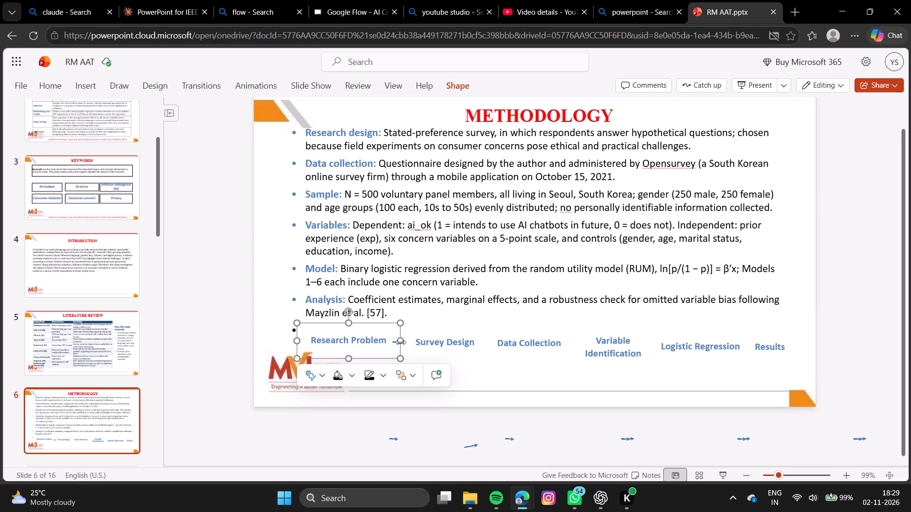
{"action": "left_click_drag", "start_coordinate": [400, 342], "coordinate": [392, 341]}
Copy the arrow between "Research Problem" and "Survey Design".
{"action": "left_click", "coordinate": [400, 341]}
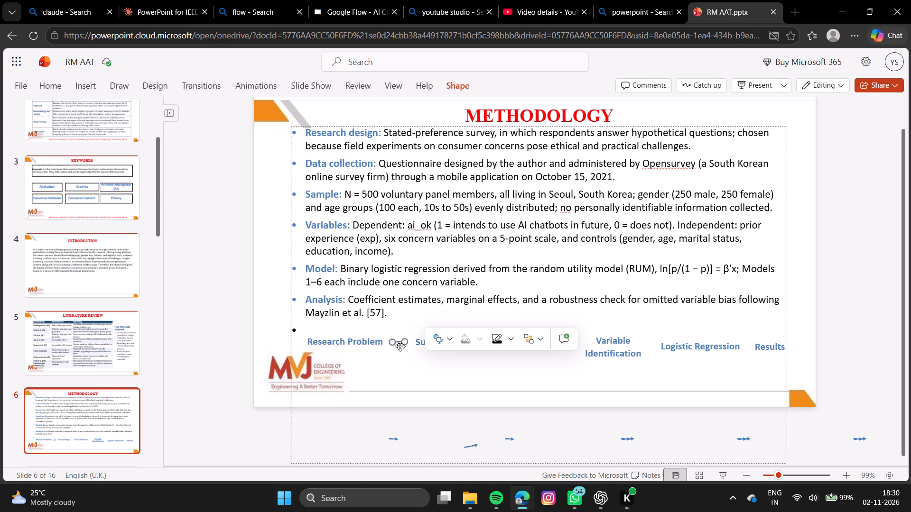
{"action": "key", "text": "ctrl+c"}
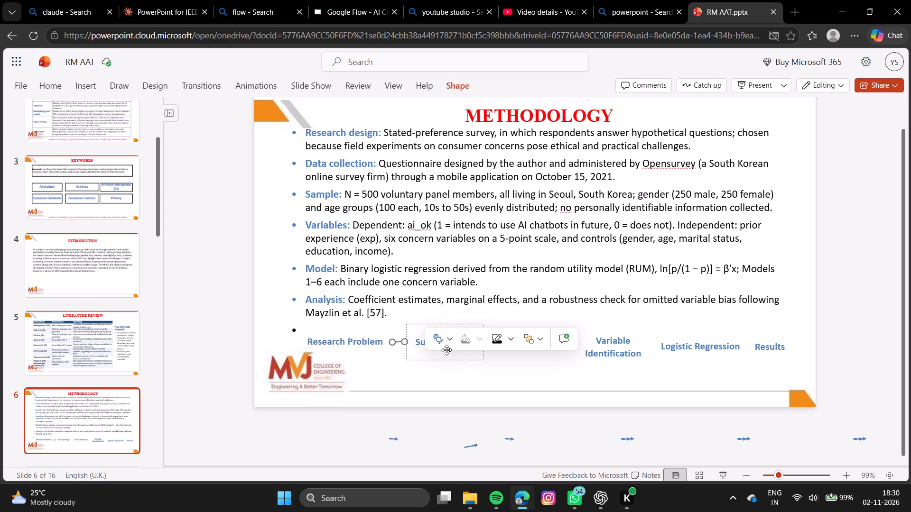
{"action": "left_click", "coordinate": [488, 372]}
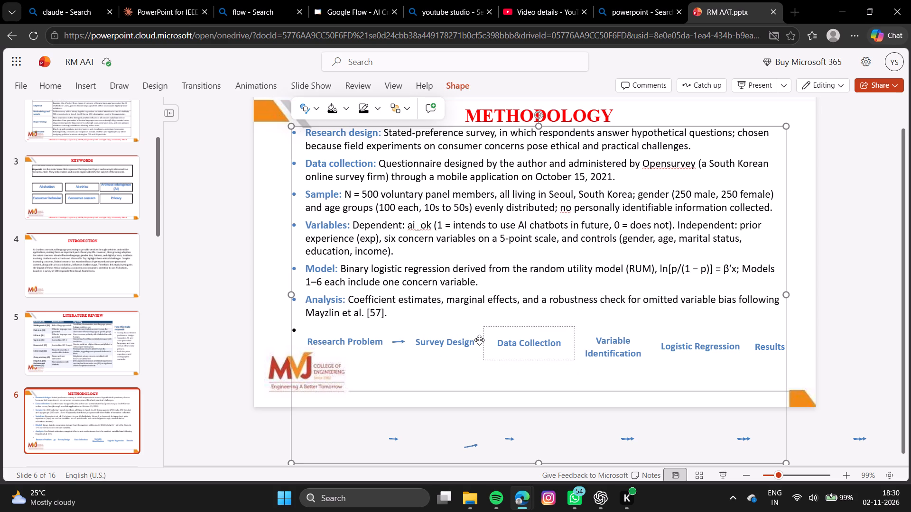
{"action": "left_click", "coordinate": [479, 340]}
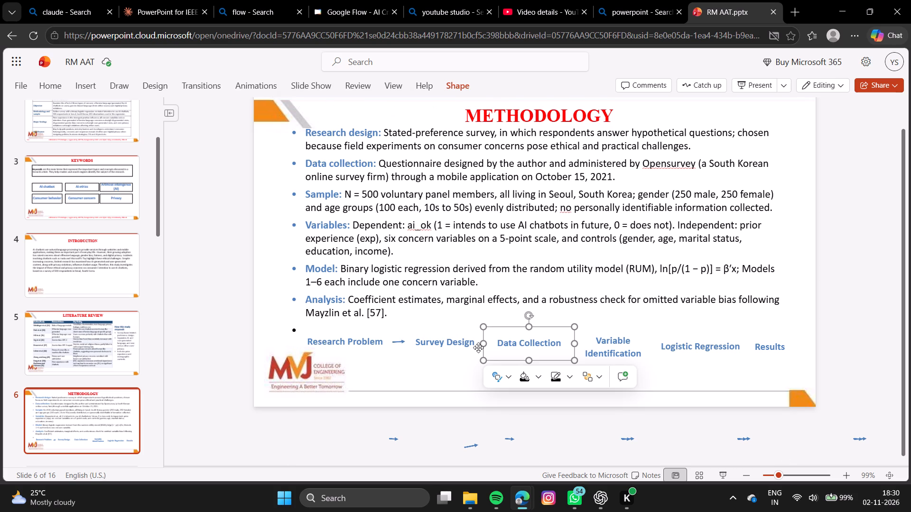
{"action": "left_click", "coordinate": [475, 371]}
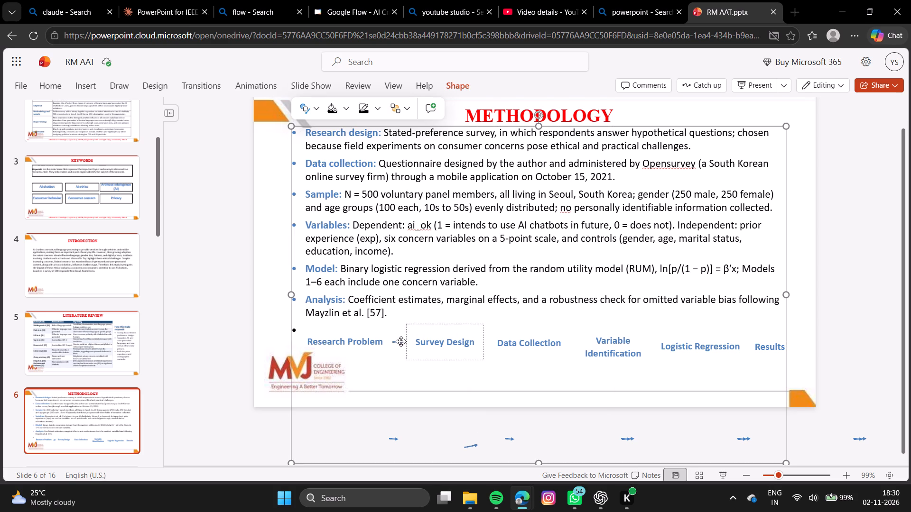
Place an arrow on each side of "Survey Design", shifting the existing one toward "Data Collection" and bringing a loose one from below the slide.
{"action": "left_click_drag", "start_coordinate": [398, 344], "coordinate": [472, 347]}
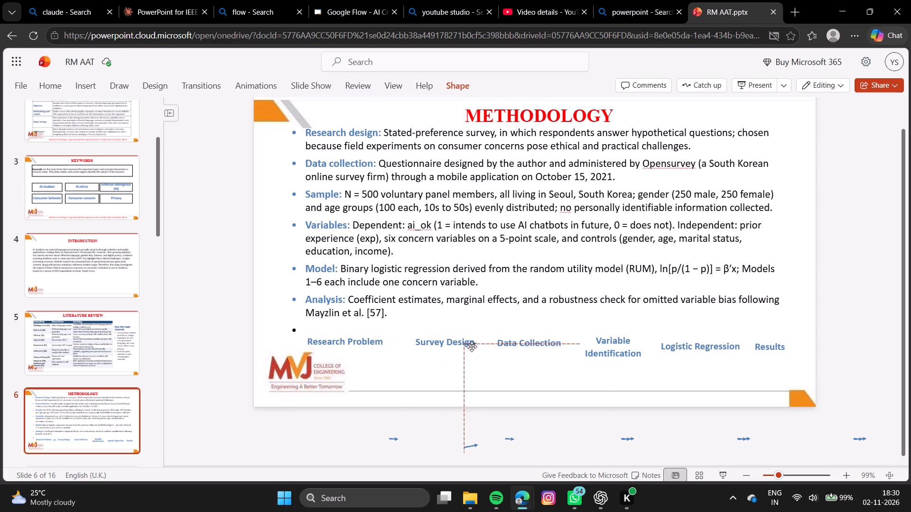
{"action": "left_click_drag", "start_coordinate": [472, 347], "coordinate": [485, 347]}
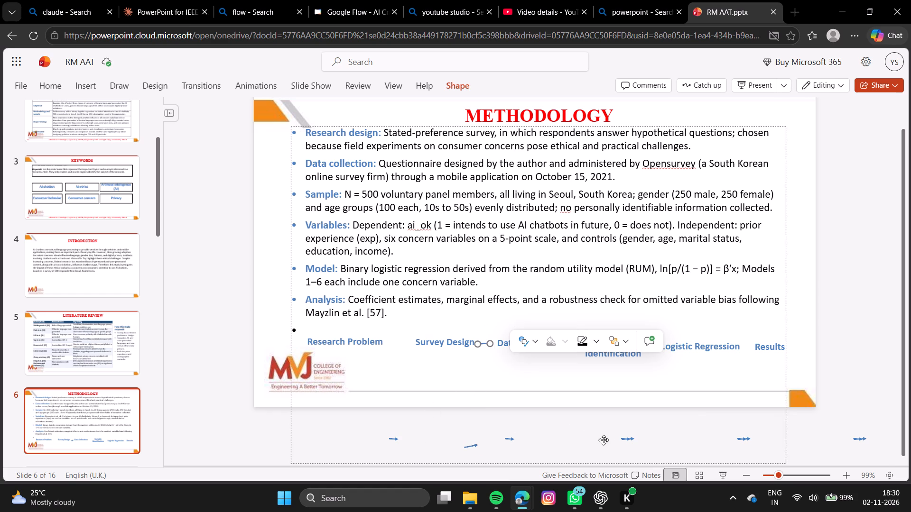
{"action": "left_click", "coordinate": [628, 439]}
{"action": "left_click_drag", "start_coordinate": [628, 439], "coordinate": [477, 353]}
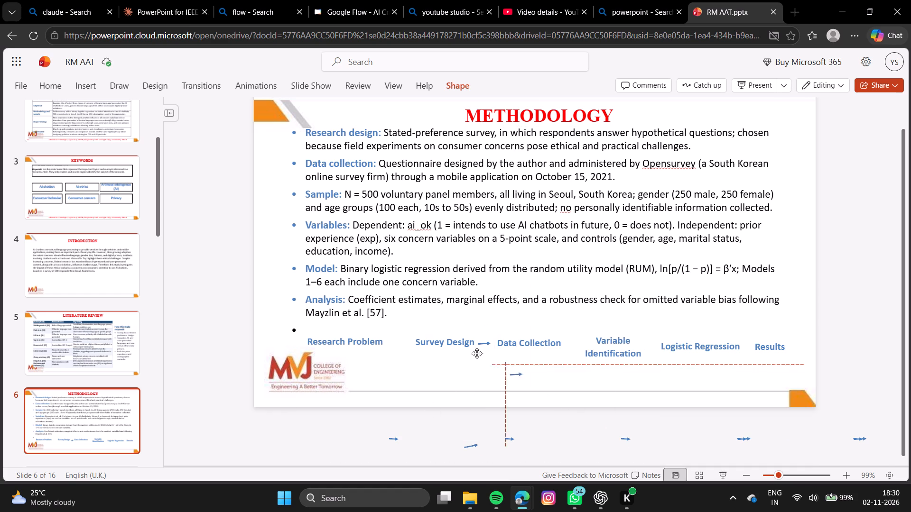
{"action": "left_click_drag", "start_coordinate": [477, 353], "coordinate": [401, 340]}
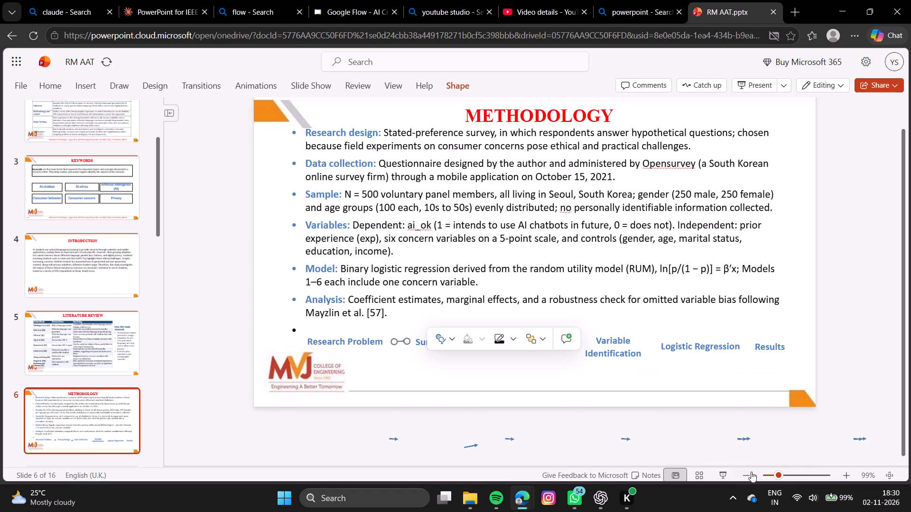
Move two loose arrows from below the slide into the gaps on either side of "Variable Identification".
{"action": "left_click", "coordinate": [743, 439]}
{"action": "left_click_drag", "start_coordinate": [743, 439], "coordinate": [577, 337]}
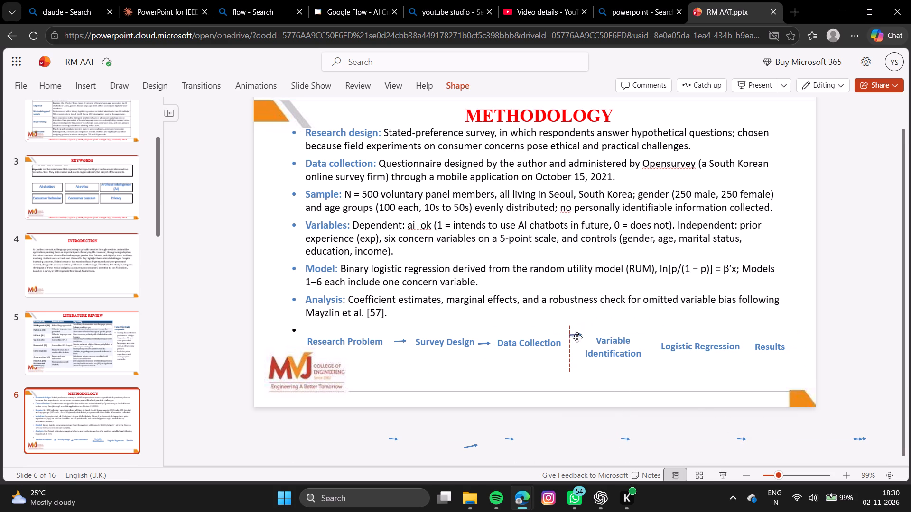
{"action": "left_click_drag", "start_coordinate": [577, 337], "coordinate": [576, 343]}
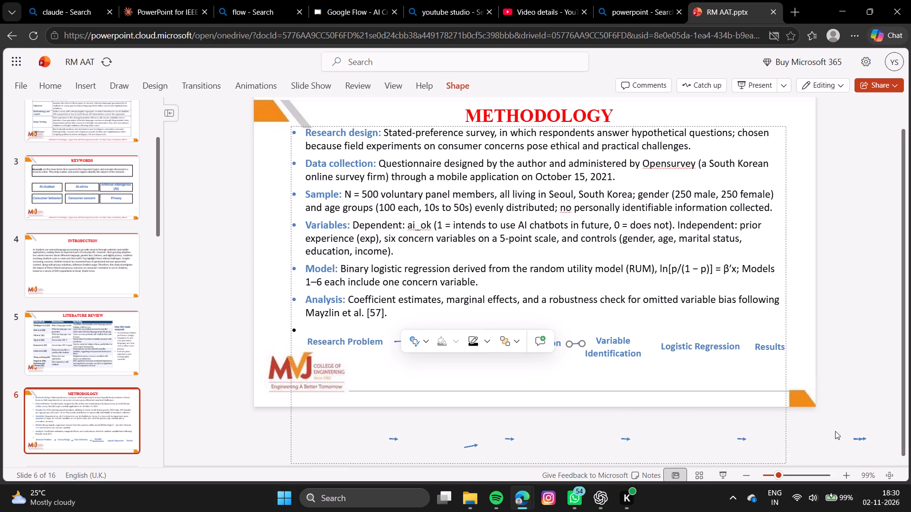
{"action": "left_click", "coordinate": [859, 439]}
{"action": "left_click_drag", "start_coordinate": [859, 439], "coordinate": [720, 389]}
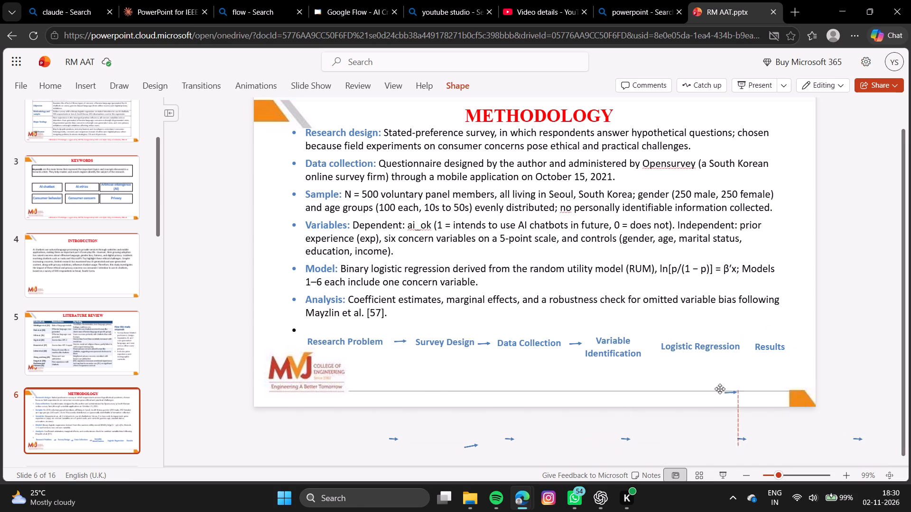
{"action": "left_click_drag", "start_coordinate": [720, 389], "coordinate": [643, 346]}
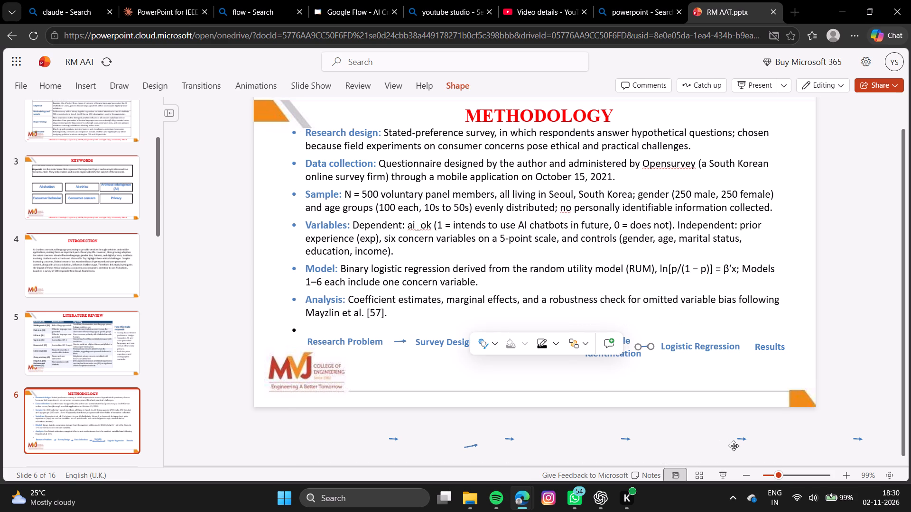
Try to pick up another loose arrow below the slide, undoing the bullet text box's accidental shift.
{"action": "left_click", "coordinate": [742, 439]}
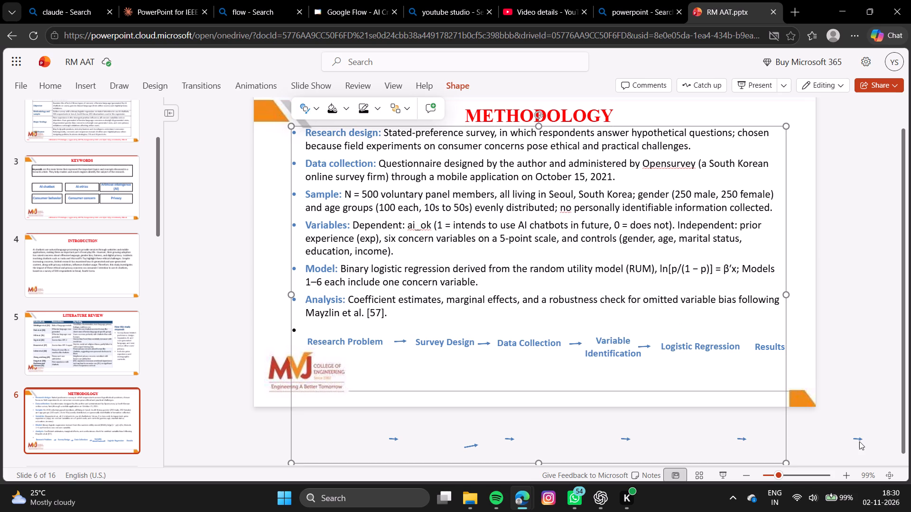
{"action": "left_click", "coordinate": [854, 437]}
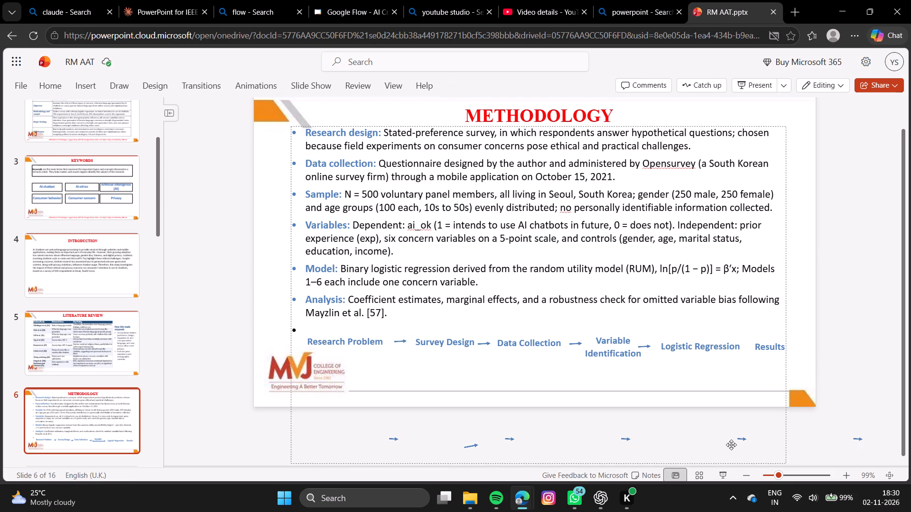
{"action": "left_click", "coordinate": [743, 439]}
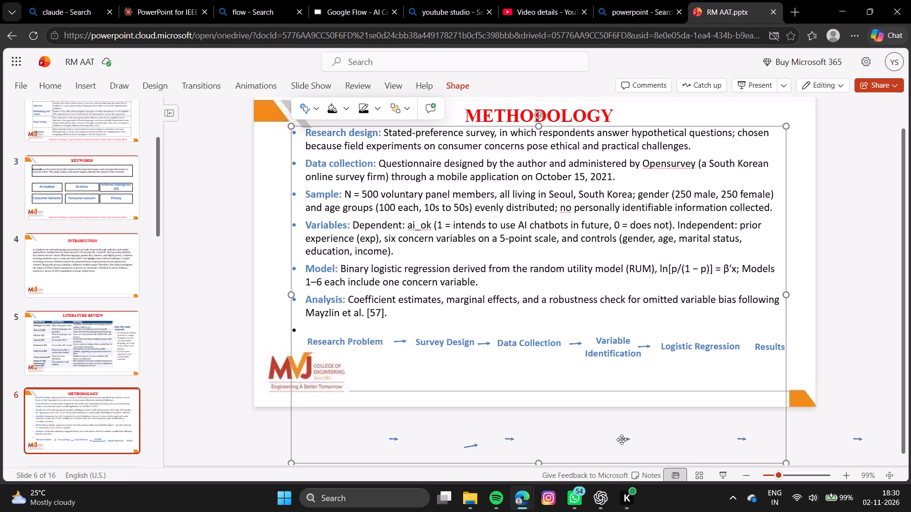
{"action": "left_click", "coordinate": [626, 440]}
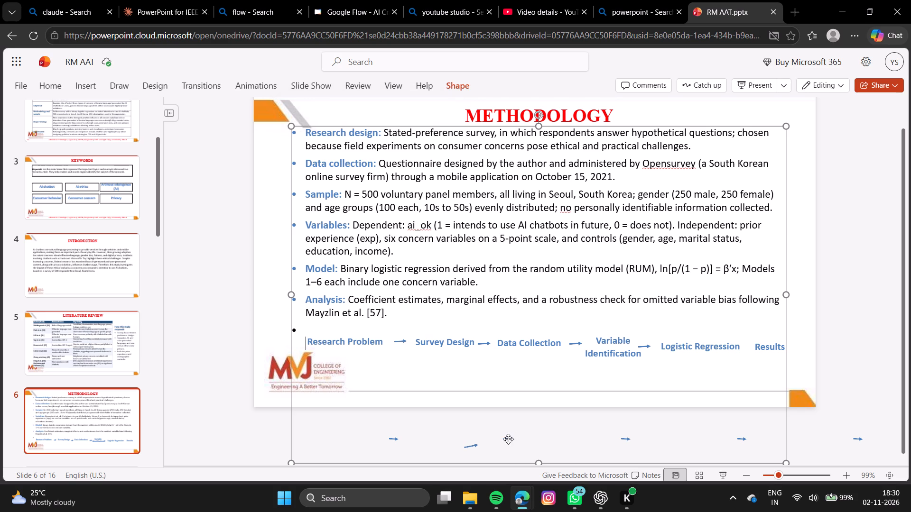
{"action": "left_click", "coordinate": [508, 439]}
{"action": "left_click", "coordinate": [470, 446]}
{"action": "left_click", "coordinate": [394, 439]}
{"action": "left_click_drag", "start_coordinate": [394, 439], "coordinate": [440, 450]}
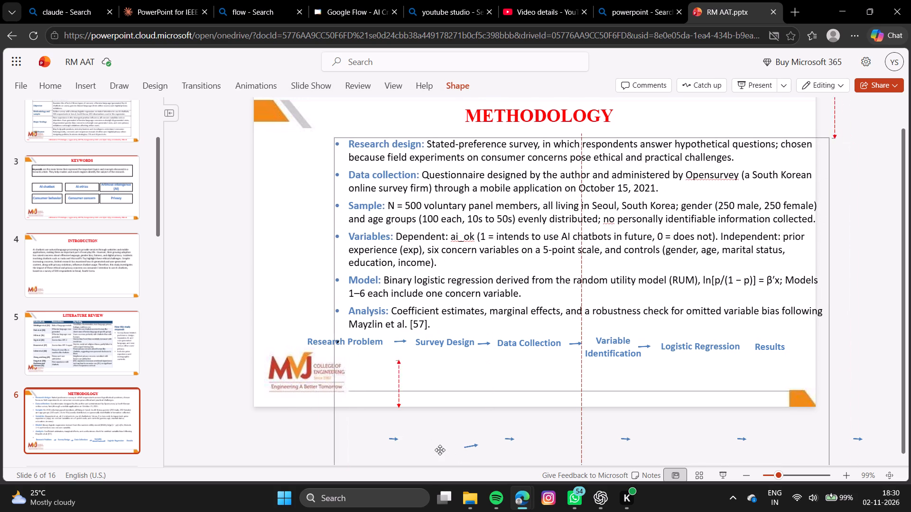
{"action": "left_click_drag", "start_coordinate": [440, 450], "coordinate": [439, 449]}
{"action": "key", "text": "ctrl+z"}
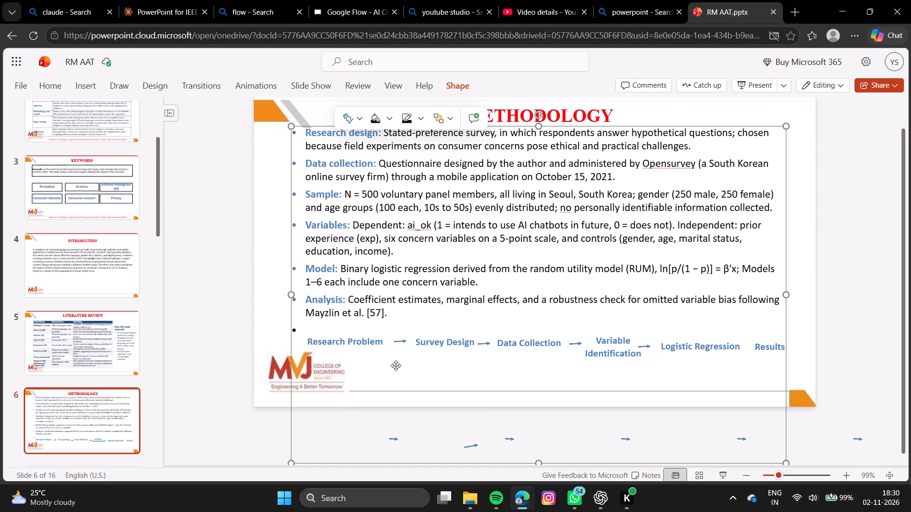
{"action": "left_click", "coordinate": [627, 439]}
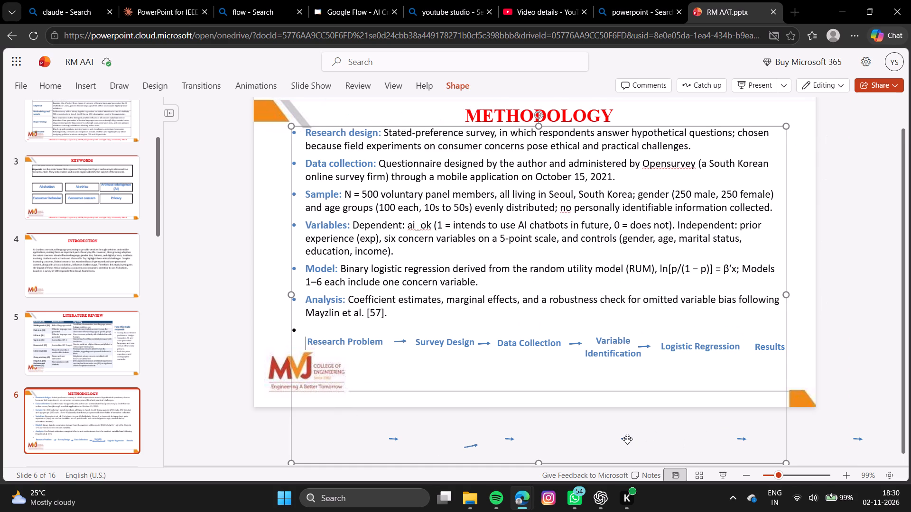
Shorten the bullet text box so its lower edge sits within the slide, just above the footer line.
{"action": "scroll", "coordinate": [627, 439], "scroll_direction": "down", "scroll_amount": 1}
{"action": "left_click_drag", "start_coordinate": [539, 453], "coordinate": [542, 372]}
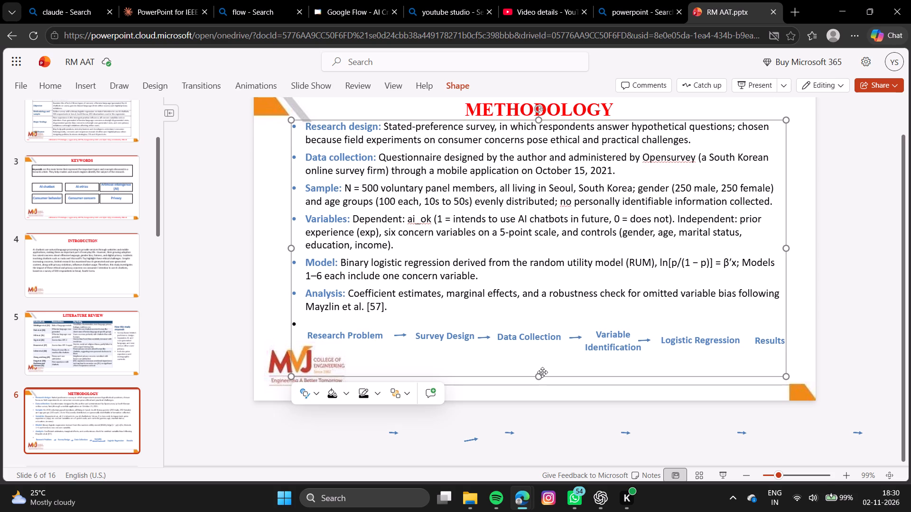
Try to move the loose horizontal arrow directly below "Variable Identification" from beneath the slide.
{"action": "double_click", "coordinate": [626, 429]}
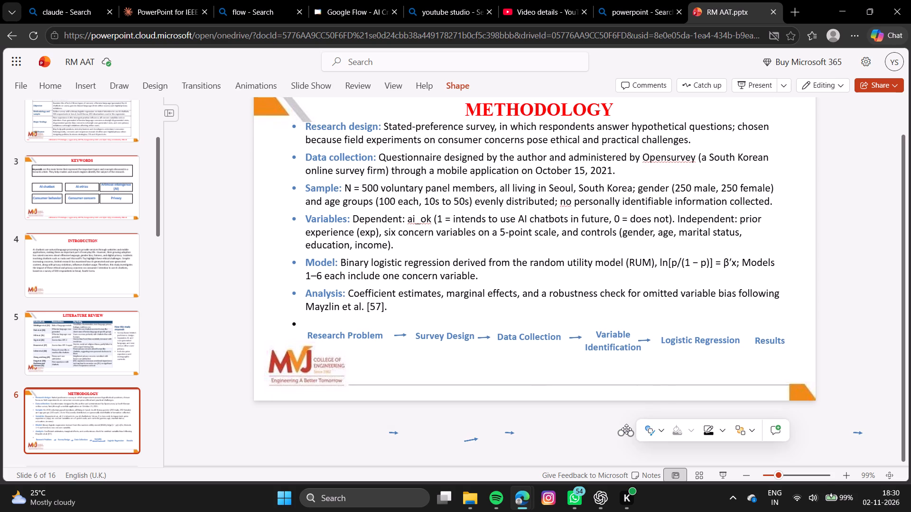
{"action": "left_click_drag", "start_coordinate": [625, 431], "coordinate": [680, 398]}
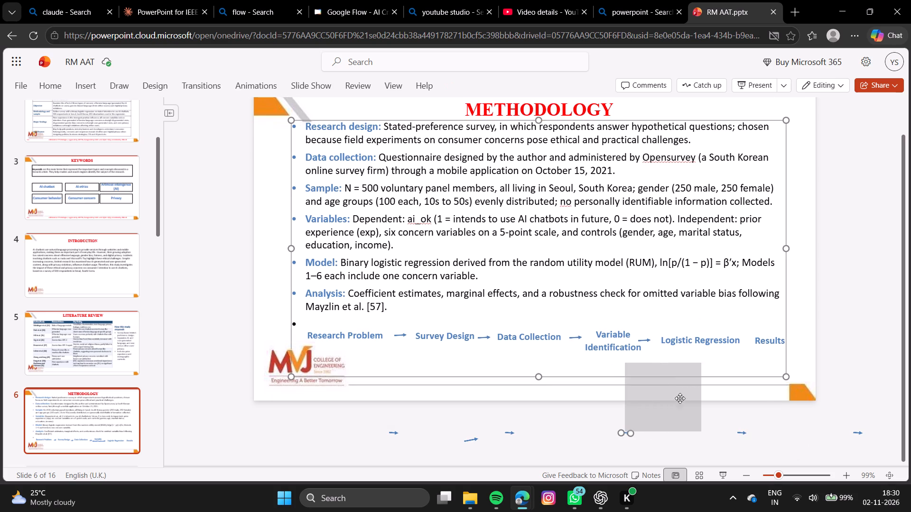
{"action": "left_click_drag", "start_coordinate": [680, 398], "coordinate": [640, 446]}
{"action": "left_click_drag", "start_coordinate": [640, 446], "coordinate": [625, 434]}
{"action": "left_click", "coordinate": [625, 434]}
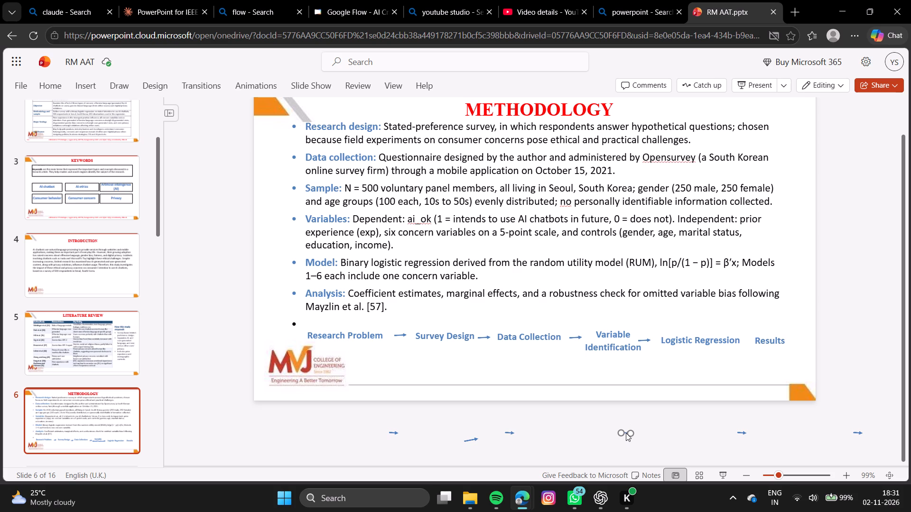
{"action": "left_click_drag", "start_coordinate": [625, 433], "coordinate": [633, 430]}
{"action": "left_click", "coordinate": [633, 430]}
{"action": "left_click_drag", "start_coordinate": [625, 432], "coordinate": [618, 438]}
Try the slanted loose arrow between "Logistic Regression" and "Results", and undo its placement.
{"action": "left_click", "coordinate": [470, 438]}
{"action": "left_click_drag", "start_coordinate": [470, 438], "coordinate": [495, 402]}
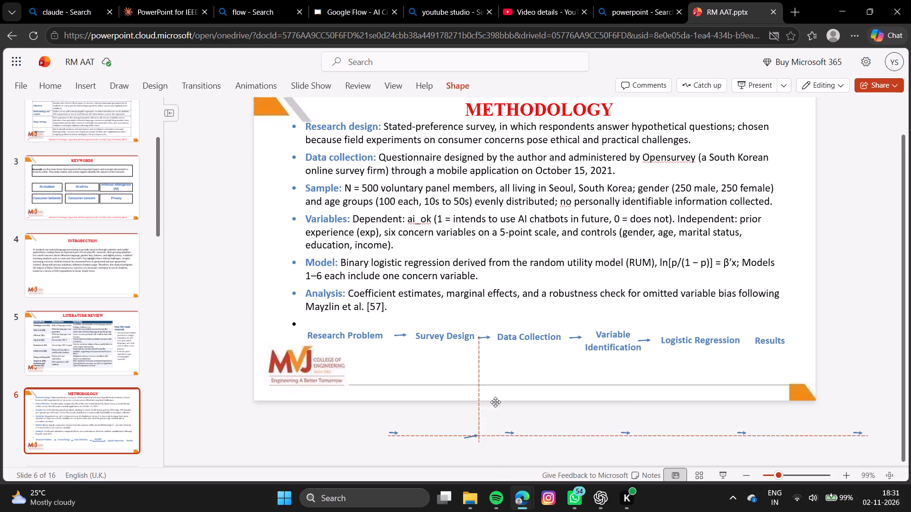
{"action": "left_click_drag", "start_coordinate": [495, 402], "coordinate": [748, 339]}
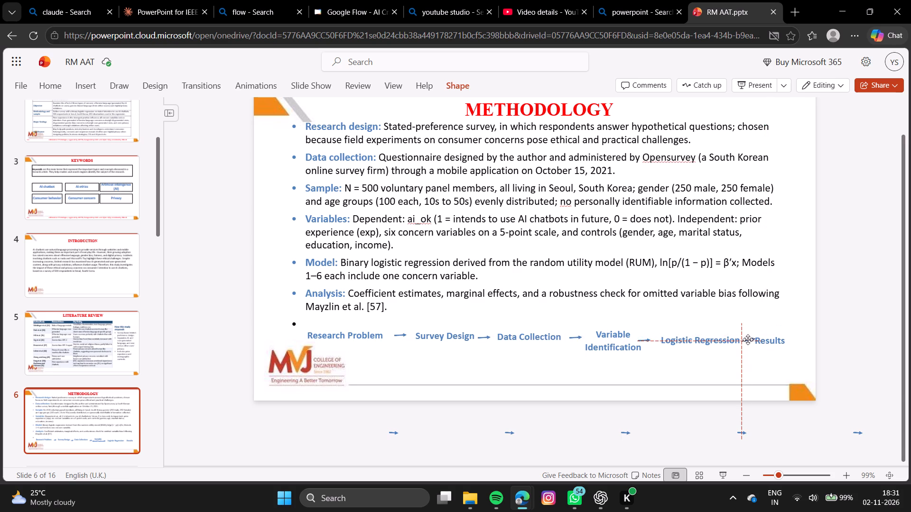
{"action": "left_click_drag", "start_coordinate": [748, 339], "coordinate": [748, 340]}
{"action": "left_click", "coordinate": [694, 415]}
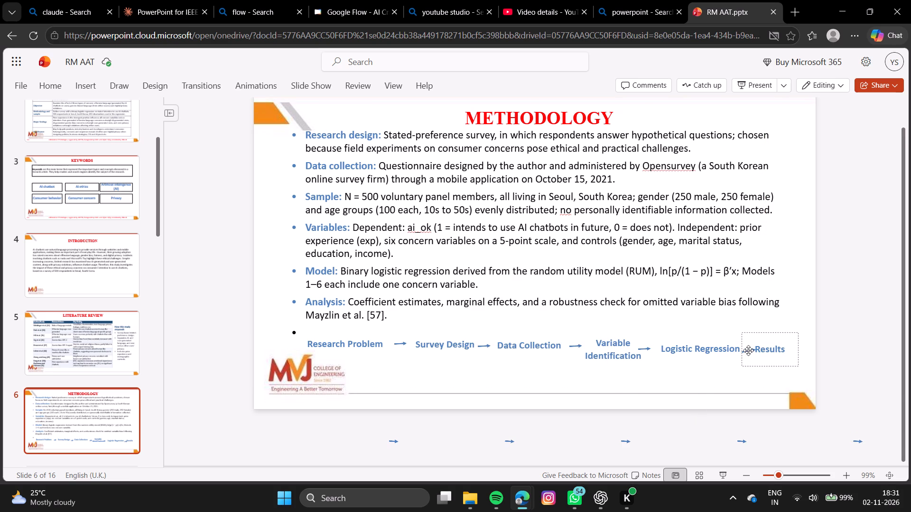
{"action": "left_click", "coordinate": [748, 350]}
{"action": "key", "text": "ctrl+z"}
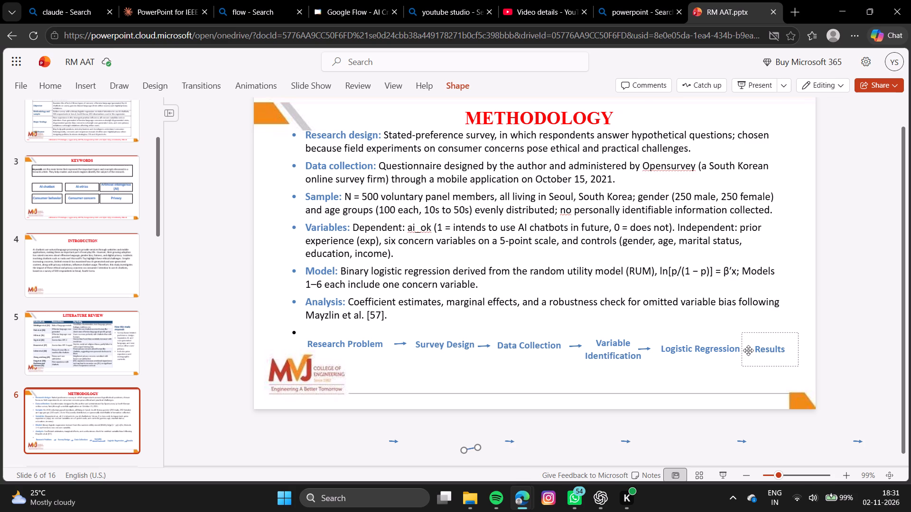
Move a horizontal loose arrow from below the slide into the gap between "Logistic Regression" and "Results", level with both headings.
{"action": "left_click", "coordinate": [392, 439]}
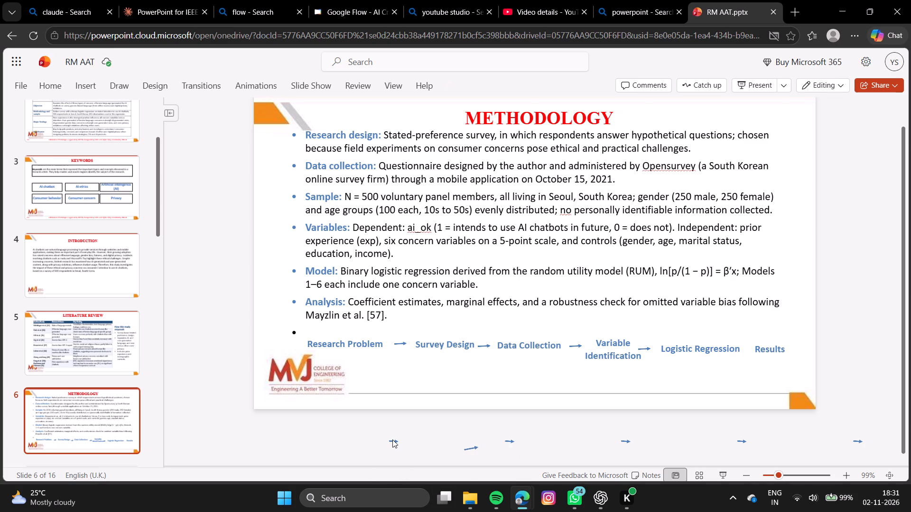
{"action": "left_click", "coordinate": [741, 439]}
{"action": "left_click_drag", "start_coordinate": [741, 439], "coordinate": [739, 317]}
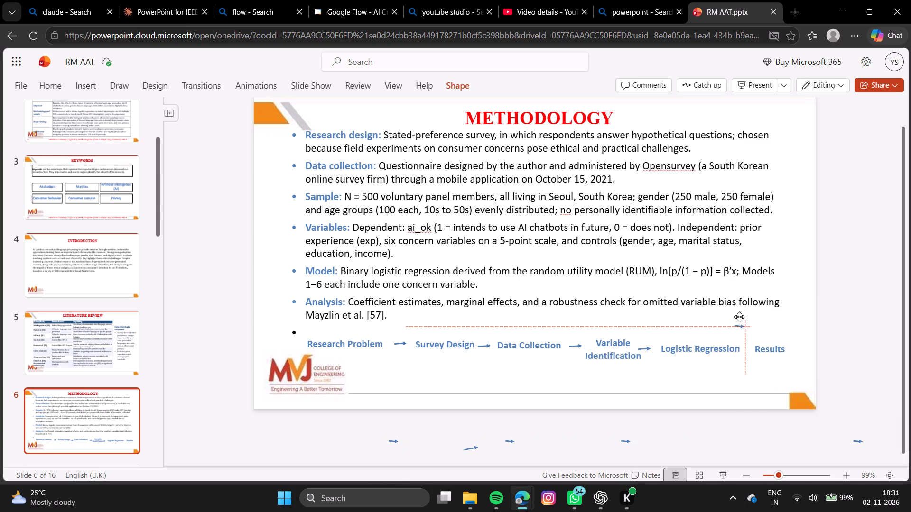
{"action": "left_click_drag", "start_coordinate": [739, 317], "coordinate": [745, 348]}
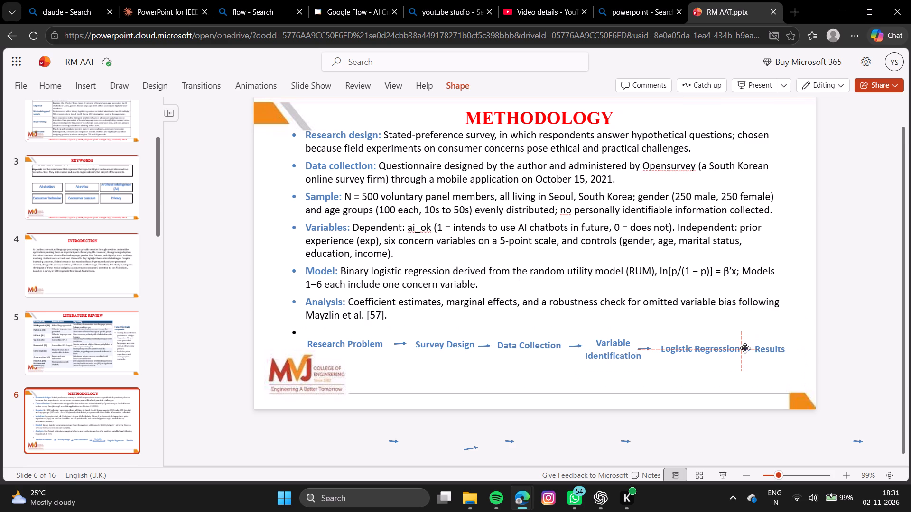
{"action": "left_click_drag", "start_coordinate": [745, 348], "coordinate": [745, 347]}
{"action": "left_click_drag", "start_coordinate": [745, 347], "coordinate": [746, 347]}
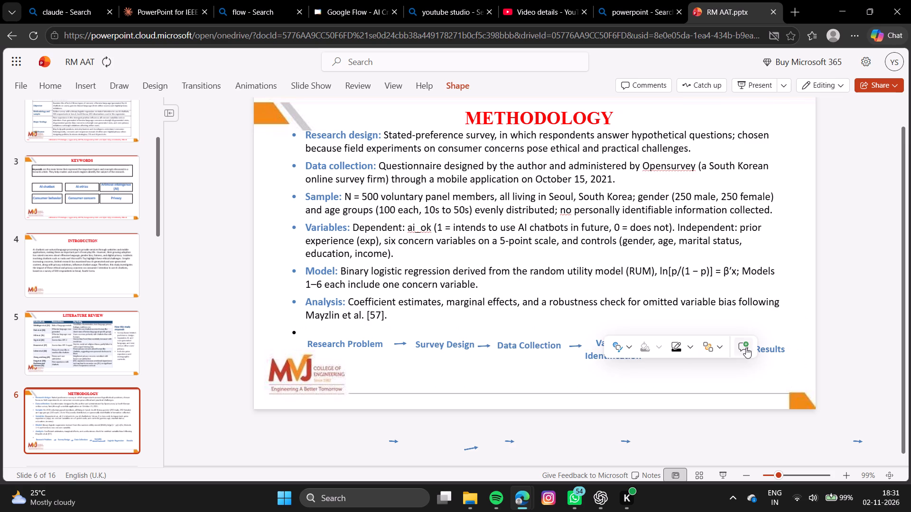
{"action": "left_click", "coordinate": [740, 378]}
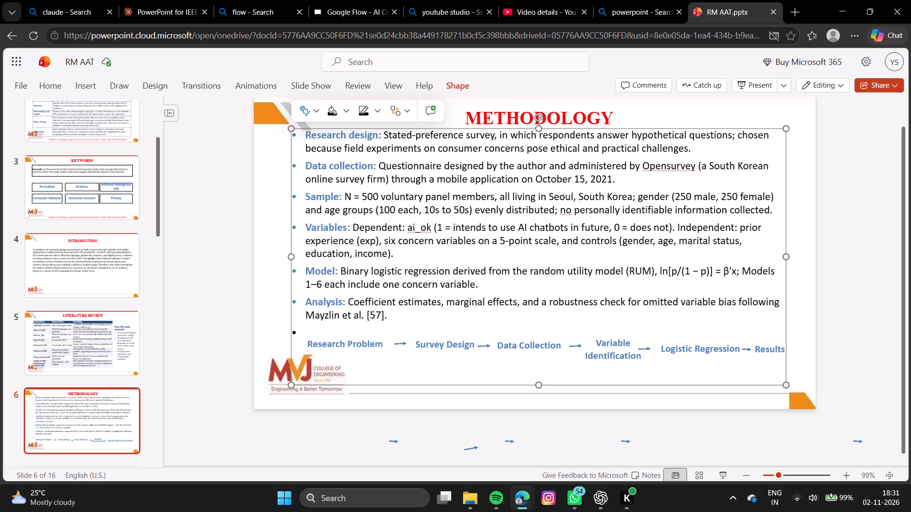
{"action": "left_click", "coordinate": [121, 352]}
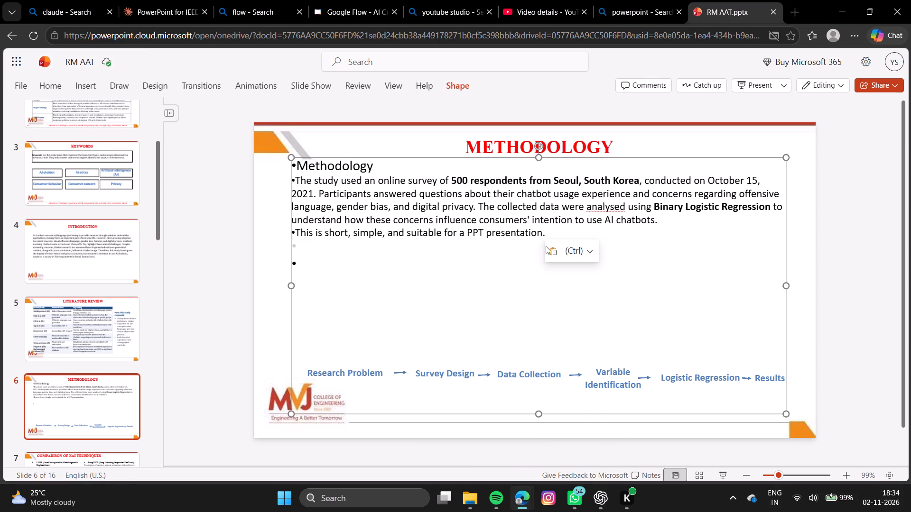
{"action": "left_click_drag", "start_coordinate": [545, 234], "coordinate": [284, 129]}
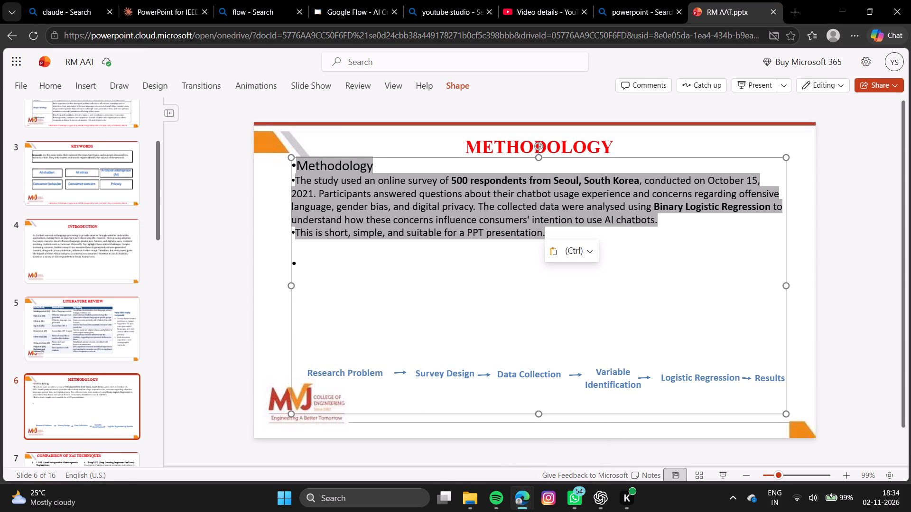
{"action": "left_click_drag", "start_coordinate": [284, 129], "coordinate": [261, 137]}
{"action": "key", "text": "ctrl+v"}
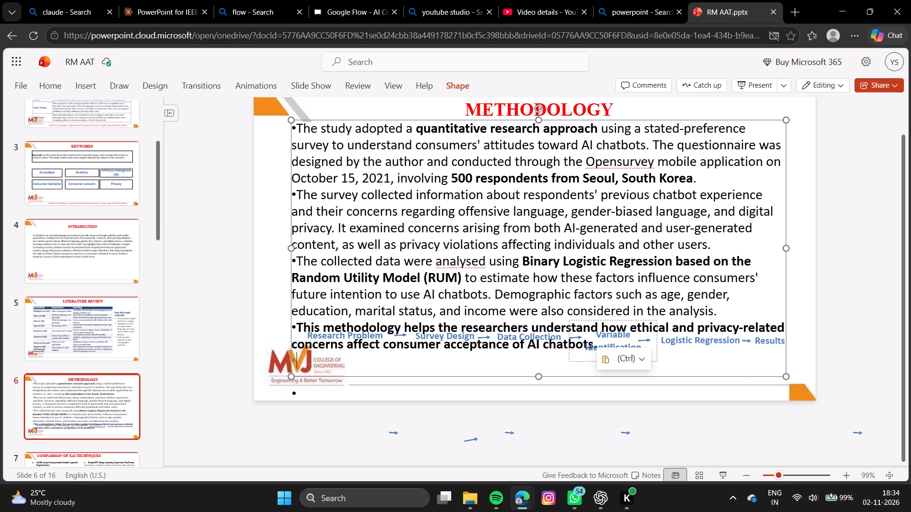
Set the first three Methodology paragraphs on slide 6 to font size 14.
{"action": "left_click_drag", "start_coordinate": [594, 340], "coordinate": [486, 299]}
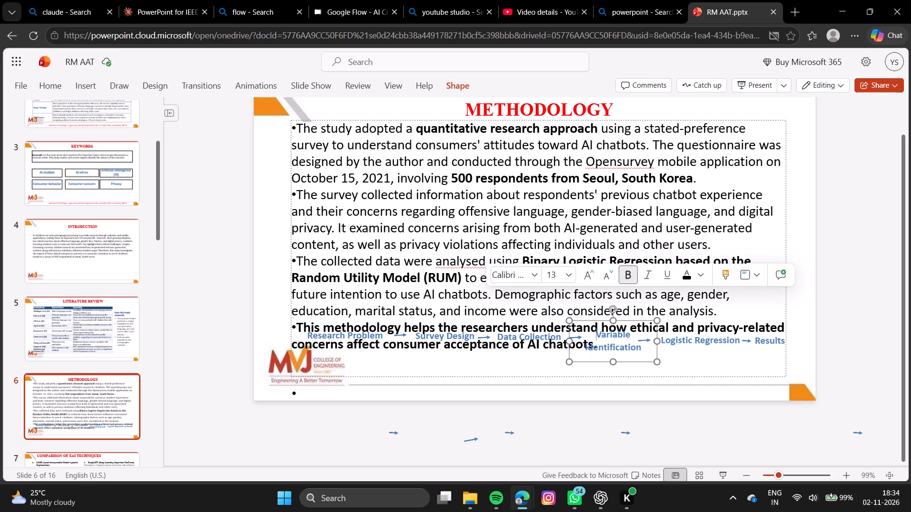
{"action": "left_click", "coordinate": [428, 236]}
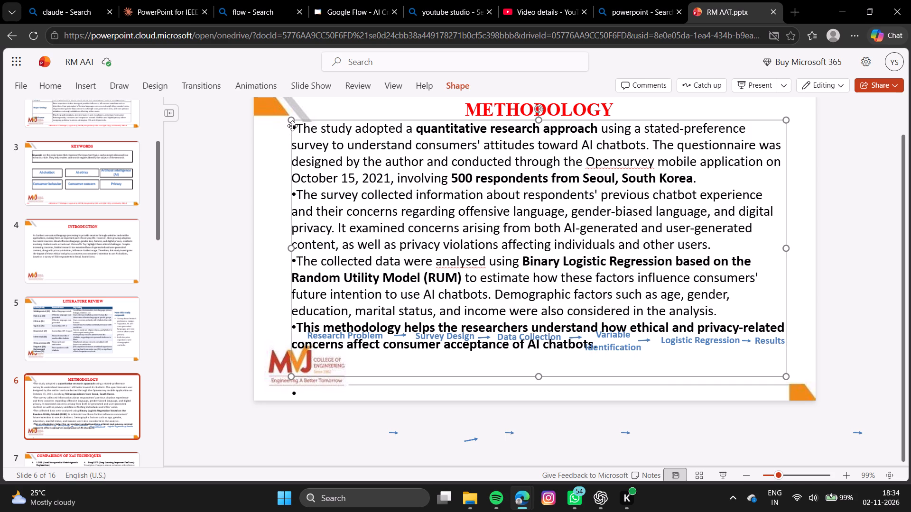
{"action": "left_click_drag", "start_coordinate": [295, 129], "coordinate": [467, 276]}
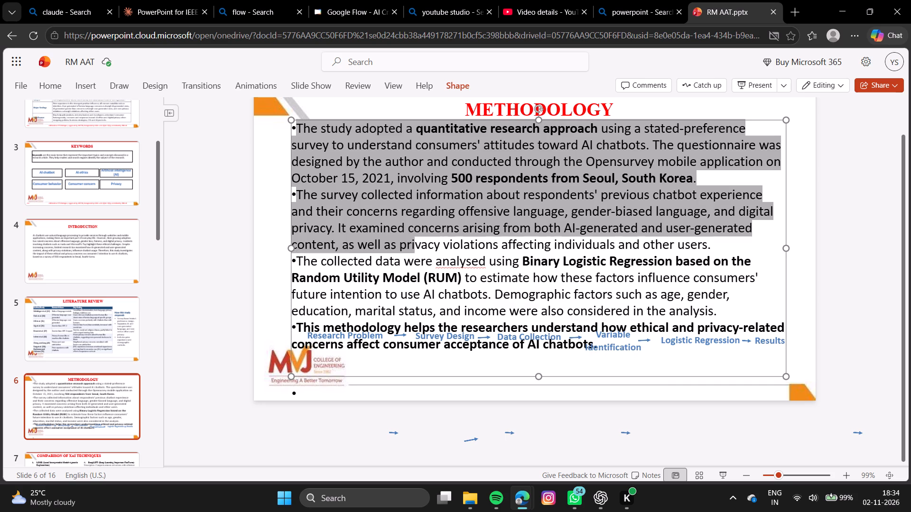
{"action": "left_click_drag", "start_coordinate": [467, 276], "coordinate": [721, 307]}
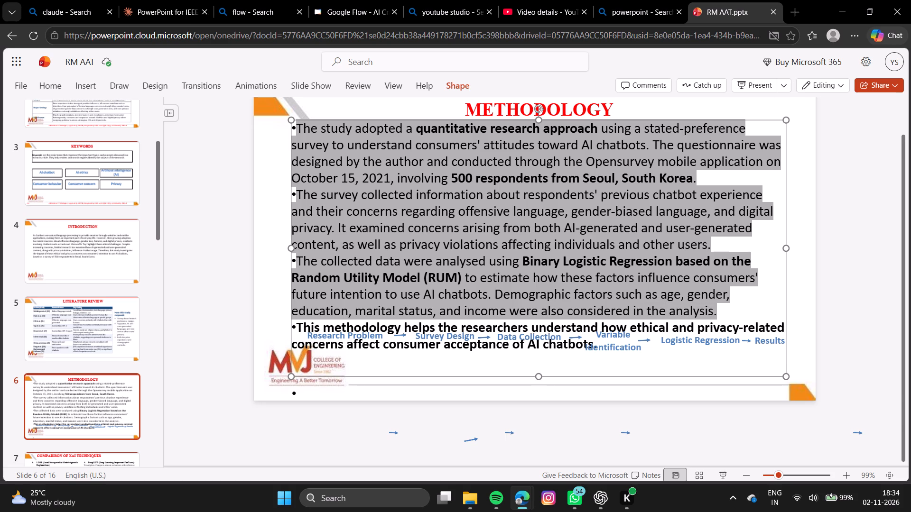
{"action": "left_click_drag", "start_coordinate": [721, 307], "coordinate": [772, 308]}
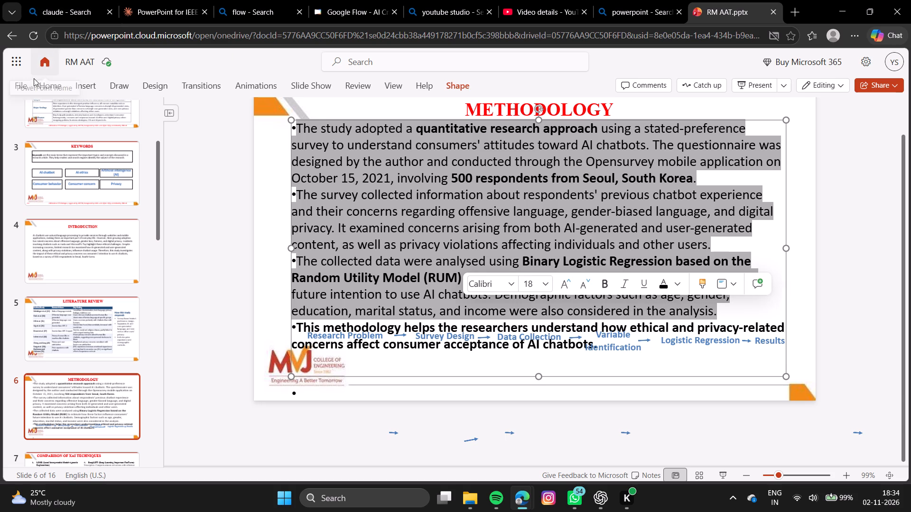
{"action": "left_click", "coordinate": [48, 84]}
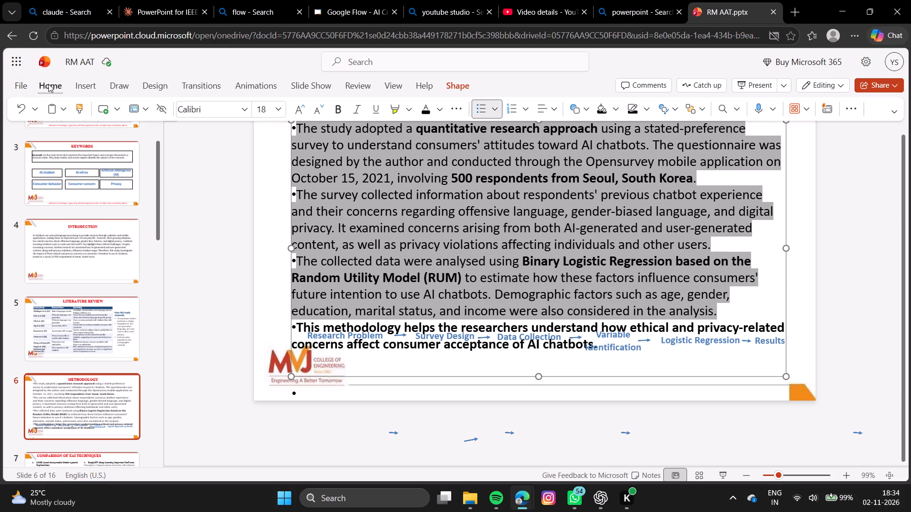
{"action": "left_click", "coordinate": [279, 101]}
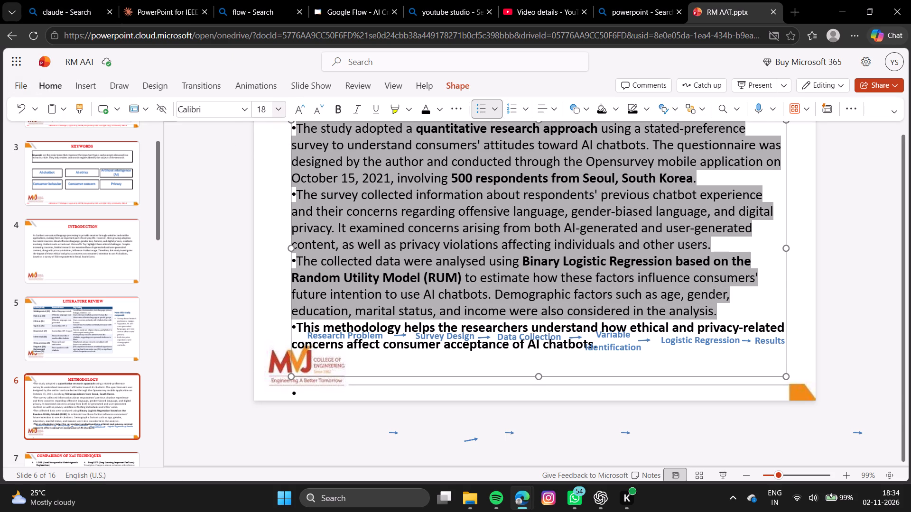
{"action": "left_click", "coordinate": [279, 110]}
{"action": "left_click", "coordinate": [270, 244]}
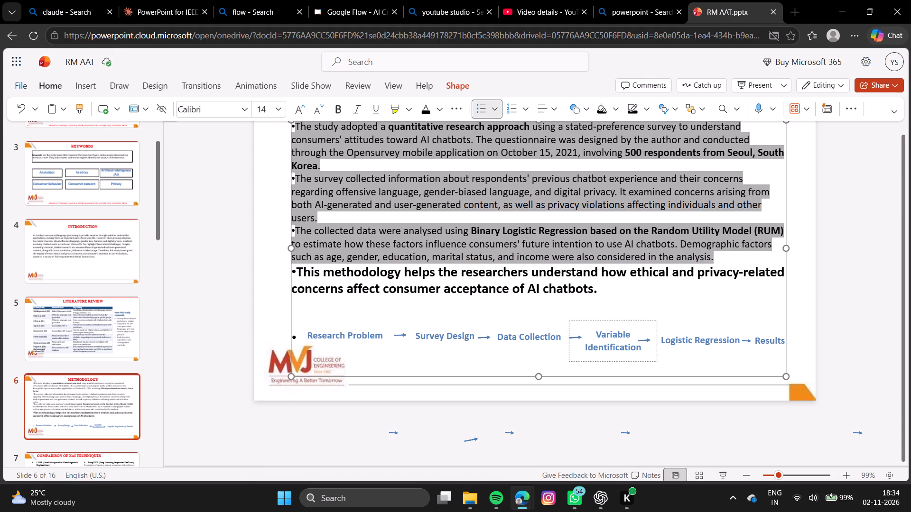
Set the final bold Methodology paragraph, starting "This methodology helps the researchers", to font size 14.
{"action": "left_click_drag", "start_coordinate": [606, 291], "coordinate": [289, 276]}
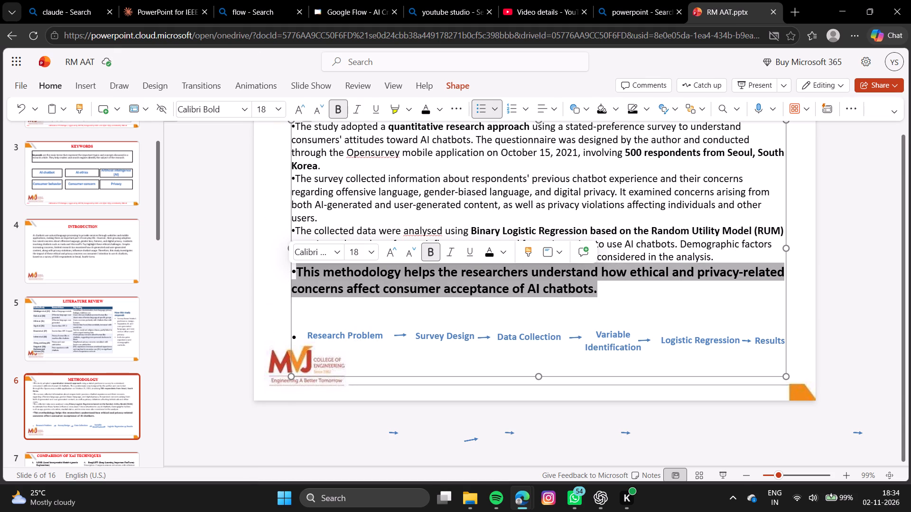
{"action": "left_click", "coordinate": [280, 107]}
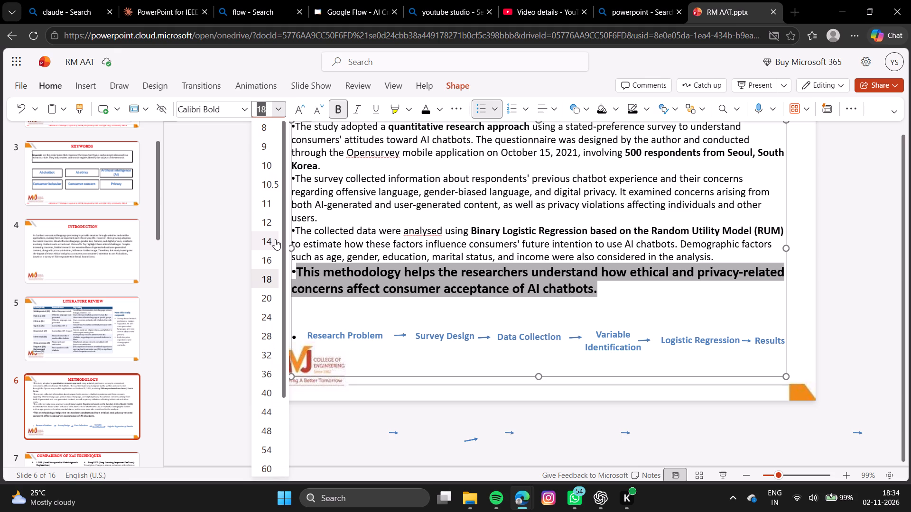
{"action": "left_click", "coordinate": [275, 239]}
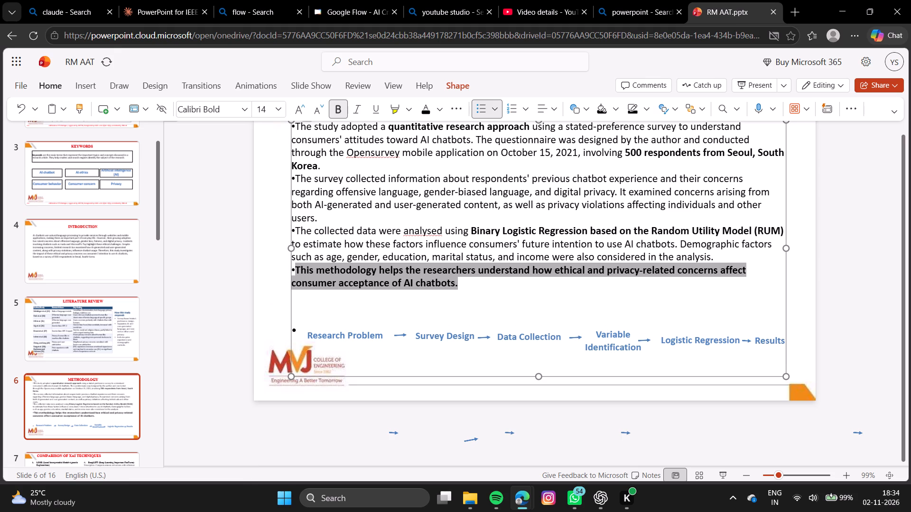
{"action": "left_click", "coordinate": [416, 302]}
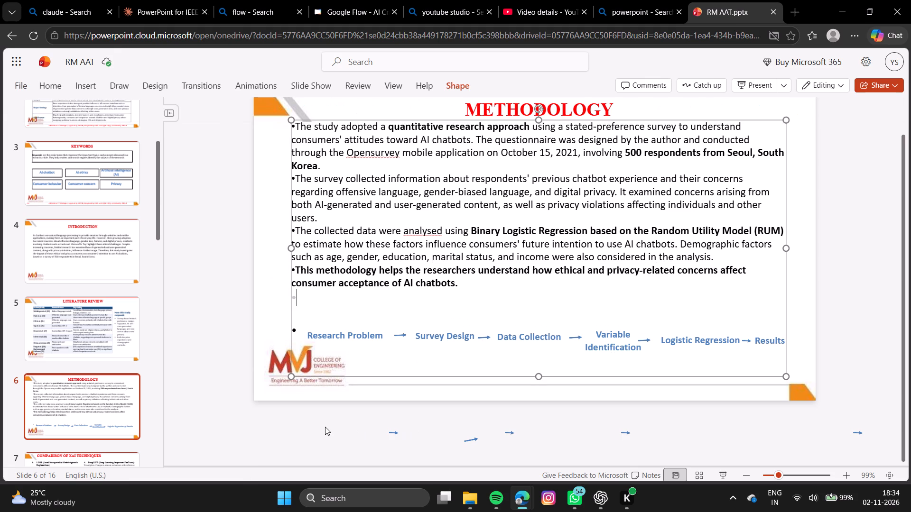
Shorten the Methodology text box slightly by raising its bottom edge.
{"action": "left_click", "coordinate": [325, 427]}
{"action": "left_click", "coordinate": [514, 367]}
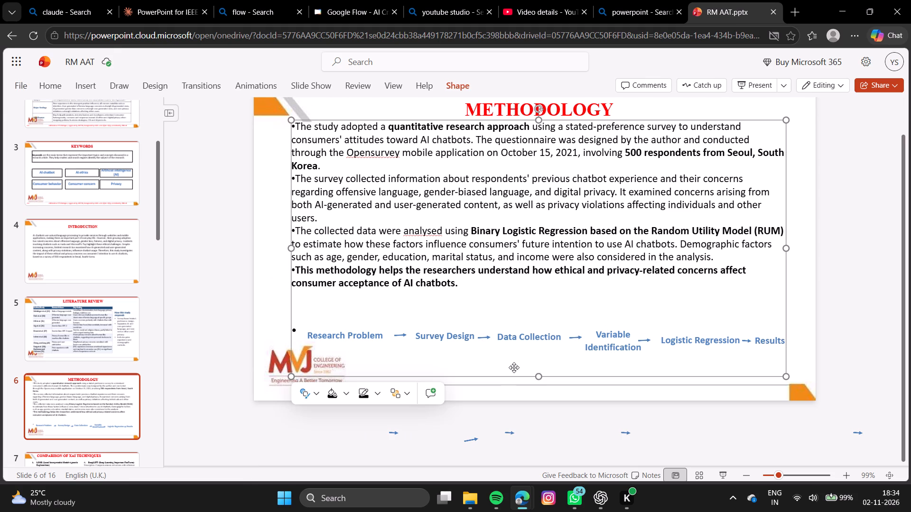
{"action": "left_click_drag", "start_coordinate": [540, 377], "coordinate": [537, 366]}
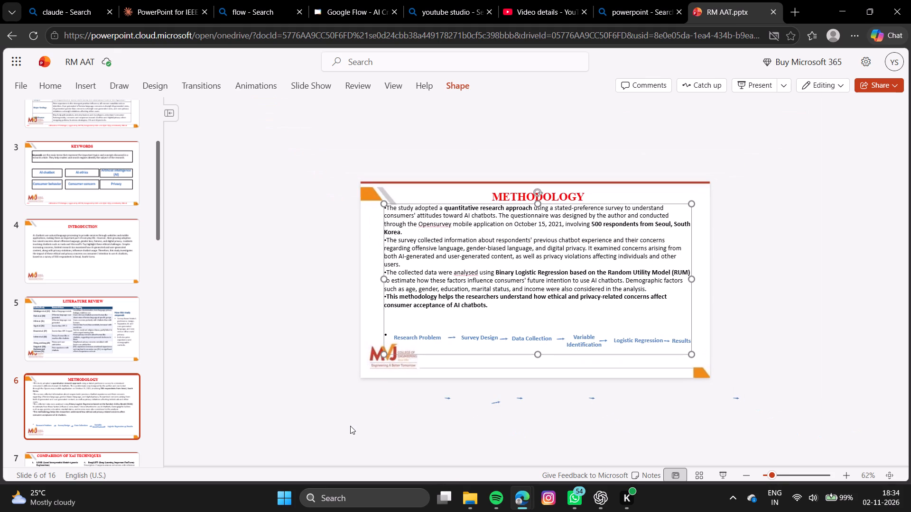
Delete the five stray arrows lying below slide 6, outside the slide area.
{"action": "left_click", "coordinate": [447, 398]}
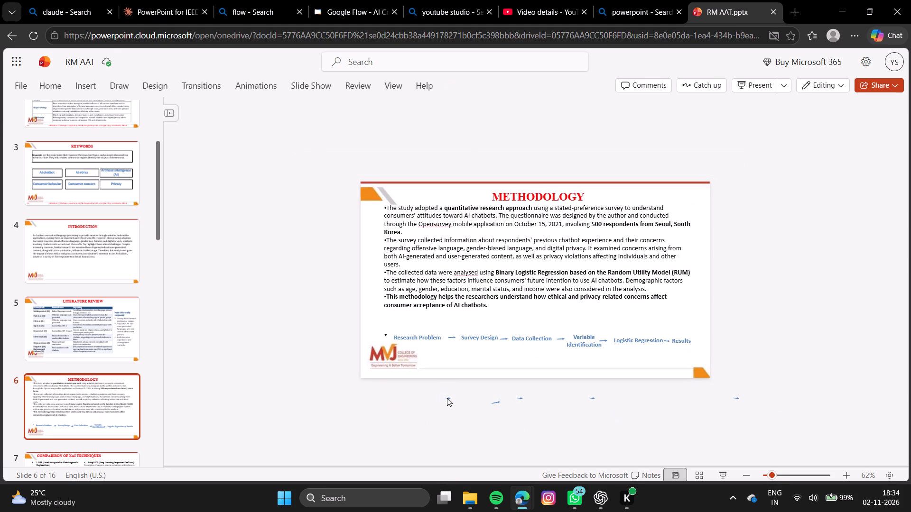
{"action": "left_click", "coordinate": [447, 397]}
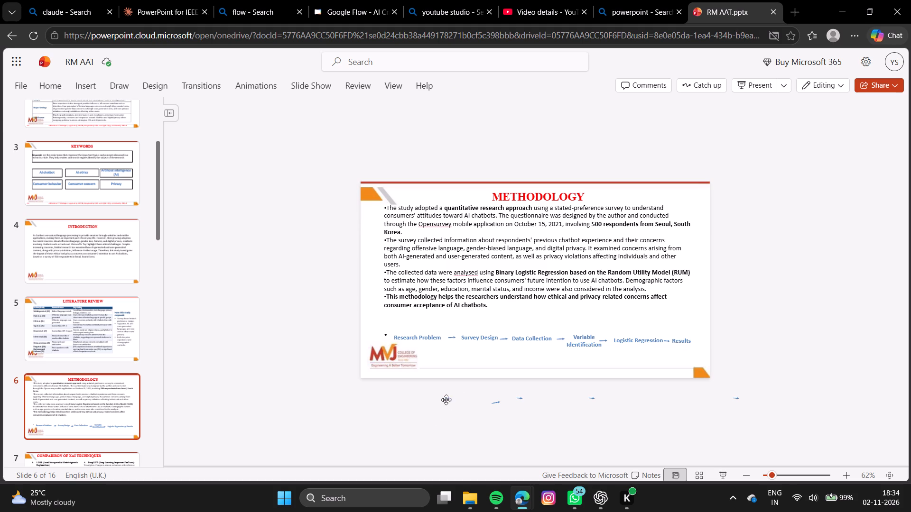
{"action": "left_click", "coordinate": [446, 400]}
{"action": "key", "text": "BackSpace"}
{"action": "left_click", "coordinate": [494, 400]}
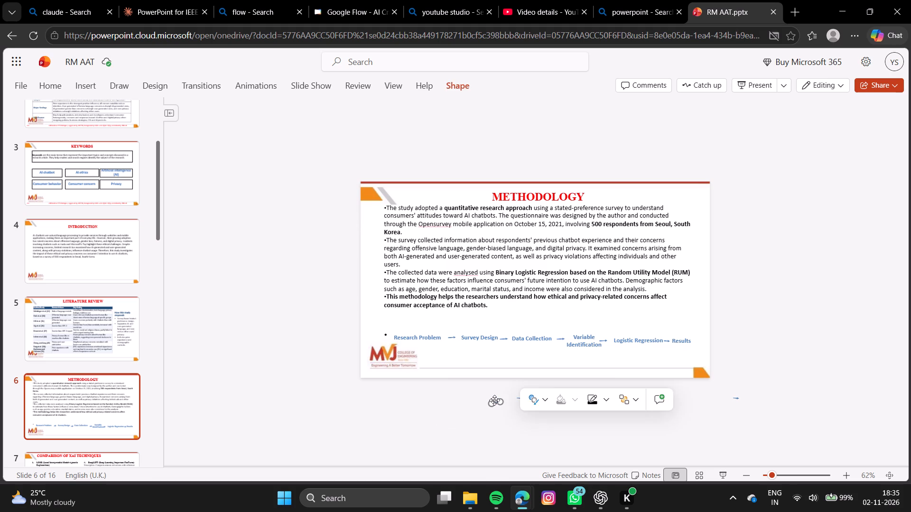
{"action": "key", "text": "BackSpace"}
{"action": "left_click", "coordinate": [521, 399]}
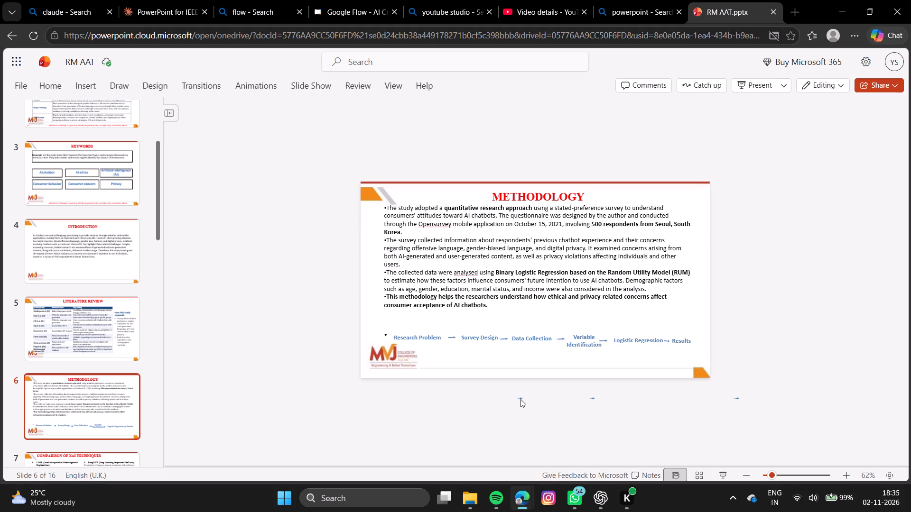
{"action": "left_click", "coordinate": [519, 394]}
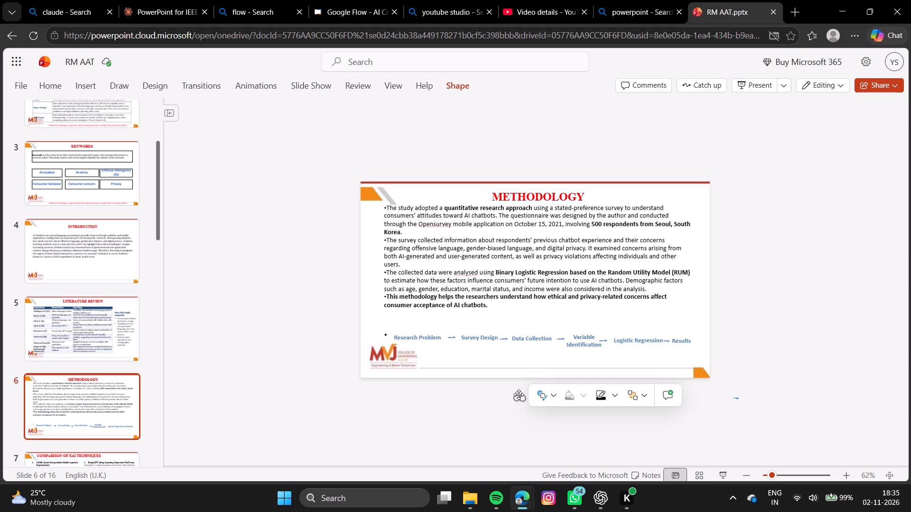
{"action": "key", "text": "BackSpace"}
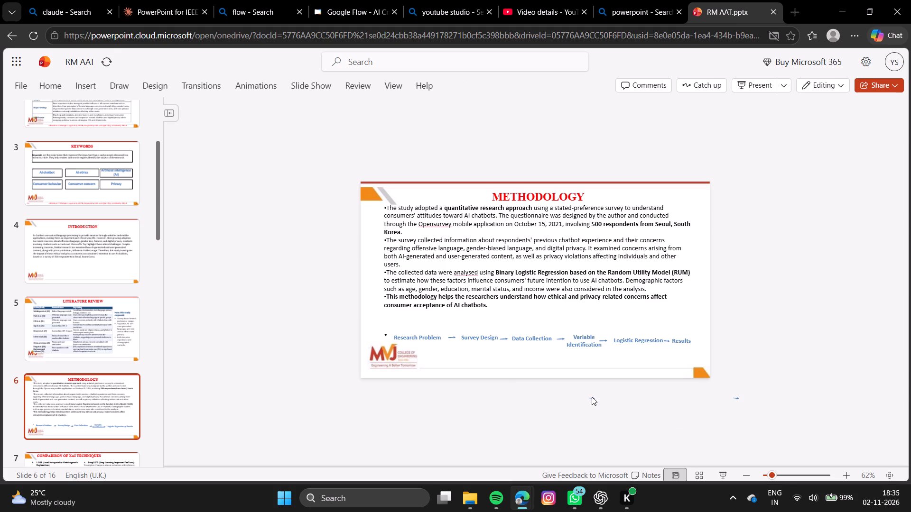
{"action": "left_click", "coordinate": [591, 393]}
{"action": "key", "text": "BackSpace"}
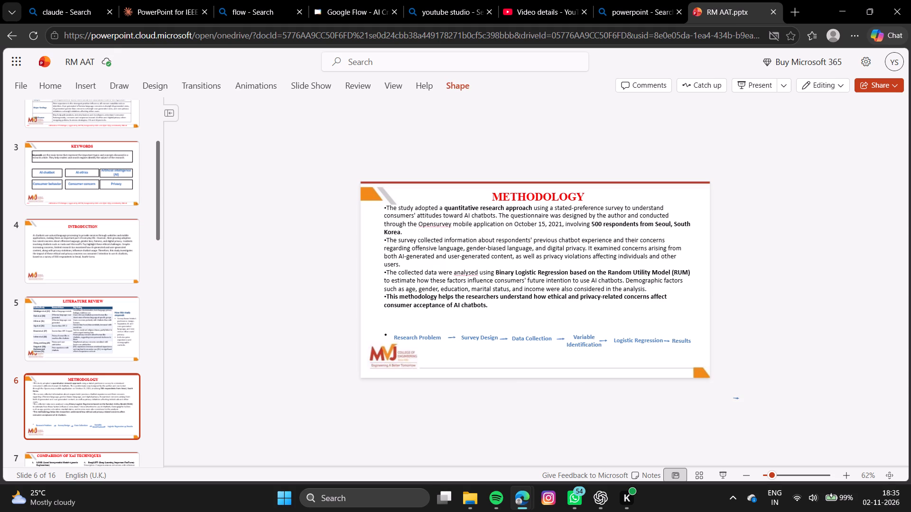
{"action": "left_click", "coordinate": [735, 394]}
{"action": "key", "text": "BackSpace"}
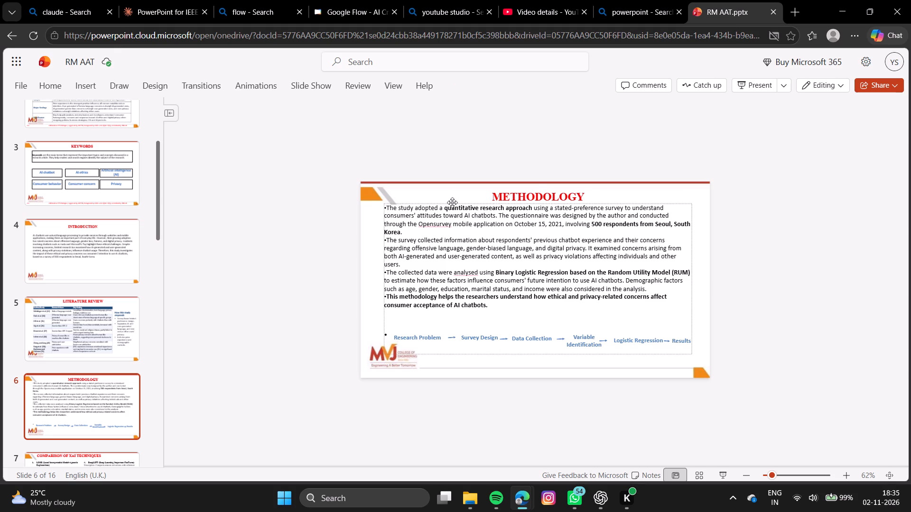
Move the Methodology text box slightly down and to the right, leaving a gap below the slide title.
{"action": "left_click_drag", "start_coordinate": [452, 202], "coordinate": [455, 210]}
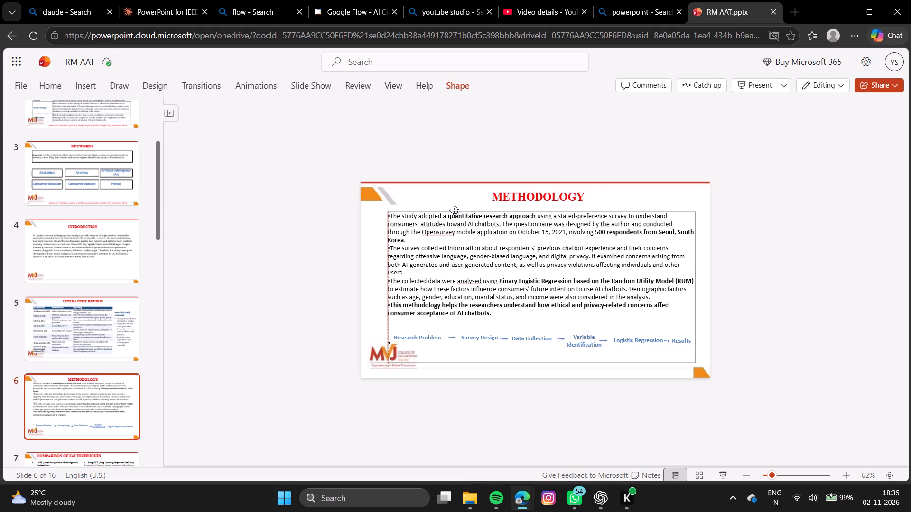
{"action": "left_click_drag", "start_coordinate": [455, 210], "coordinate": [455, 211]}
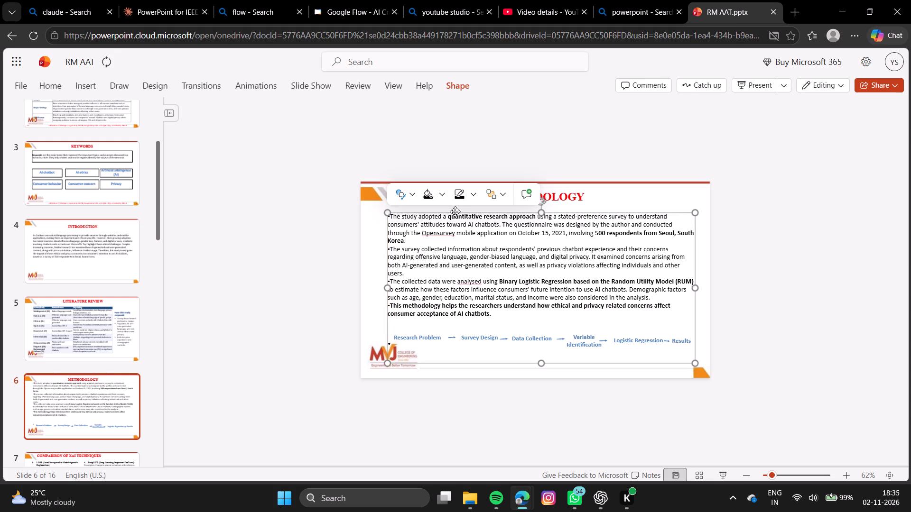
{"action": "left_click", "coordinate": [293, 366]}
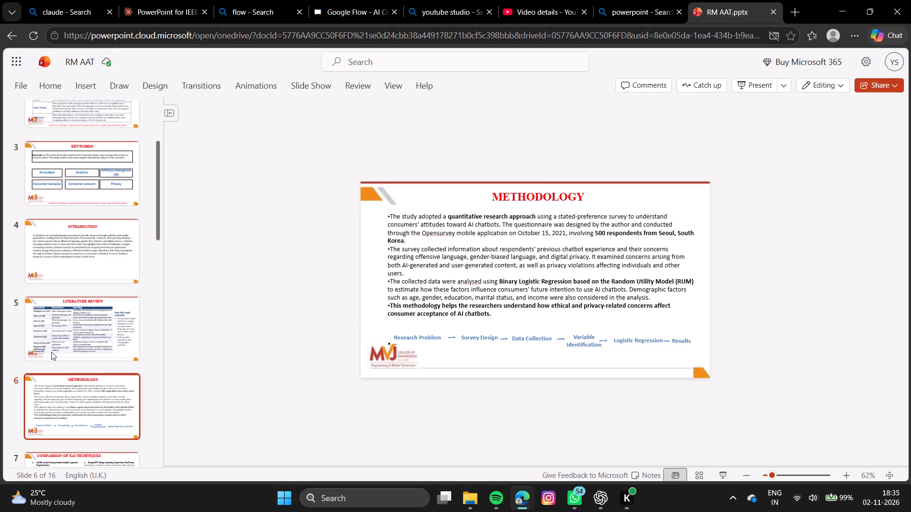
Review the Literature Review, Introduction and Methodology slides, ending on slide 7, Comparison of XAI Techniques.
{"action": "left_click", "coordinate": [99, 347]}
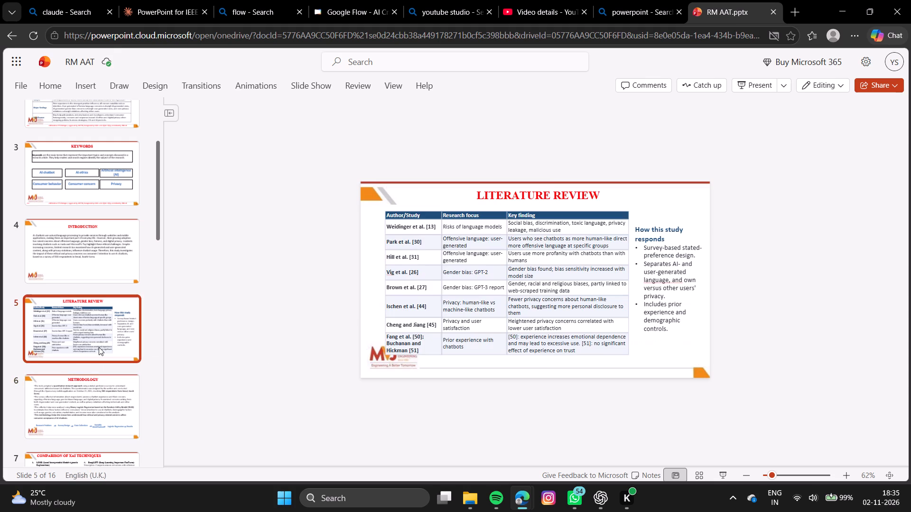
{"action": "left_click", "coordinate": [75, 254]}
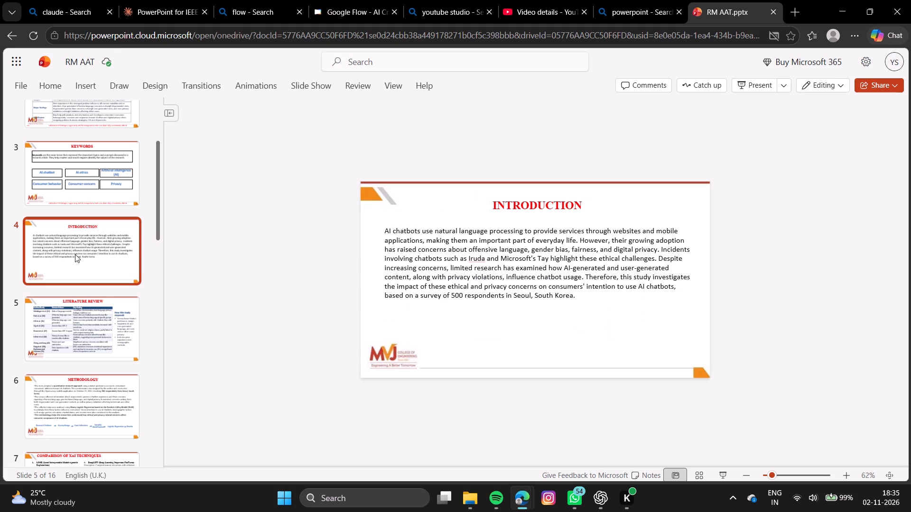
{"action": "scroll", "coordinate": [75, 254], "scroll_direction": "down", "scroll_amount": 1}
{"action": "left_click", "coordinate": [65, 275]}
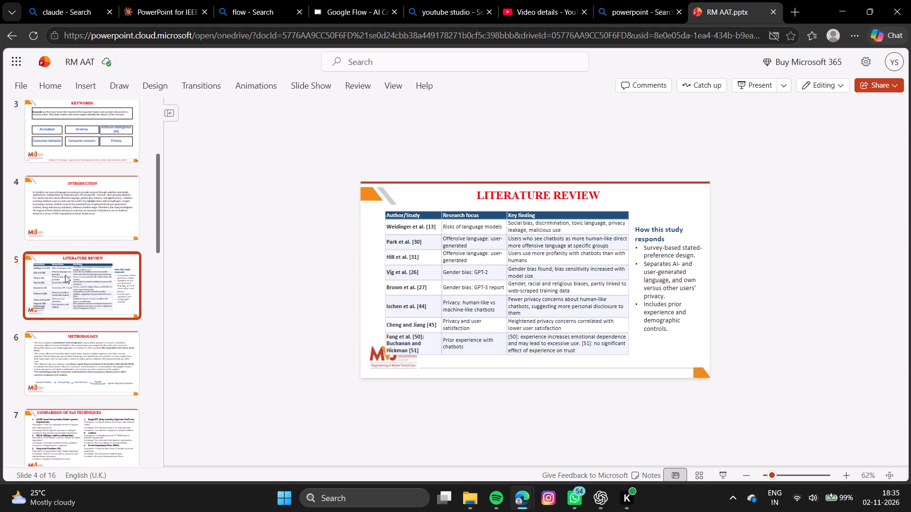
{"action": "left_click", "coordinate": [63, 349]}
{"action": "scroll", "coordinate": [63, 349], "scroll_direction": "down", "scroll_amount": 1}
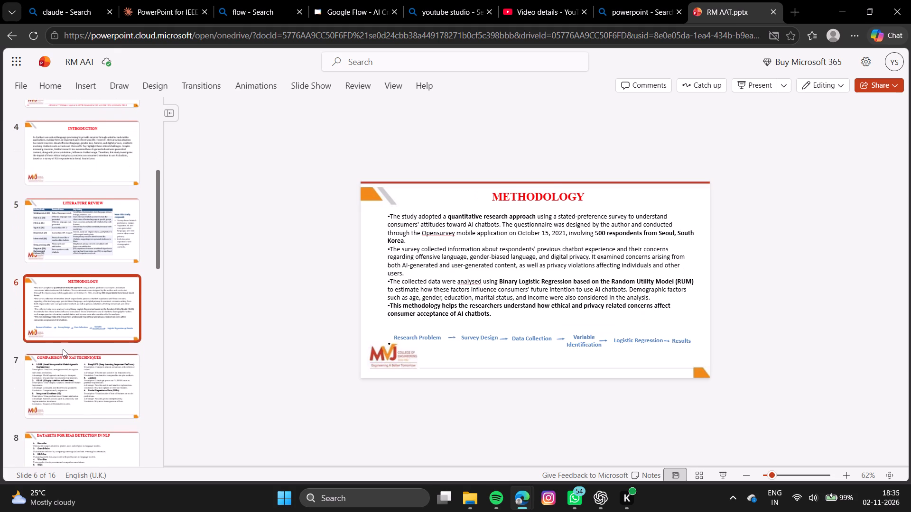
{"action": "left_click", "coordinate": [50, 384]}
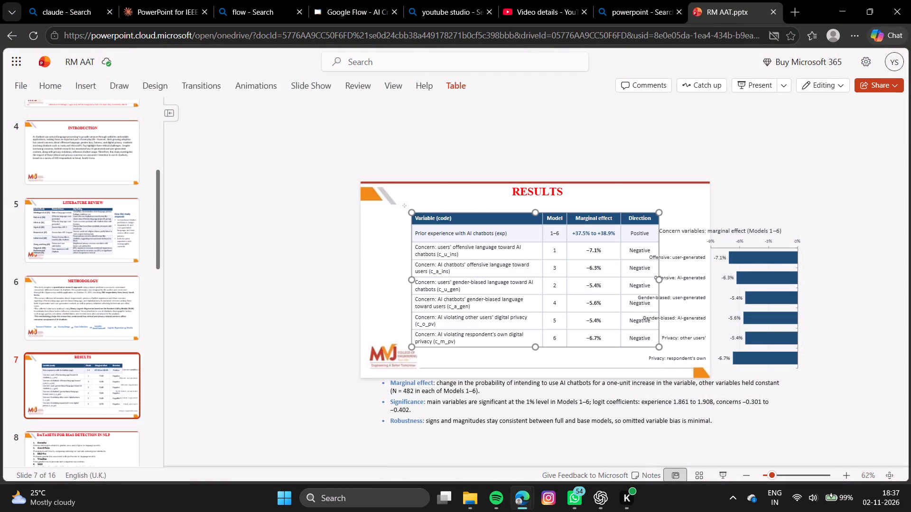
Narrow the pasted results table on slide 7 and move it to the slide's left side, just below the RESULTS title.
{"action": "left_click_drag", "start_coordinate": [413, 212], "coordinate": [450, 237]}
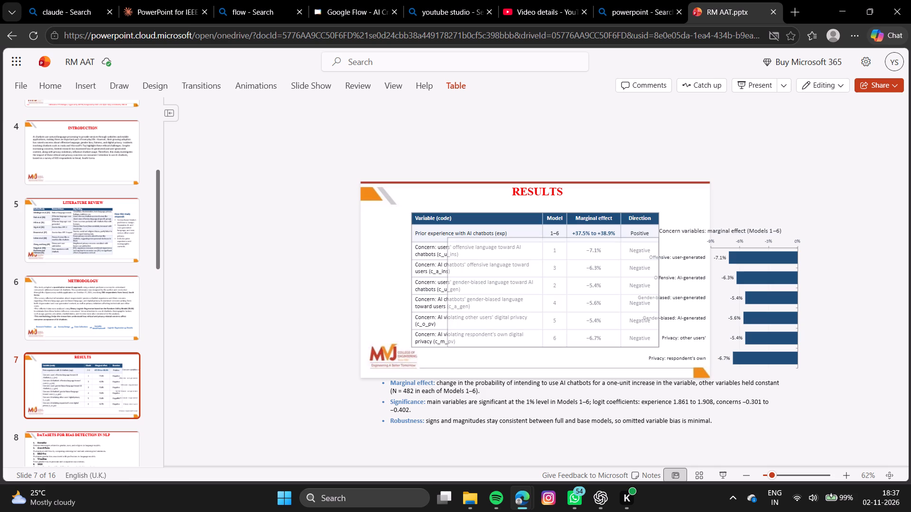
{"action": "left_click_drag", "start_coordinate": [450, 237], "coordinate": [454, 238]}
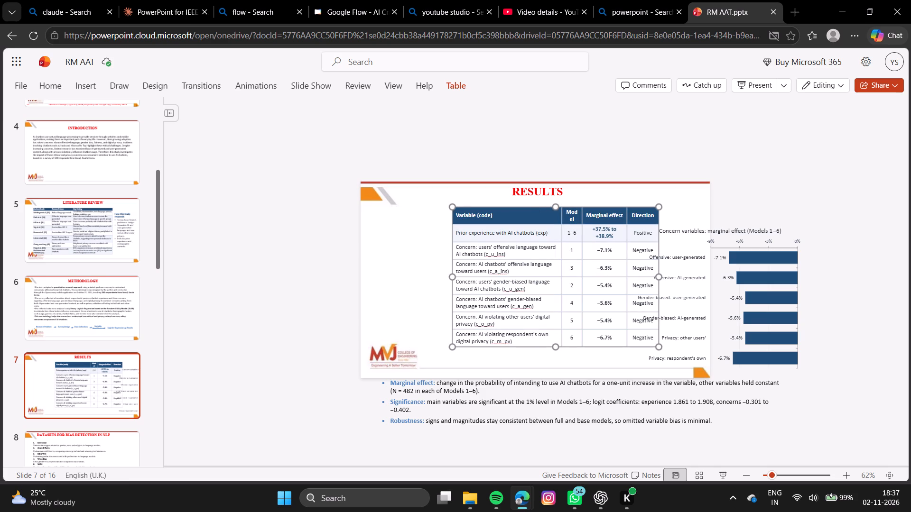
{"action": "left_click", "coordinate": [530, 209]}
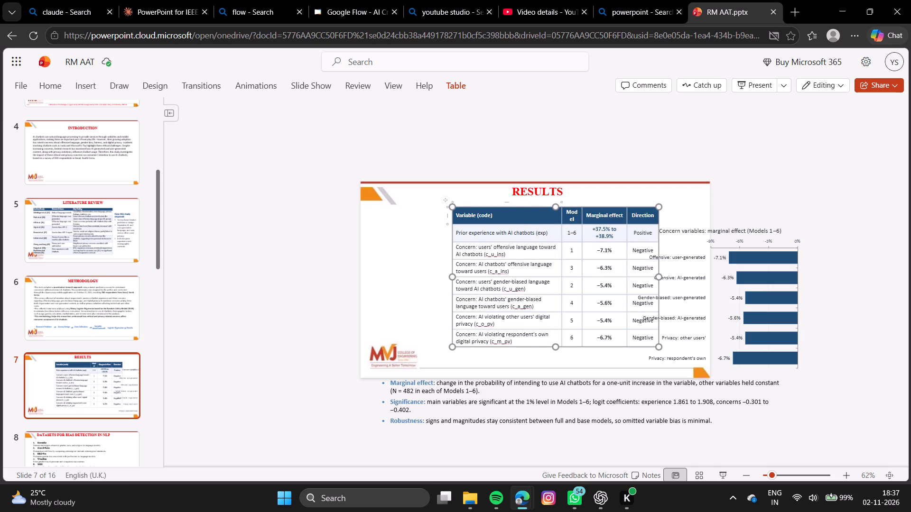
{"action": "left_click", "coordinate": [528, 207]}
{"action": "left_click_drag", "start_coordinate": [528, 207], "coordinate": [447, 205]}
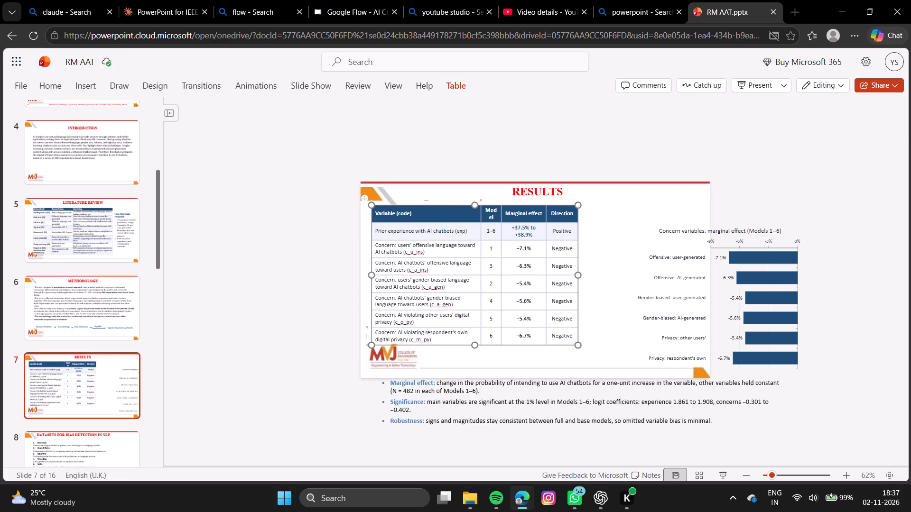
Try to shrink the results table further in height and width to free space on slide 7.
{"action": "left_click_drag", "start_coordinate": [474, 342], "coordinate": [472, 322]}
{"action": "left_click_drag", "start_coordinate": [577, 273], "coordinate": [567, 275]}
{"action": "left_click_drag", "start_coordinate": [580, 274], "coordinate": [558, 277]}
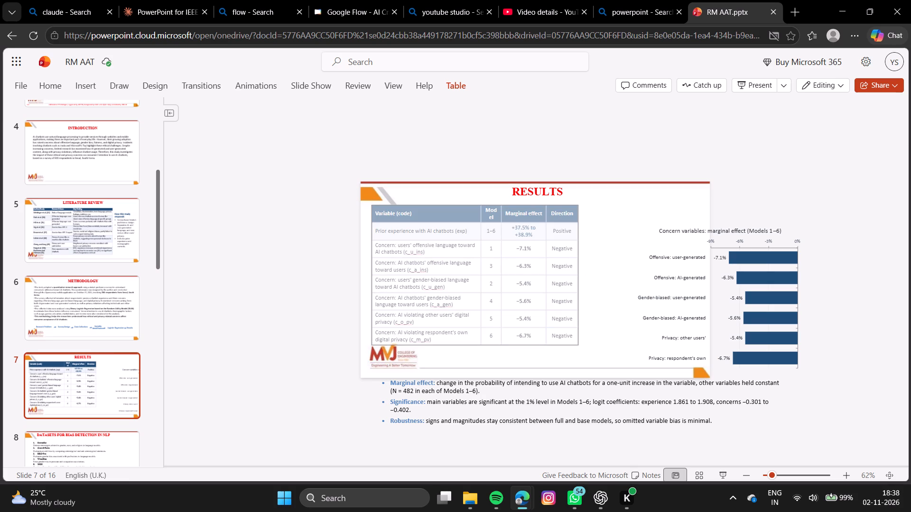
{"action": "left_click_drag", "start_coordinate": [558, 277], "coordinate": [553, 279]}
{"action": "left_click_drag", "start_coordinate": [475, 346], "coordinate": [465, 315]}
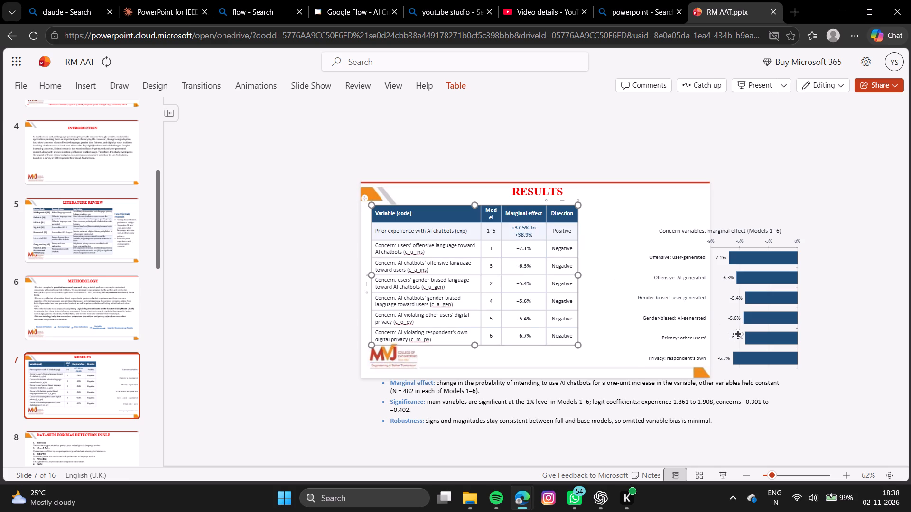
Reduce the concern-variables bar chart in height and width and place it within slide 7, directly beside the table.
{"action": "left_click", "coordinate": [738, 334]}
{"action": "left_click_drag", "start_coordinate": [721, 374], "coordinate": [700, 324]}
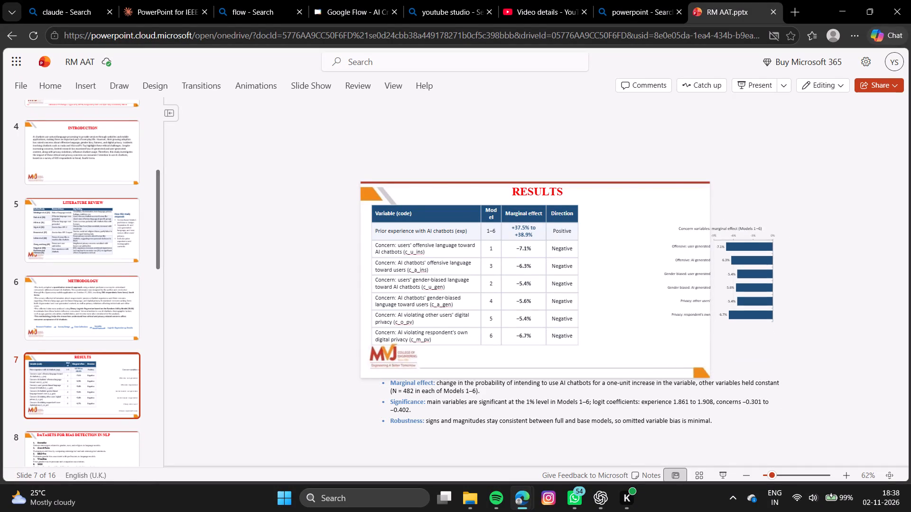
{"action": "left_click_drag", "start_coordinate": [700, 324], "coordinate": [708, 355]}
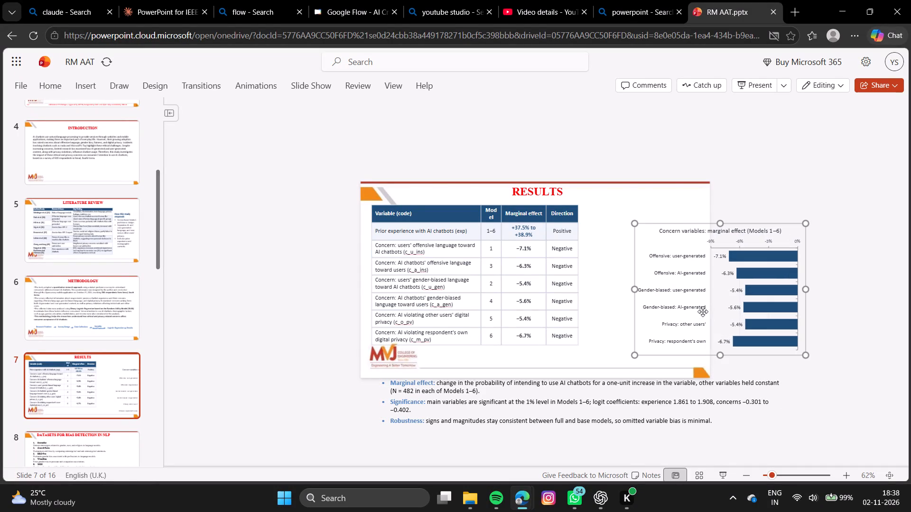
{"action": "left_click_drag", "start_coordinate": [703, 311], "coordinate": [639, 301]}
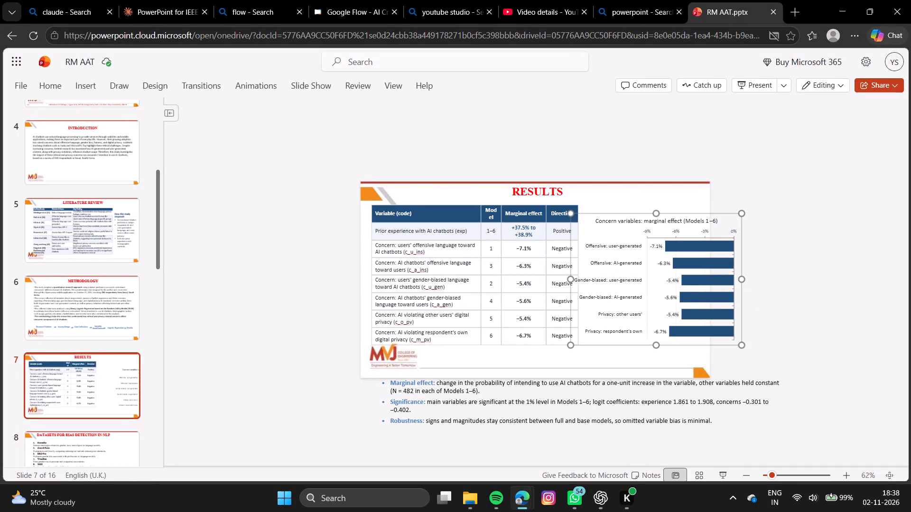
{"action": "left_click_drag", "start_coordinate": [570, 280], "coordinate": [598, 282]}
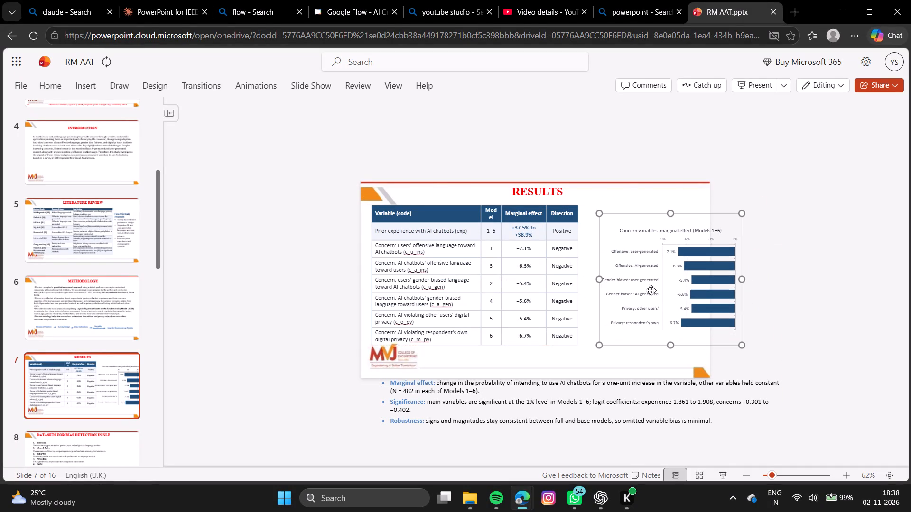
{"action": "left_click_drag", "start_coordinate": [744, 279], "coordinate": [724, 278]}
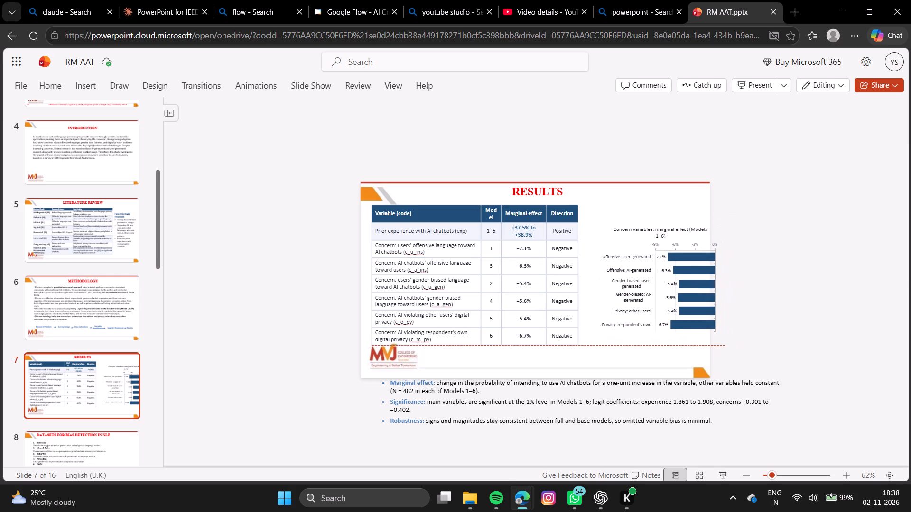
{"action": "left_click_drag", "start_coordinate": [724, 278], "coordinate": [723, 278]}
{"action": "left_click_drag", "start_coordinate": [653, 290], "coordinate": [635, 289]}
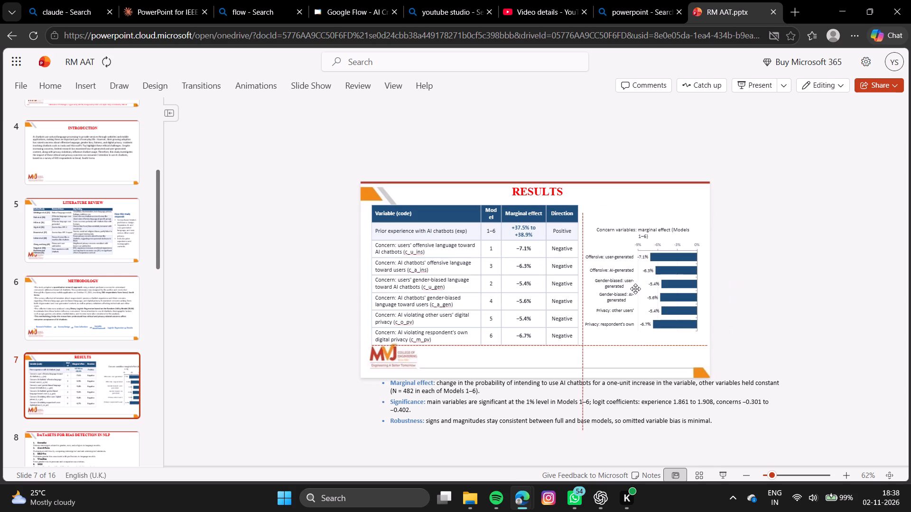
{"action": "left_click_drag", "start_coordinate": [635, 289], "coordinate": [636, 289]}
{"action": "left_click", "coordinate": [553, 357]}
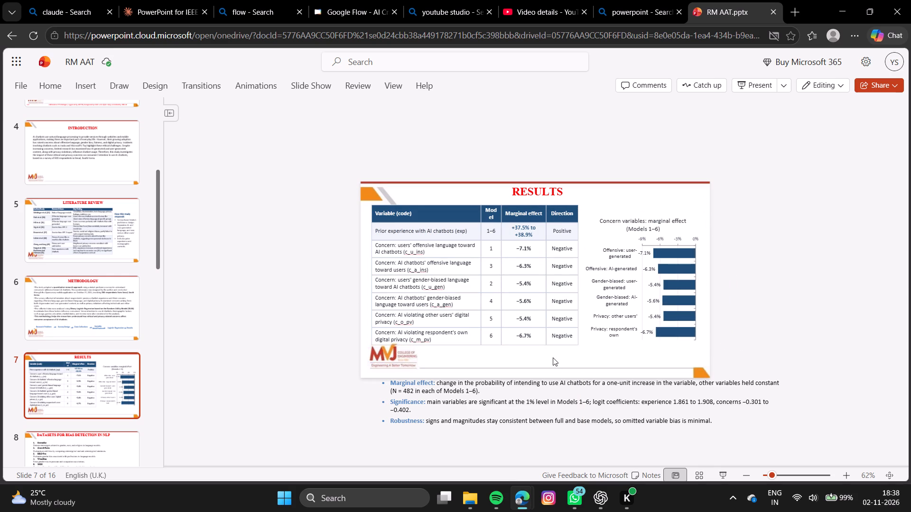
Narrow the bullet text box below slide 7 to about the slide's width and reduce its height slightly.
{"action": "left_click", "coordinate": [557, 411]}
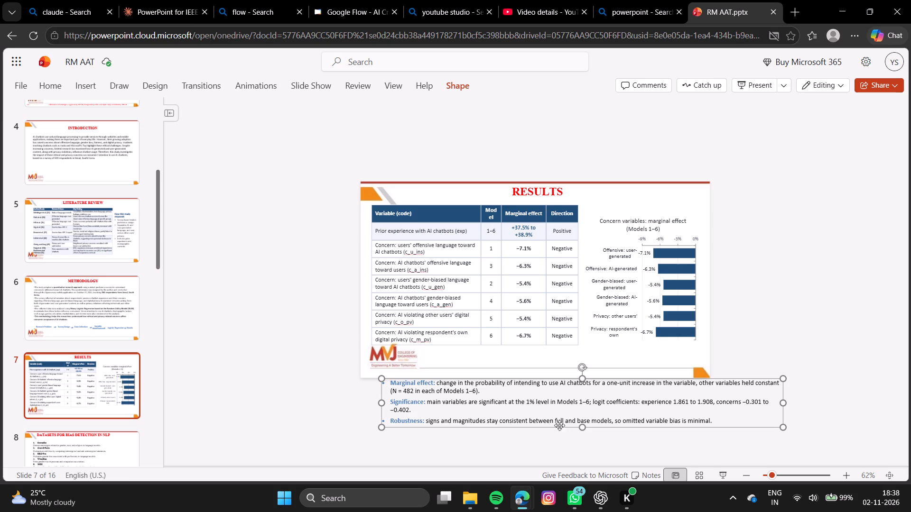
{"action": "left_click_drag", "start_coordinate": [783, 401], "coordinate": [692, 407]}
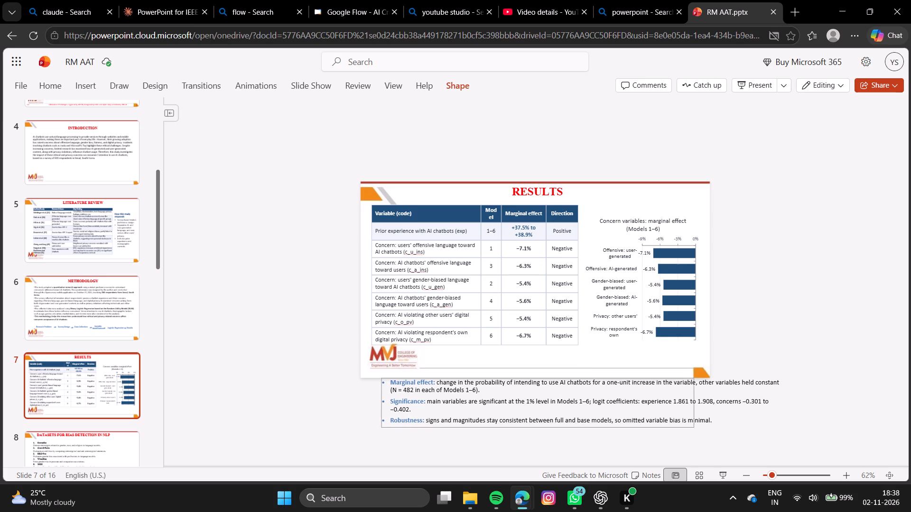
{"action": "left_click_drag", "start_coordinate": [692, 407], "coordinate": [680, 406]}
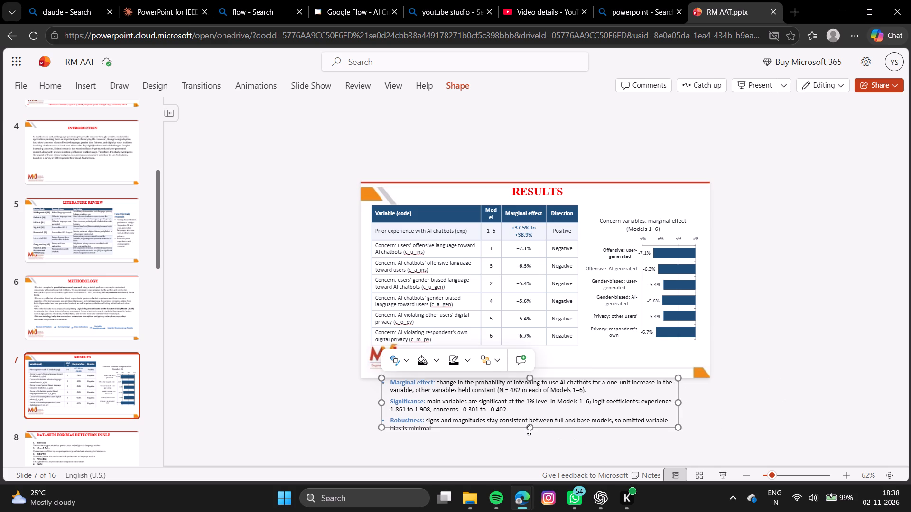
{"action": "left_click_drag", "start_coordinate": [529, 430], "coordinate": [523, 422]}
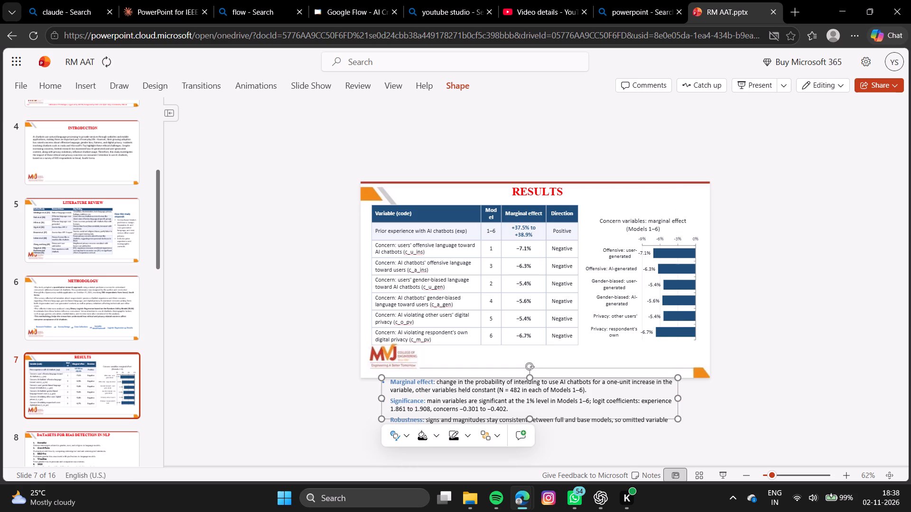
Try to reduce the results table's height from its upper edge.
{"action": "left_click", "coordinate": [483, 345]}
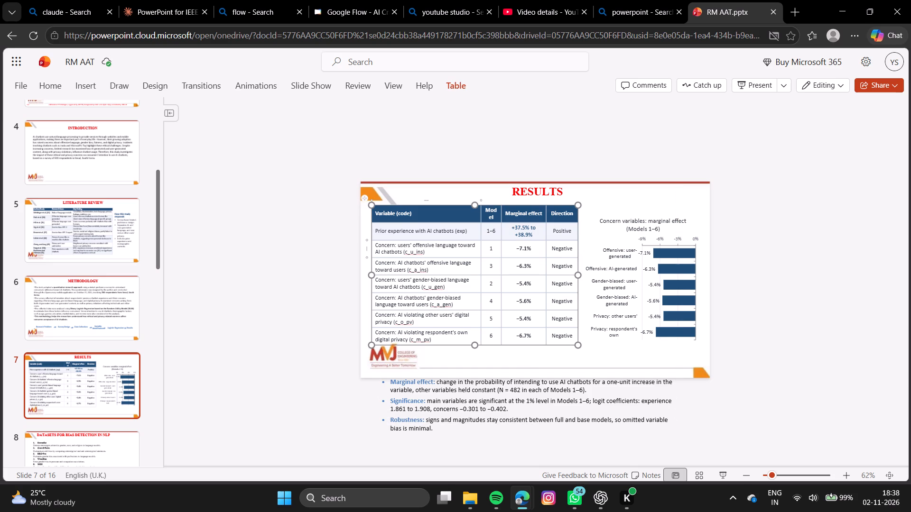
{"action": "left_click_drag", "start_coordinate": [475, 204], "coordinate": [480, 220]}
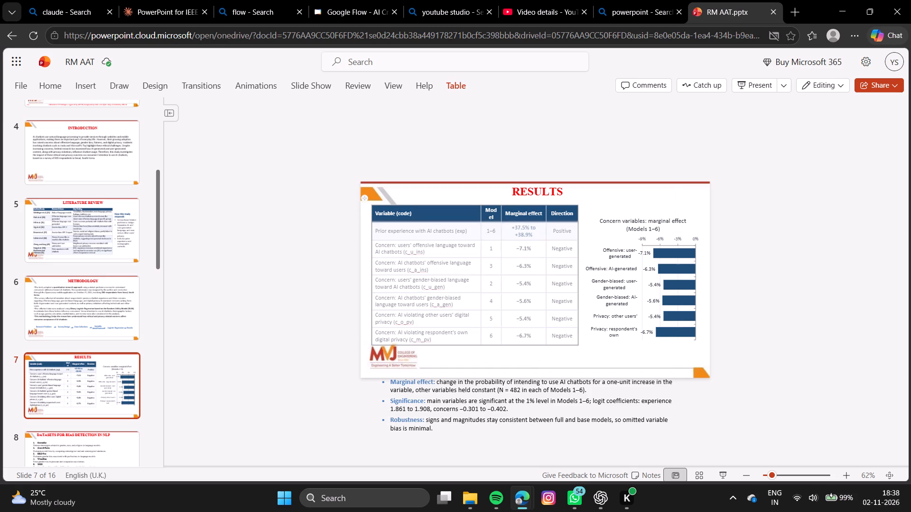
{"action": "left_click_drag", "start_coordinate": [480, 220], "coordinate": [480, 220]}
Delete the Marginal effect, Significance and Robustness bullets along with their text box below slide 7.
{"action": "left_click", "coordinate": [548, 425]}
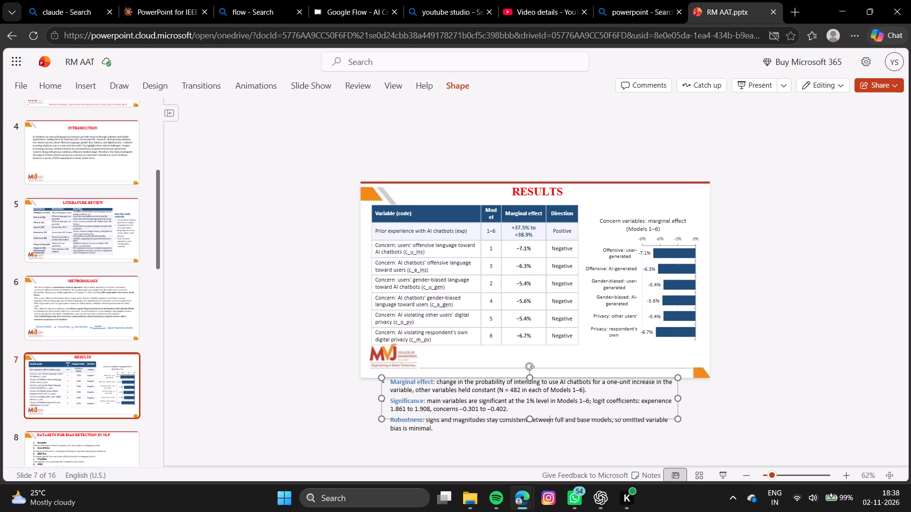
{"action": "key", "text": "BackSpace"}
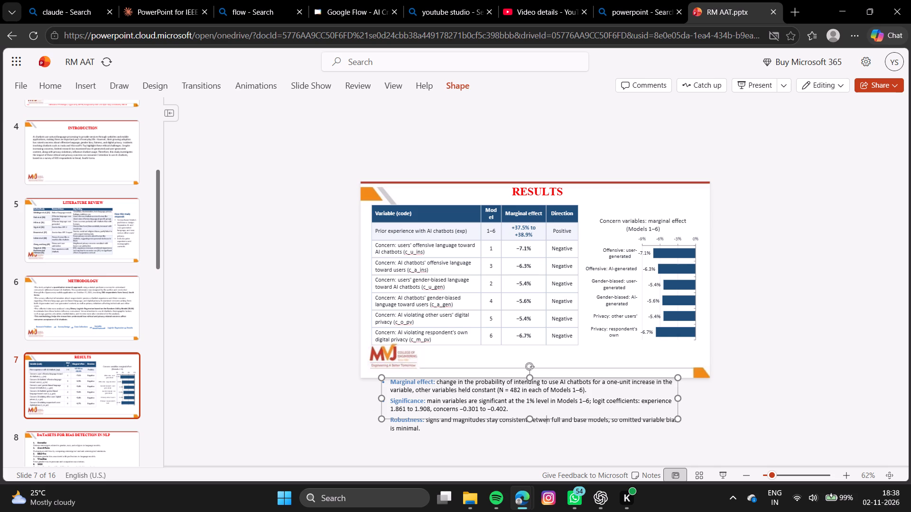
{"action": "key", "text": "ctrl+a"}
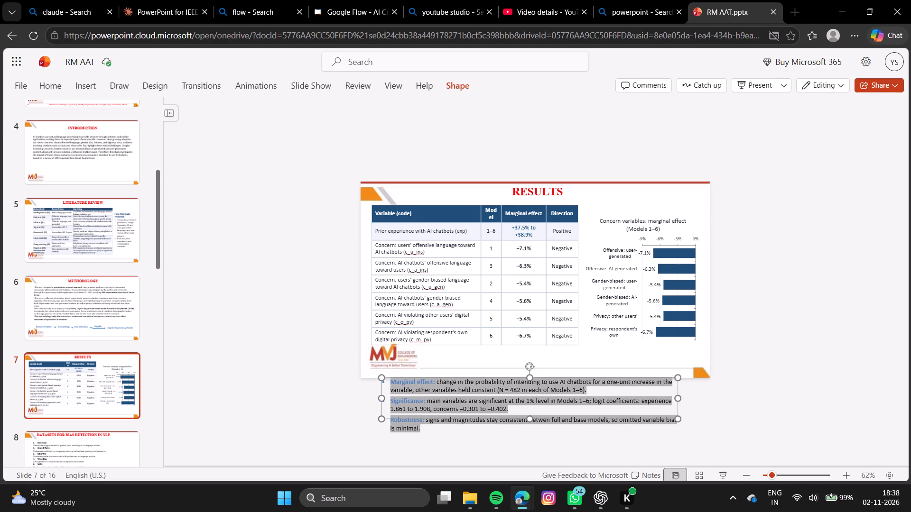
{"action": "key", "text": "BackSpace"}
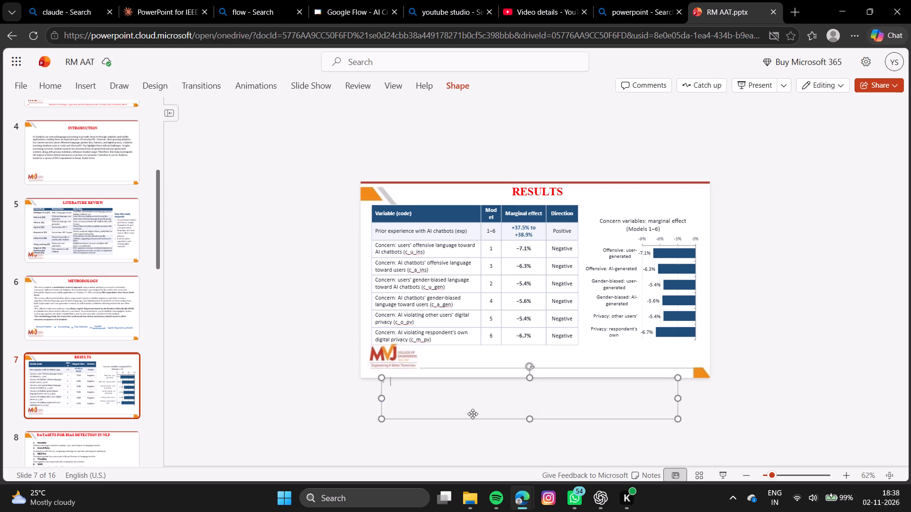
{"action": "left_click", "coordinate": [472, 412]}
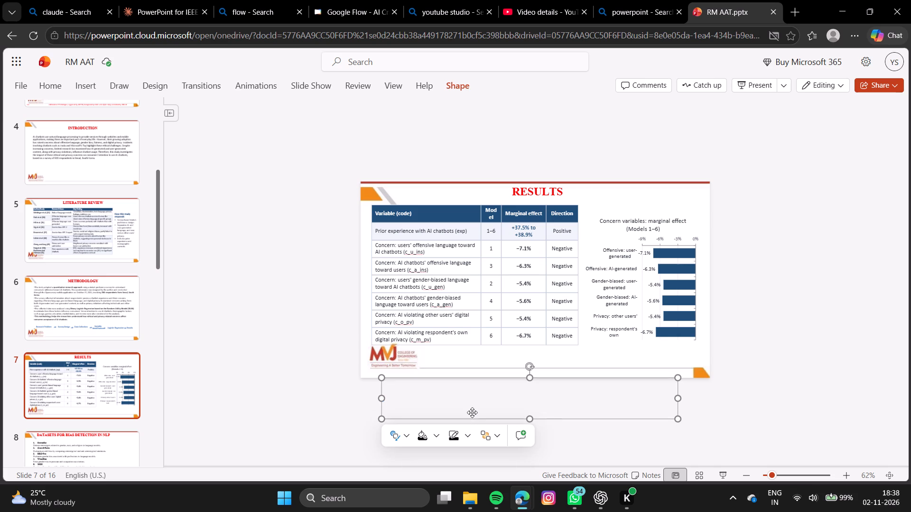
{"action": "key", "text": "BackSpace"}
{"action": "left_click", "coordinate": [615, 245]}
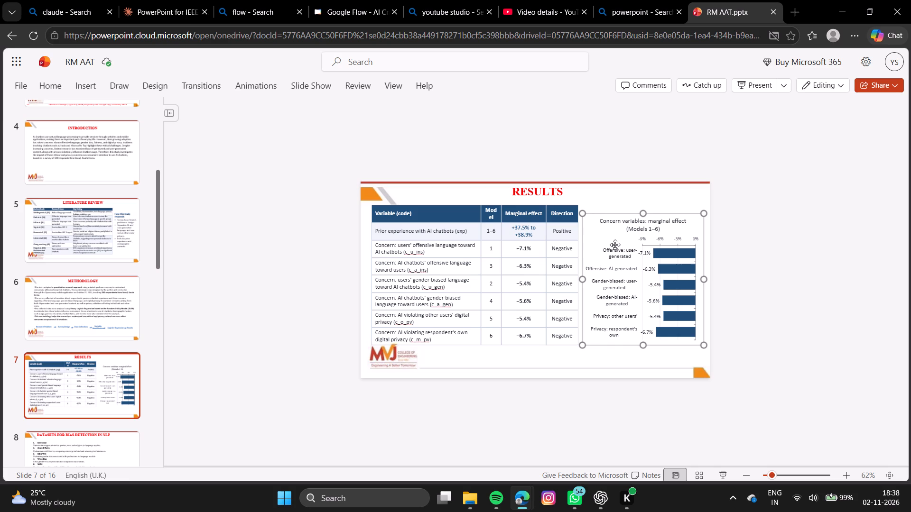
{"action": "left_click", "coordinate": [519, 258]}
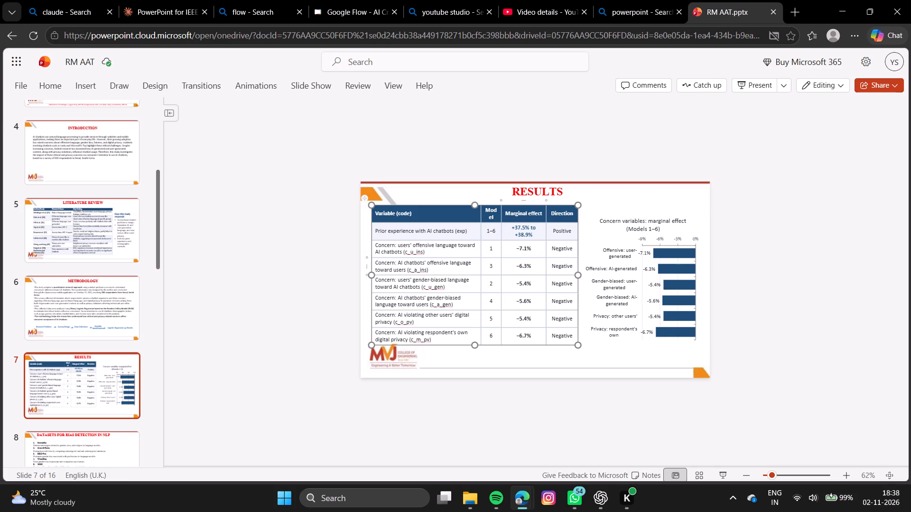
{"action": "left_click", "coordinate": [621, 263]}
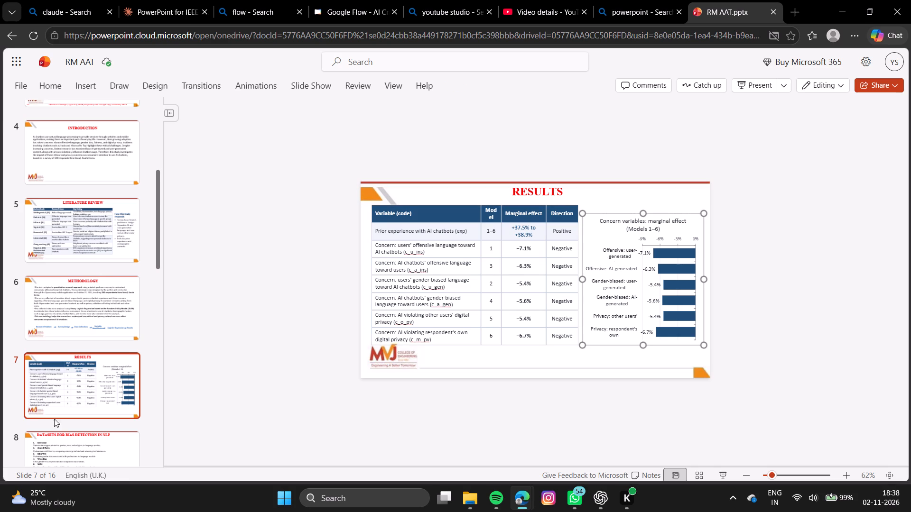
Change slide 8's title to "DISCUSSION", following the matching slide in the AI_Chatbot_Ethics_Privacy_Presentation deck.
{"action": "left_click", "coordinate": [52, 435]}
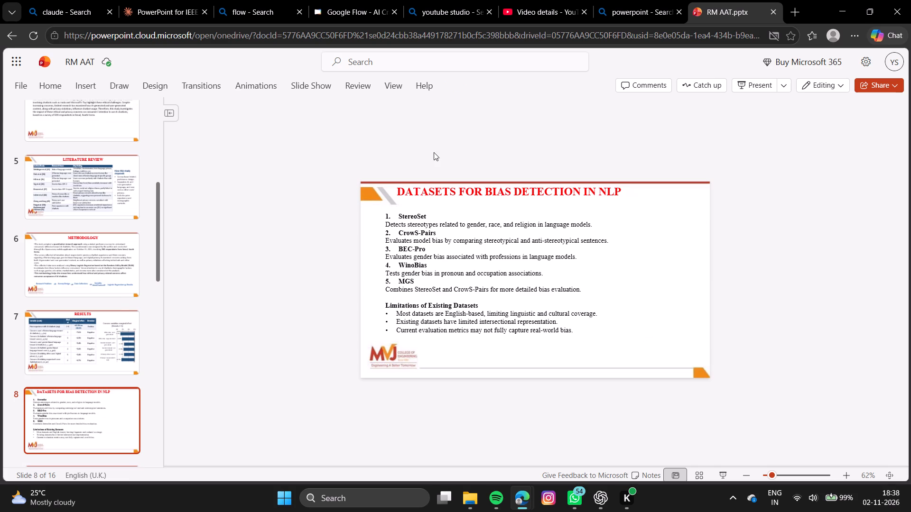
{"action": "left_click", "coordinate": [432, 189]}
{"action": "left_click_drag", "start_coordinate": [432, 189], "coordinate": [438, 190]}
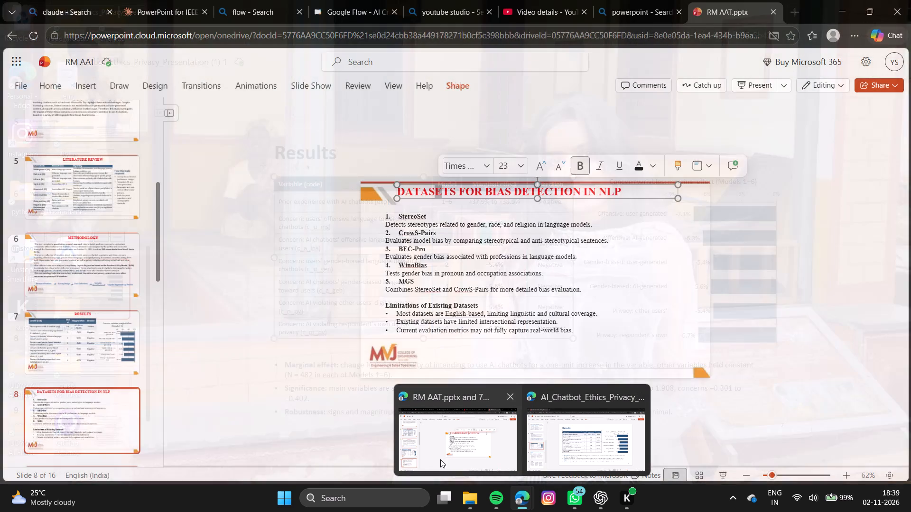
{"action": "left_click", "coordinate": [575, 469]}
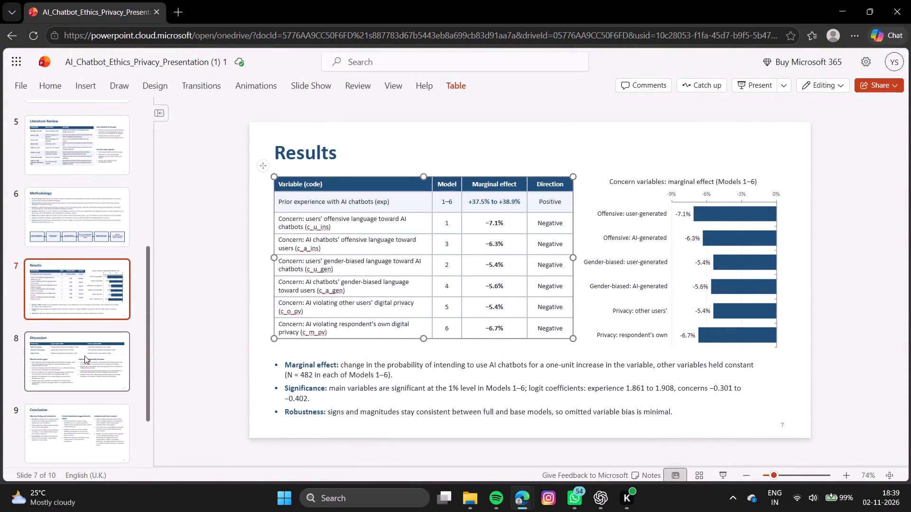
{"action": "left_click", "coordinate": [84, 356]}
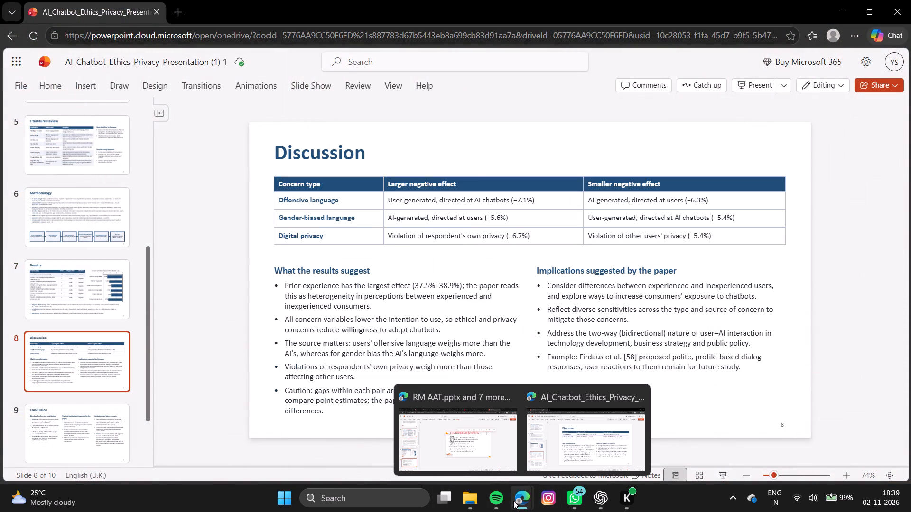
{"action": "left_click", "coordinate": [461, 443]}
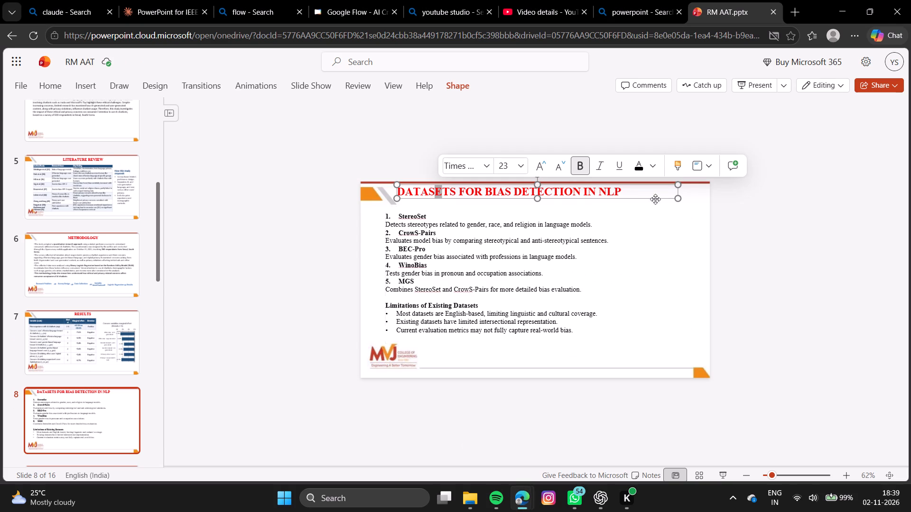
{"action": "left_click_drag", "start_coordinate": [630, 193], "coordinate": [341, 216]}
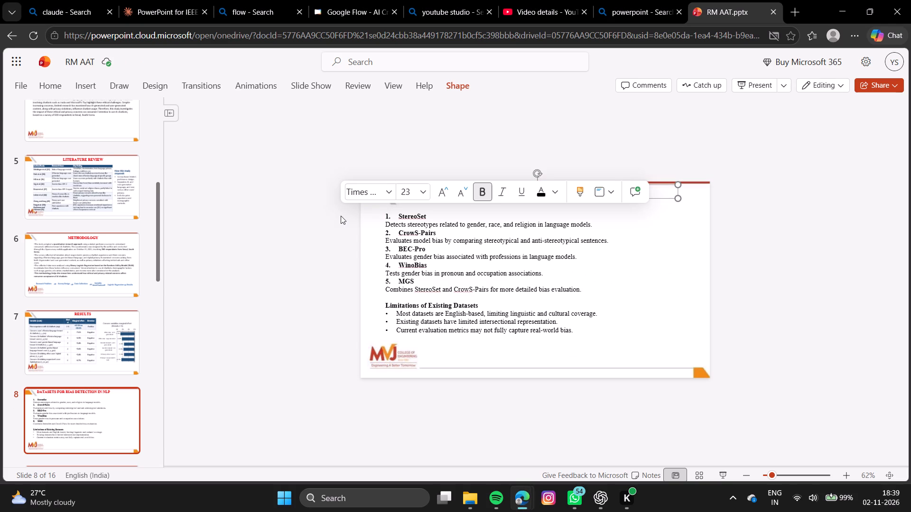
{"action": "type", "text": "DISCUSSION"}
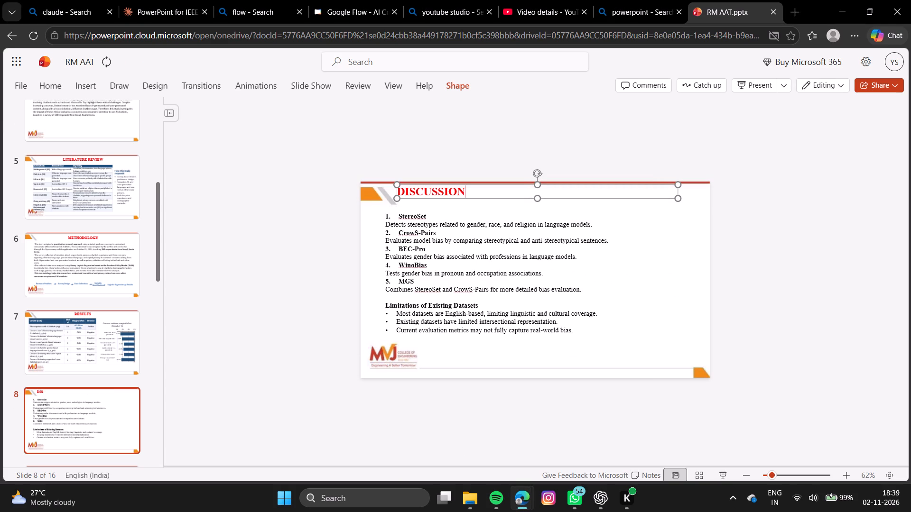
{"action": "double_click", "coordinate": [413, 253]}
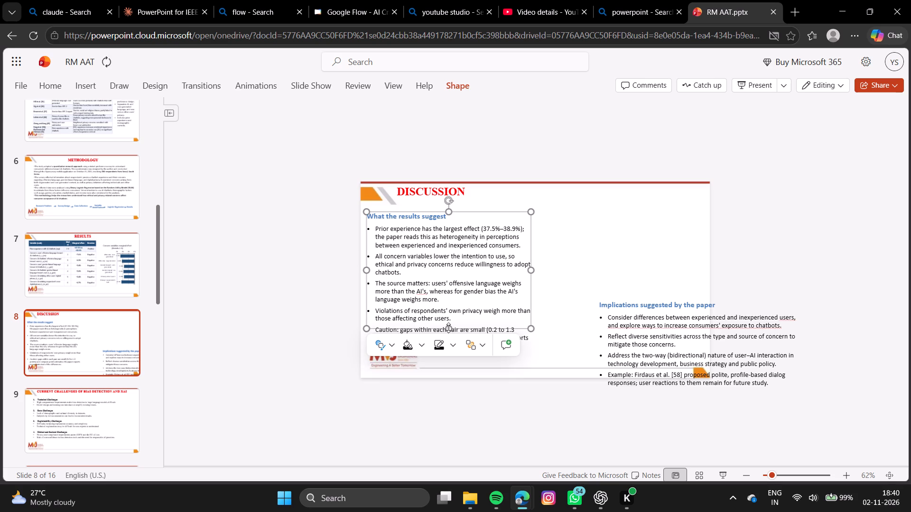
{"action": "left_click", "coordinate": [492, 366]}
{"action": "left_click", "coordinate": [448, 318]}
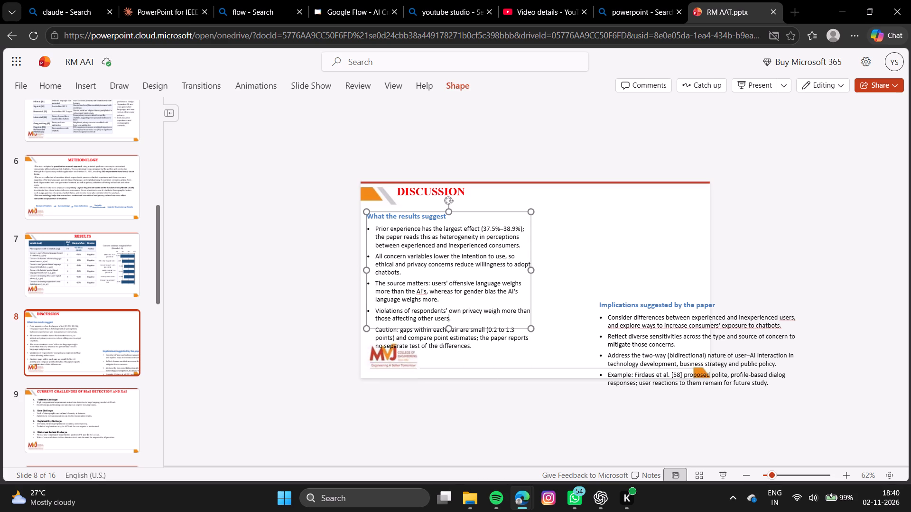
{"action": "left_click_drag", "start_coordinate": [448, 329], "coordinate": [453, 354]}
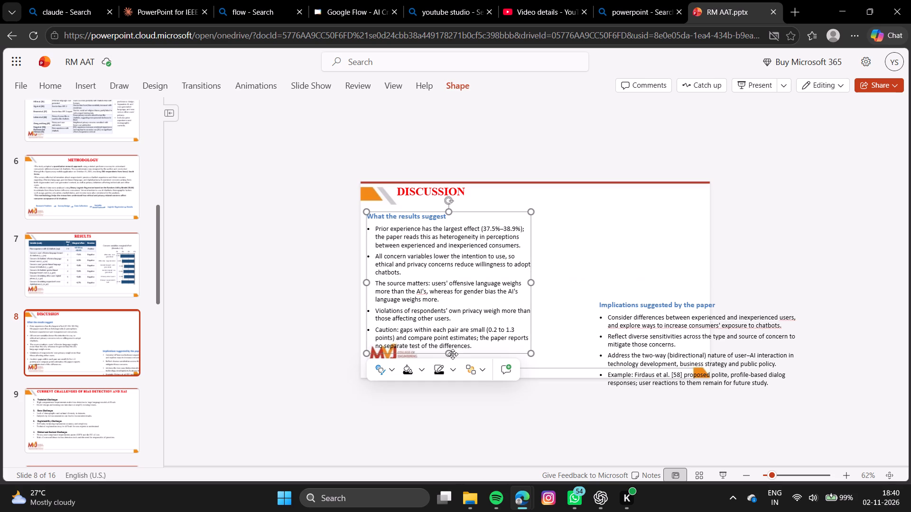
Raise the top edge of slide 8's "What the results suggest" text box slightly, closer to the title.
{"action": "left_click", "coordinate": [449, 213]}
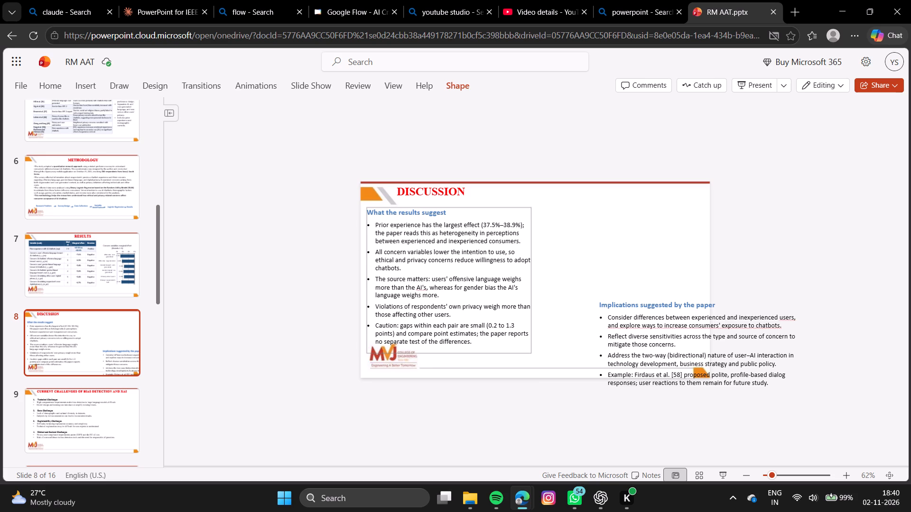
Place the "Implications suggested by the paper" text box beside "What the results suggest" and resize it to fit within slide 8.
{"action": "left_click", "coordinate": [676, 353]}
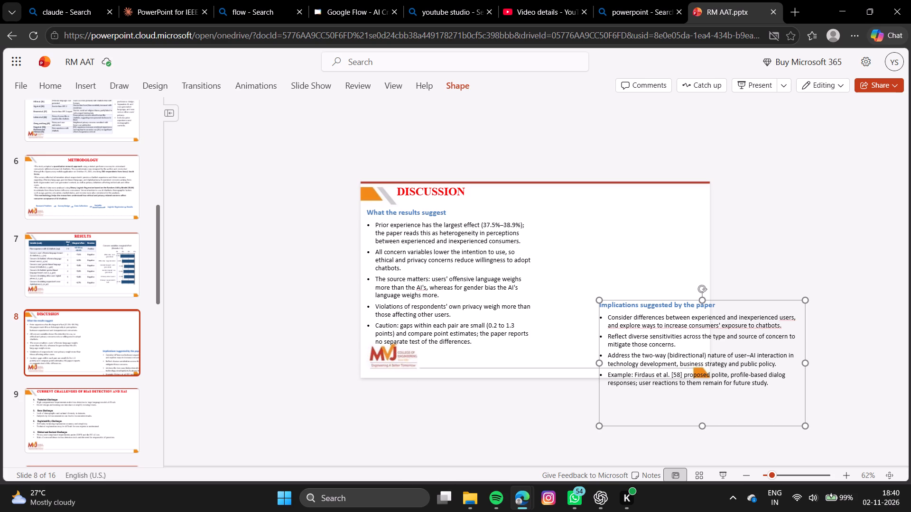
{"action": "left_click_drag", "start_coordinate": [680, 299], "coordinate": [608, 178]}
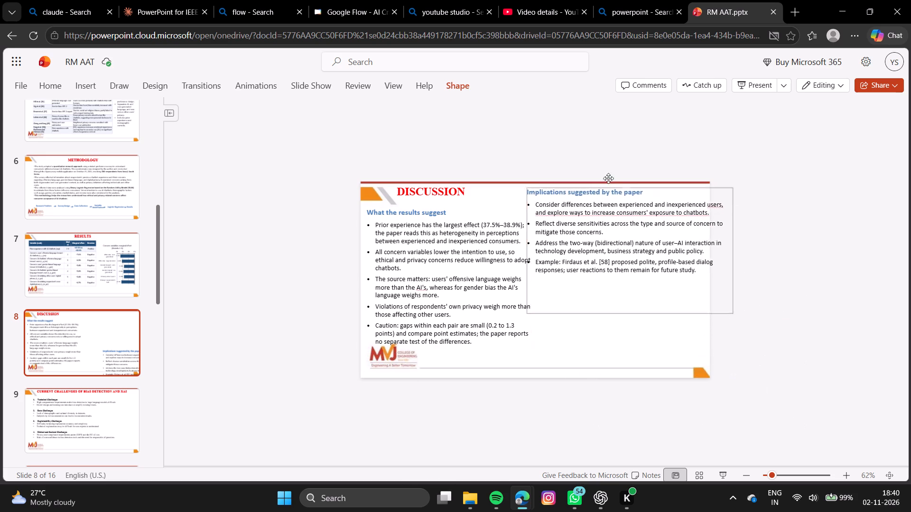
{"action": "left_click_drag", "start_coordinate": [608, 178], "coordinate": [613, 205]}
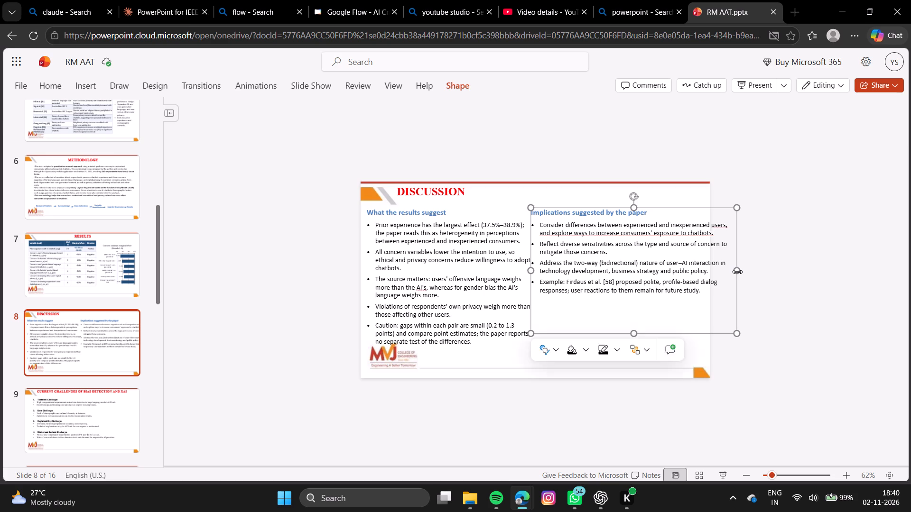
{"action": "left_click_drag", "start_coordinate": [737, 272], "coordinate": [695, 282]}
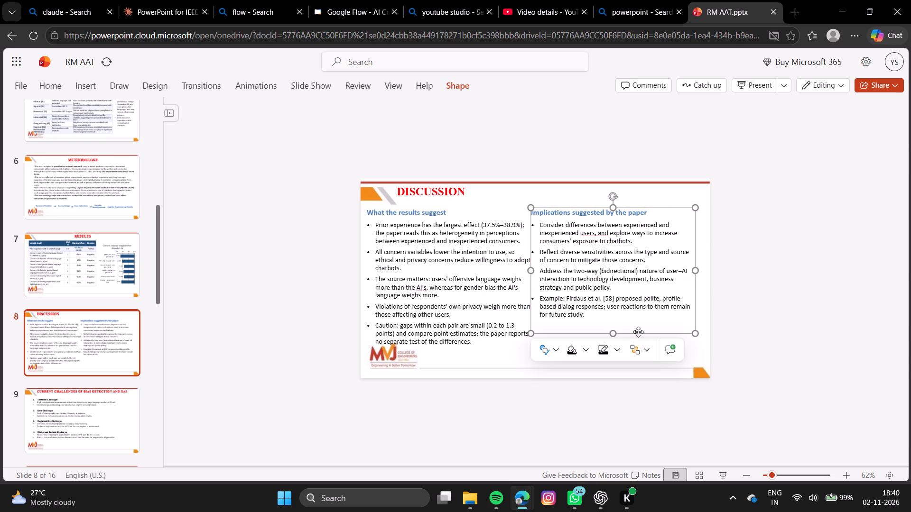
{"action": "left_click_drag", "start_coordinate": [615, 332], "coordinate": [616, 342]}
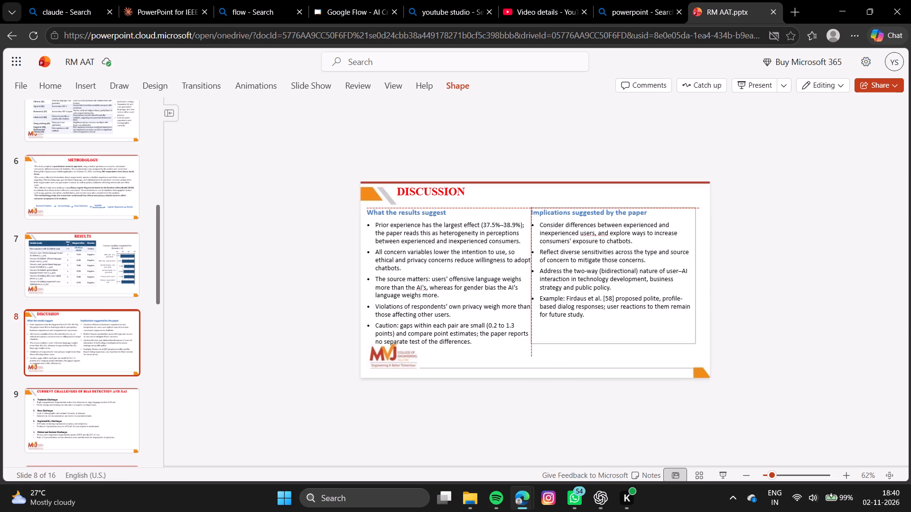
{"action": "left_click_drag", "start_coordinate": [616, 342], "coordinate": [615, 343]}
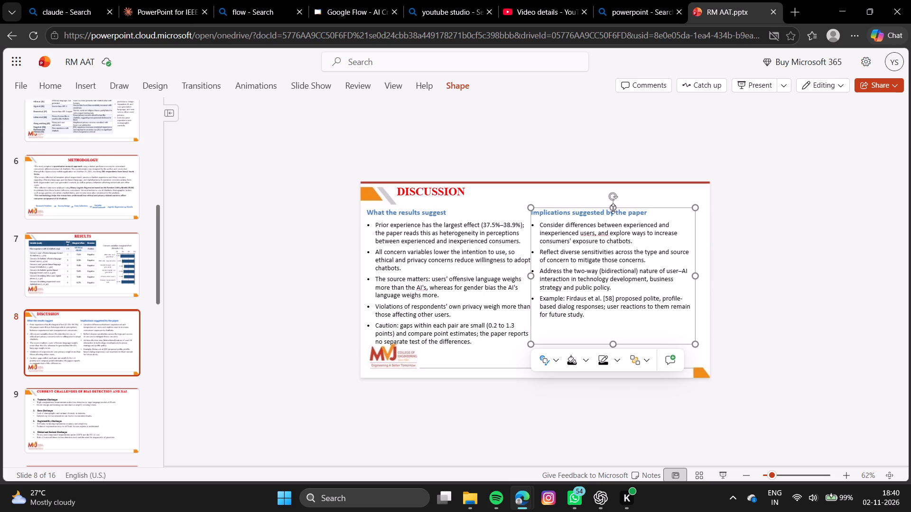
{"action": "left_click_drag", "start_coordinate": [597, 207], "coordinate": [597, 213]}
{"action": "left_click", "coordinate": [487, 384]}
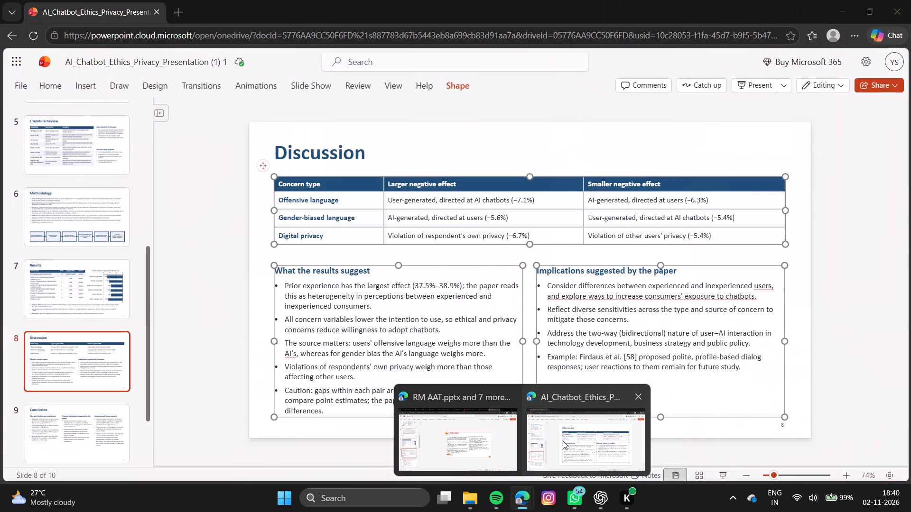
Review the Discussion slide in the AI_Chatbot_Ethics_Privacy_Presentation deck and return to the RM AAT deck.
{"action": "left_click", "coordinate": [563, 441]}
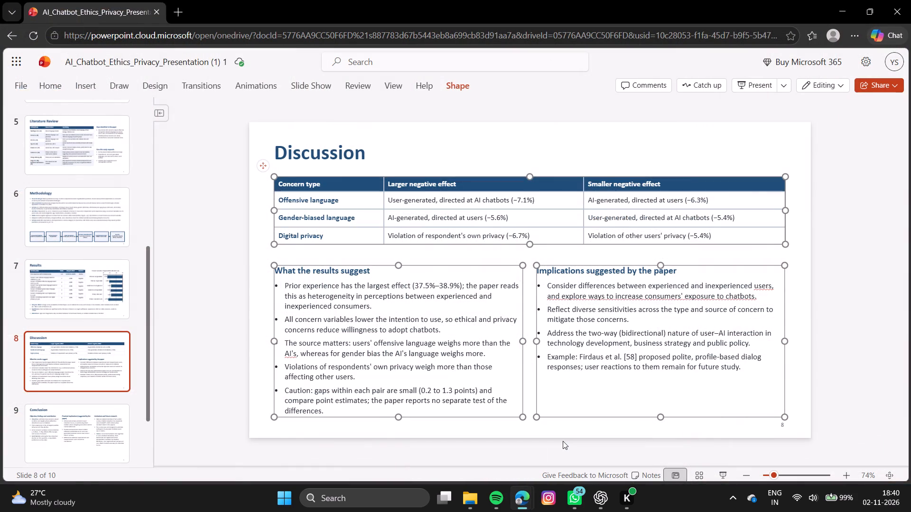
{"action": "left_click", "coordinate": [563, 441]}
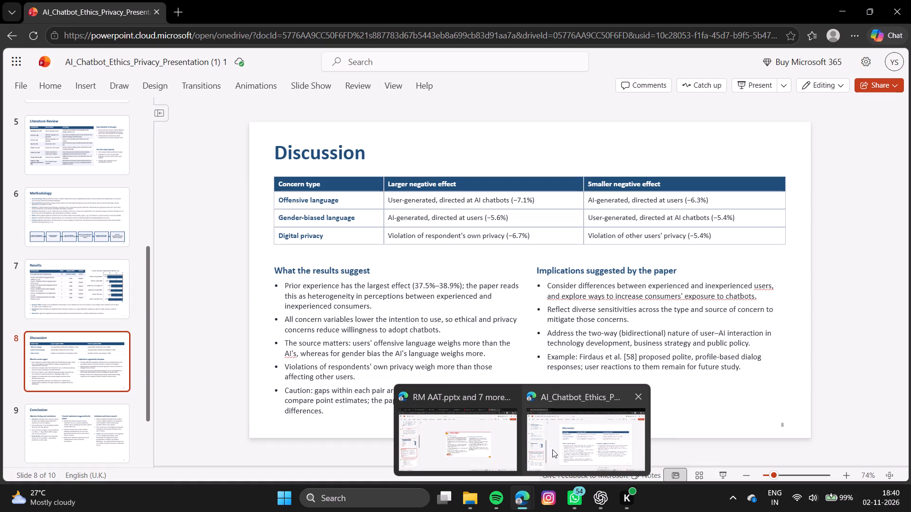
{"action": "left_click", "coordinate": [487, 448]}
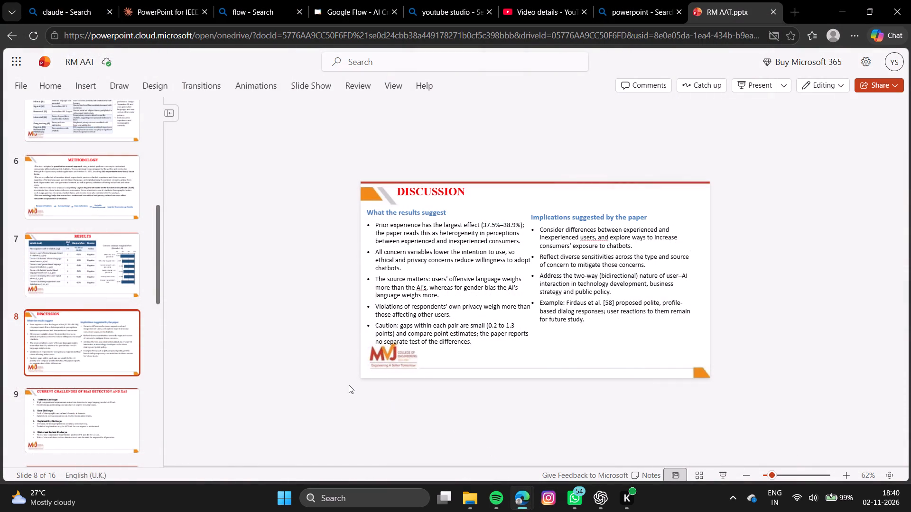
Go to slide 9 of RM AAT, switch to the AI_Chatbot_Ethics_Privacy_Presentation deck and copy the Conclusion slide's three text boxes without the title.
{"action": "left_click", "coordinate": [99, 410]}
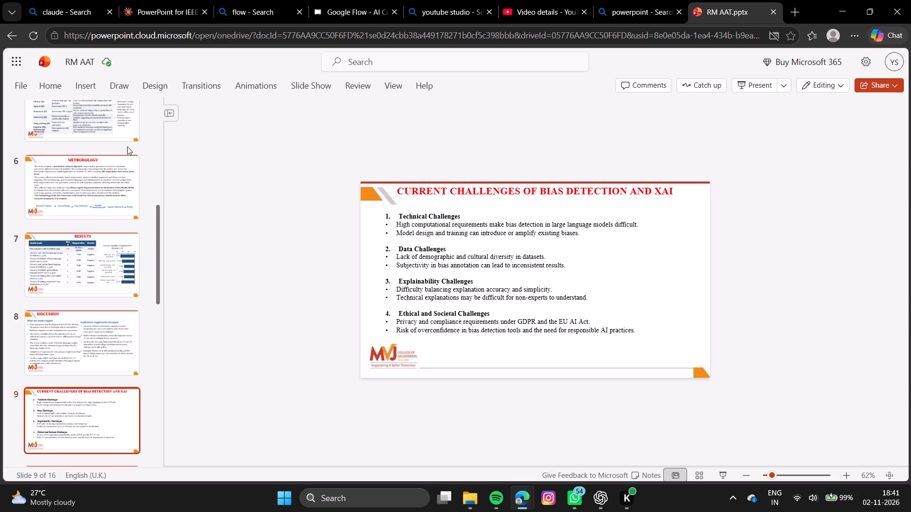
{"action": "left_click", "coordinate": [428, 186]}
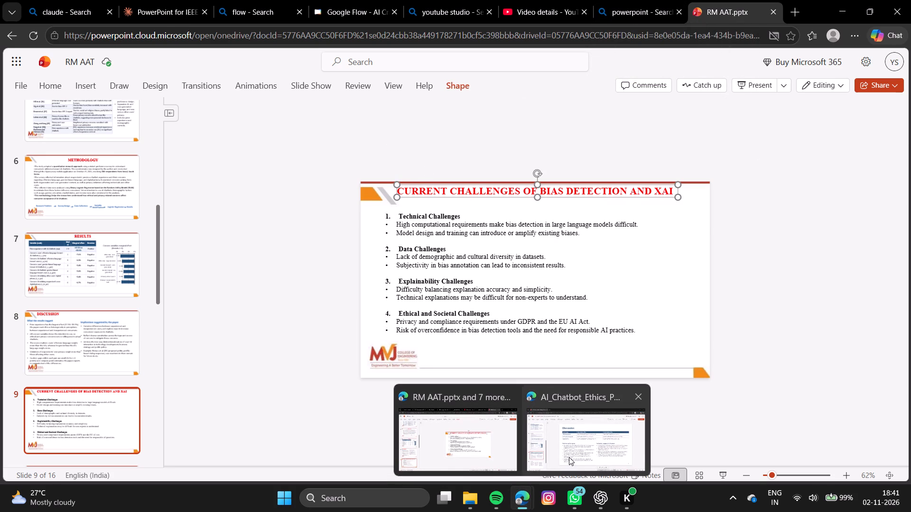
{"action": "left_click", "coordinate": [576, 453]}
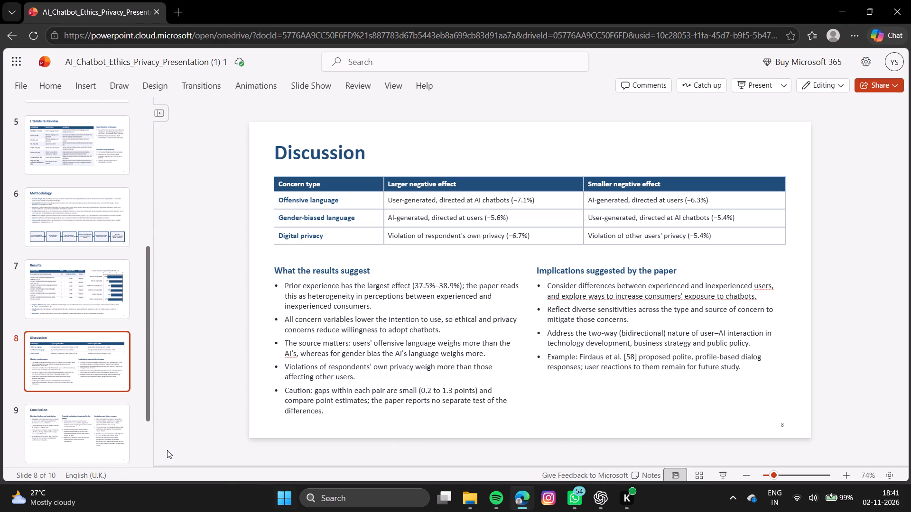
{"action": "left_click", "coordinate": [96, 409]}
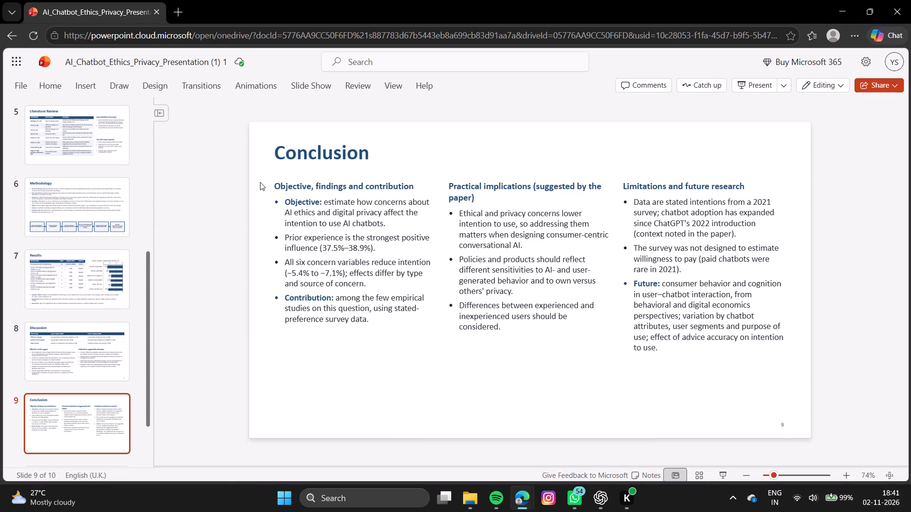
{"action": "left_click_drag", "start_coordinate": [260, 182], "coordinate": [829, 403]}
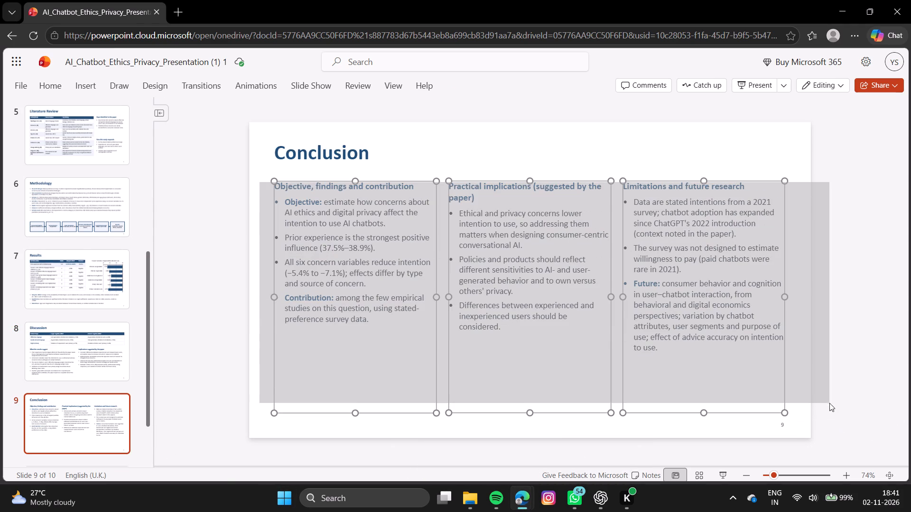
{"action": "left_click_drag", "start_coordinate": [829, 403], "coordinate": [815, 415]}
{"action": "key", "text": "ctrl+c"}
{"action": "key", "text": "ctrl+c"}
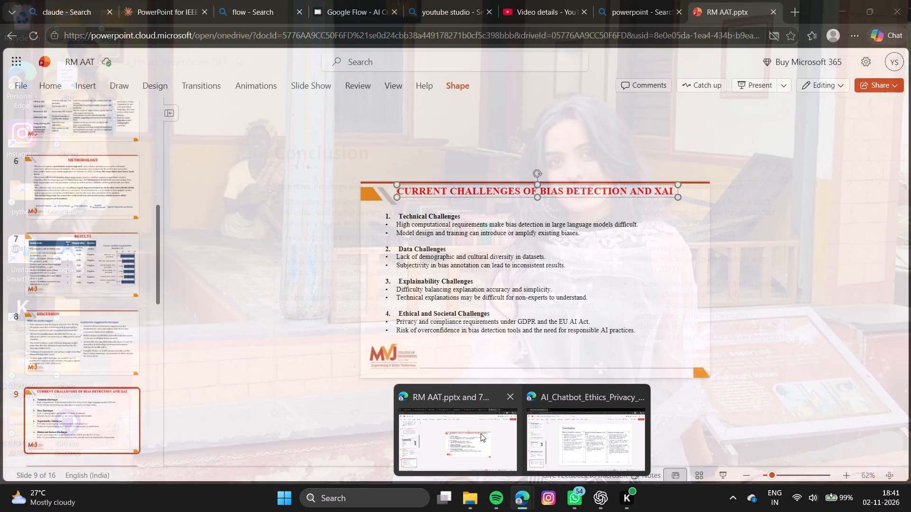
Back in the RM AAT deck, replace slide 9's numbered challenges list with the copied Conclusion text boxes.
{"action": "left_click", "coordinate": [481, 433]}
{"action": "double_click", "coordinate": [482, 320]}
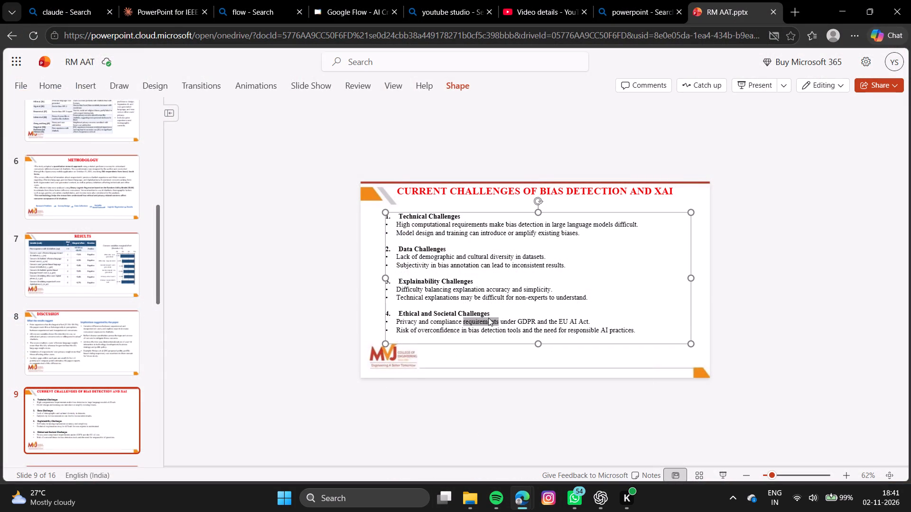
{"action": "key", "text": "ctrl+a"}
{"action": "key", "text": "ctrl+v"}
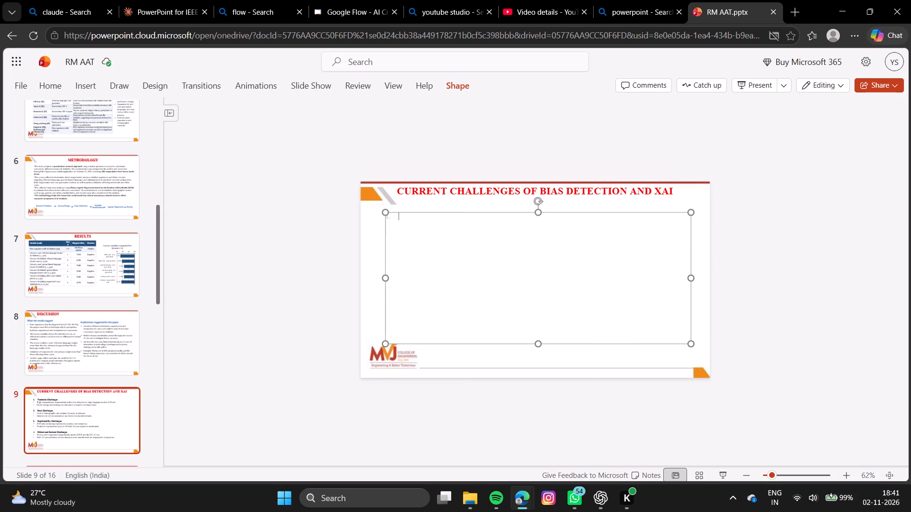
Replace slide 9's title with CONCLUSION.
{"action": "left_click", "coordinate": [594, 192]}
{"action": "key", "text": "ctrl+a"}
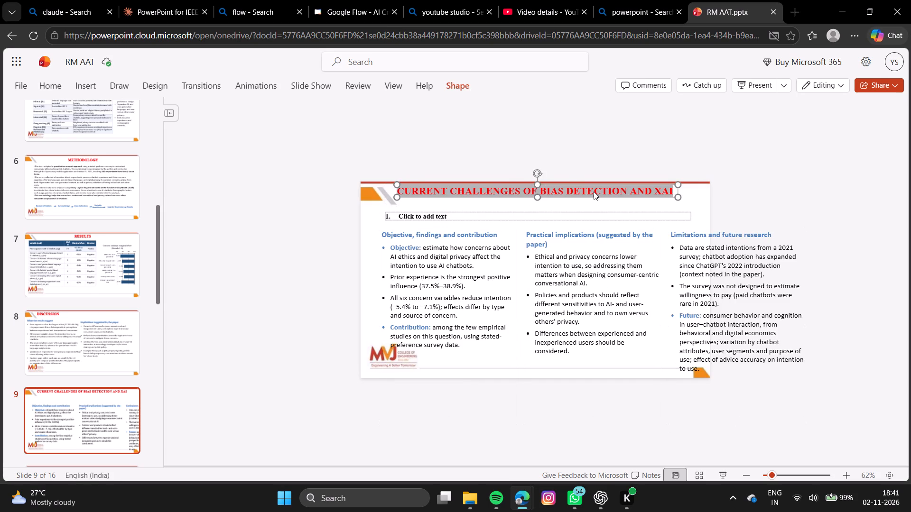
{"action": "type", "text": "CONCLU"}
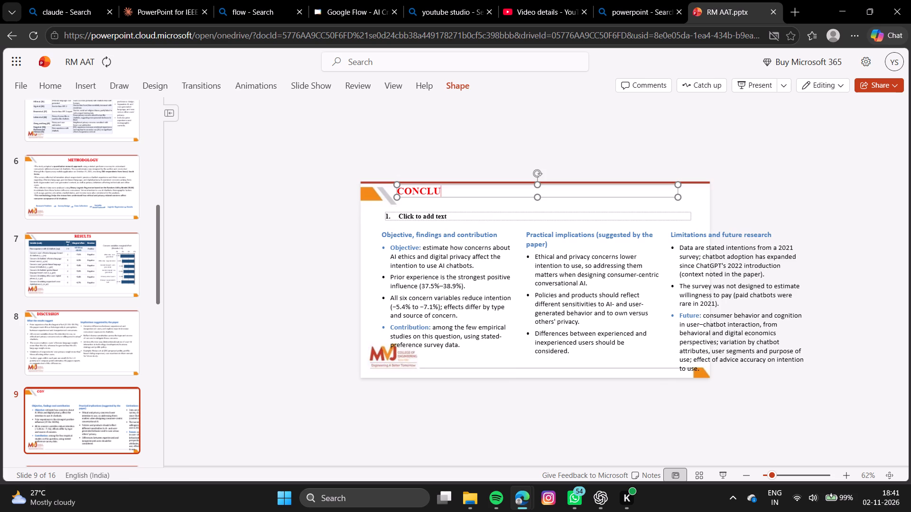
{"action": "type", "text": "SION"}
Centre the CONCLUSION title horizontally within its box on slide 9.
{"action": "left_click_drag", "start_coordinate": [466, 189], "coordinate": [351, 204]}
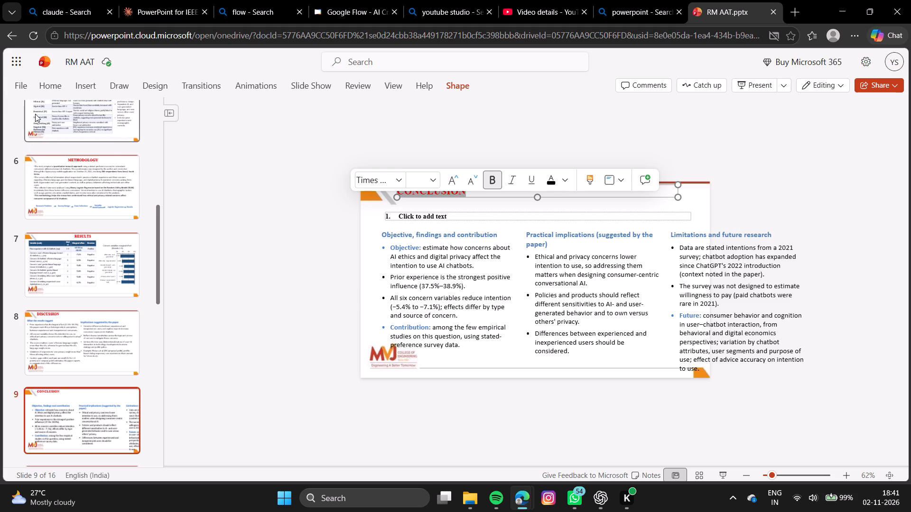
{"action": "left_click", "coordinate": [43, 84]}
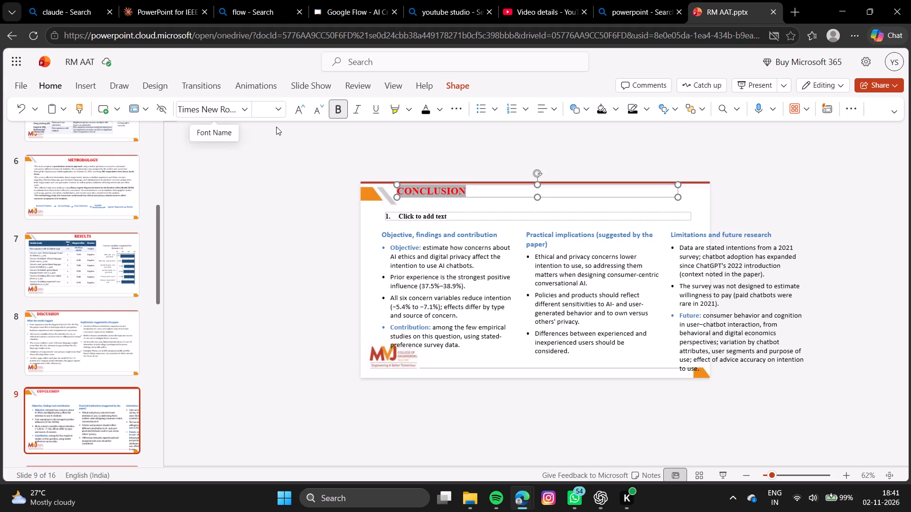
{"action": "left_click", "coordinate": [276, 127]}
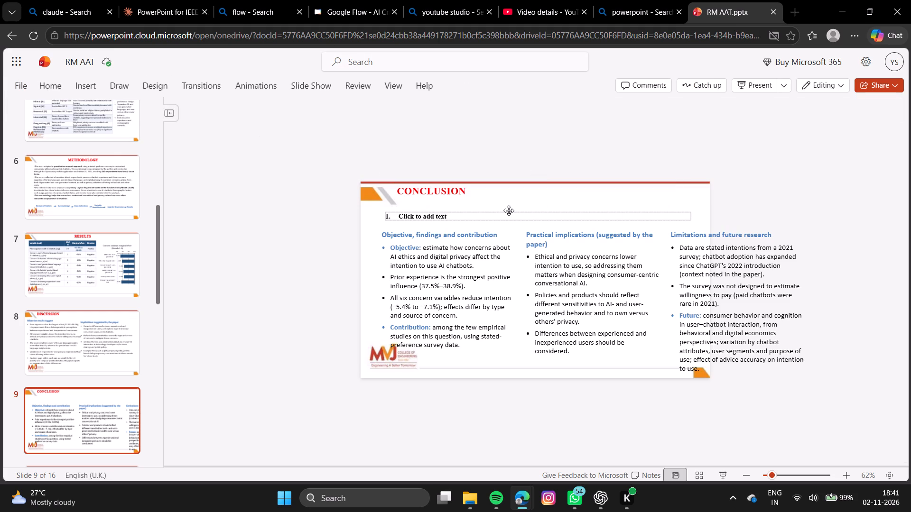
{"action": "left_click", "coordinate": [60, 81]}
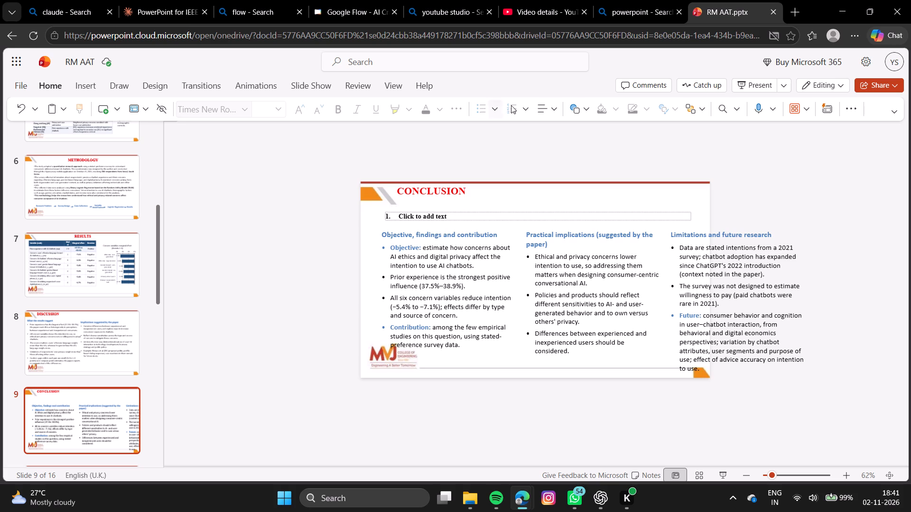
{"action": "left_click", "coordinate": [543, 104]}
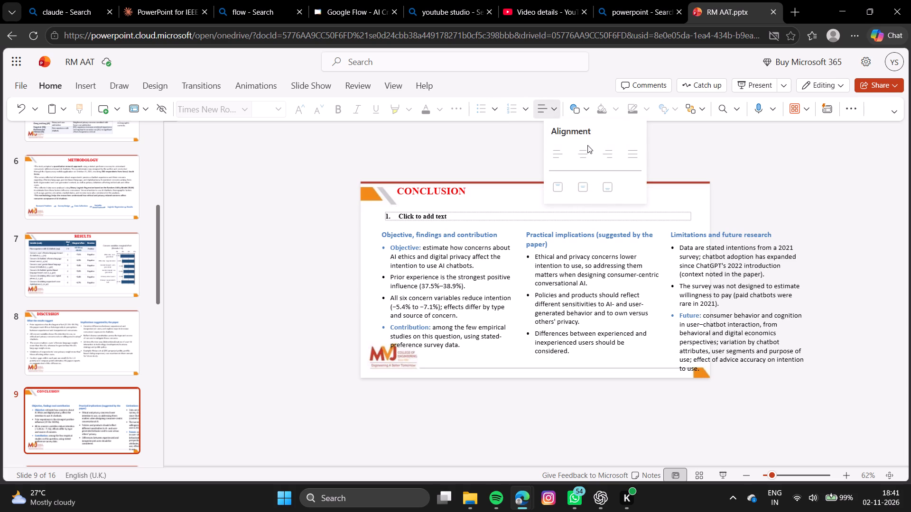
{"action": "left_click", "coordinate": [584, 157]}
{"action": "left_click", "coordinate": [444, 193]}
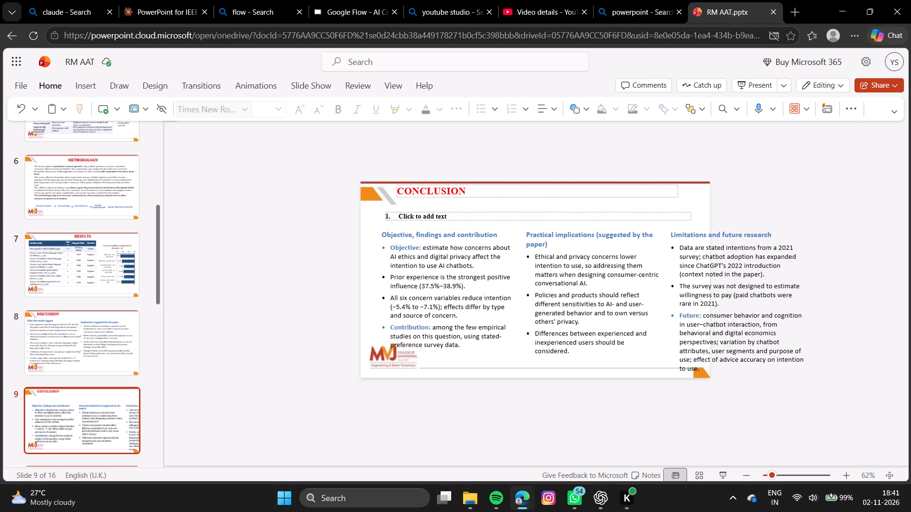
{"action": "left_click", "coordinate": [444, 193]}
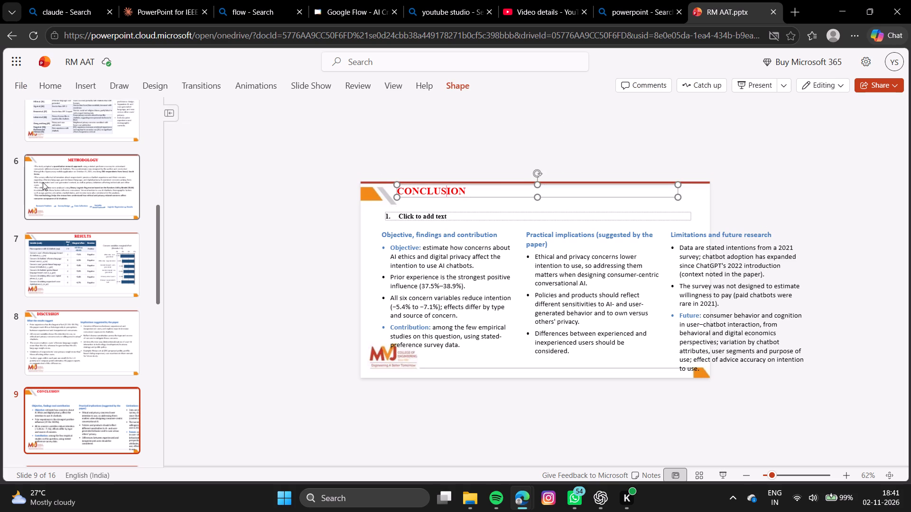
{"action": "left_click", "coordinate": [47, 91]}
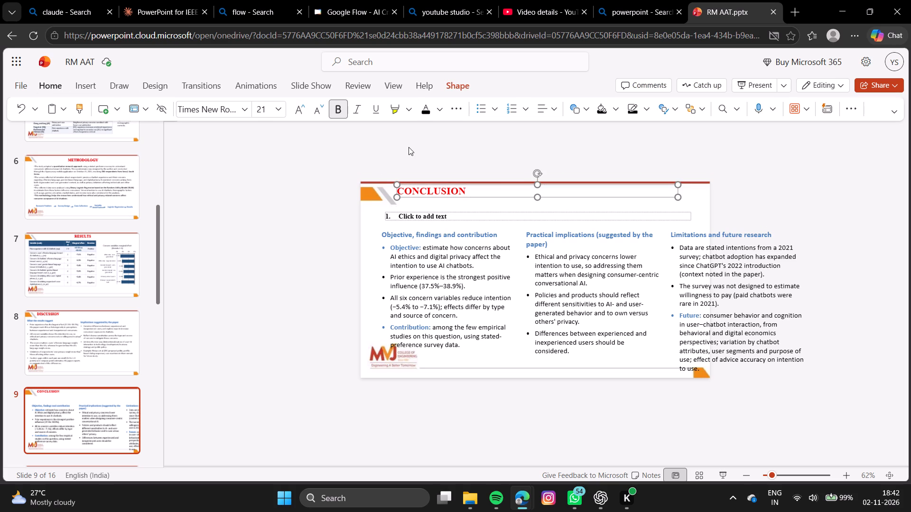
{"action": "left_click", "coordinate": [542, 107]}
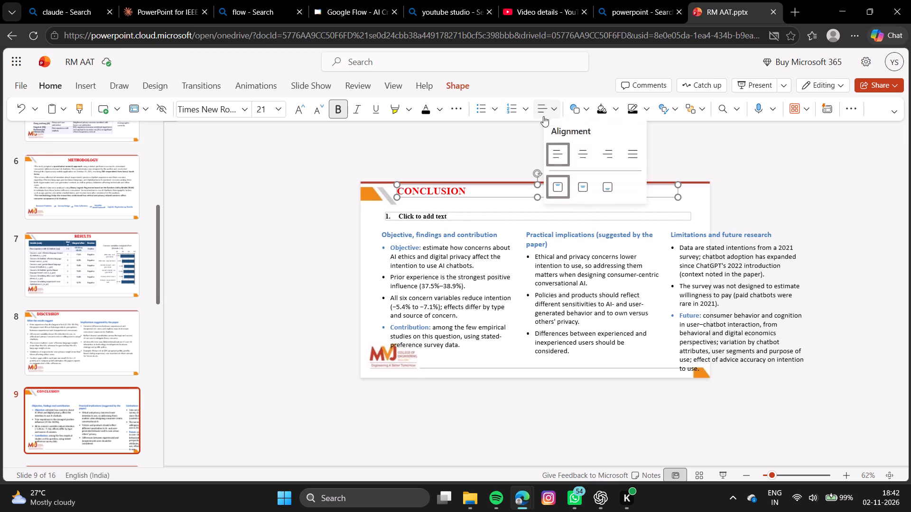
{"action": "left_click", "coordinate": [581, 146]}
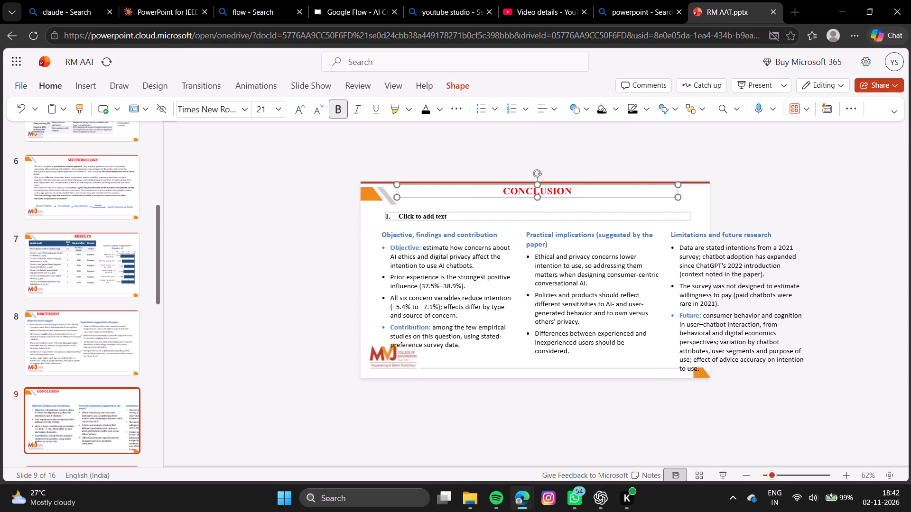
Shorten the "Objective, findings and contribution" text box on slide 9 so its bottom edge sits just below its last bullet.
{"action": "left_click", "coordinate": [464, 302]}
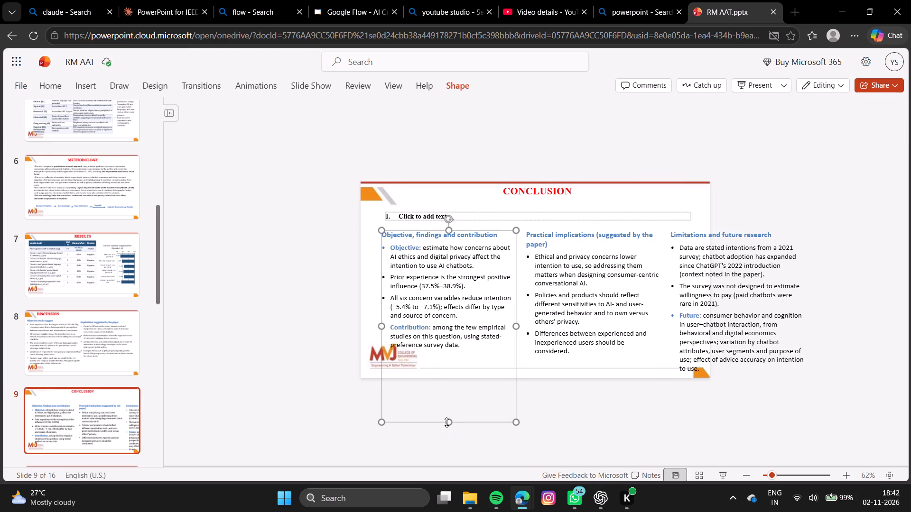
{"action": "left_click_drag", "start_coordinate": [452, 421], "coordinate": [435, 351]}
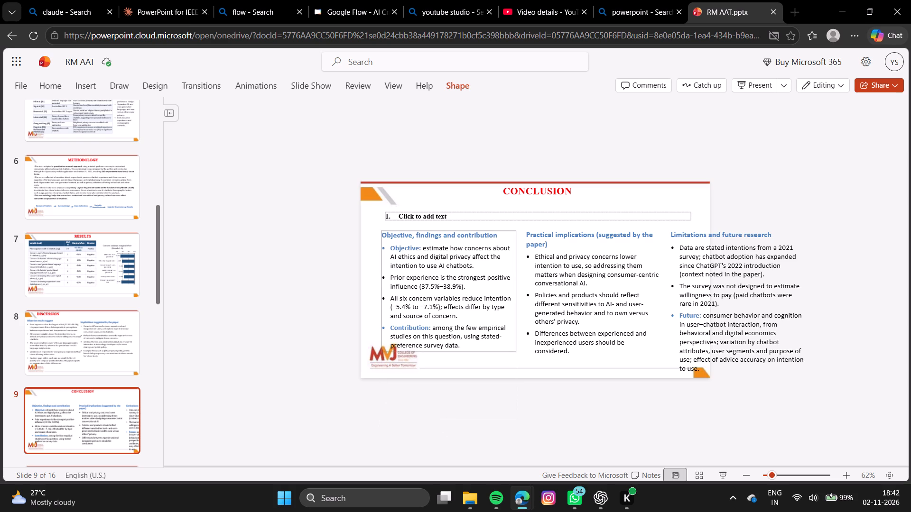
{"action": "left_click_drag", "start_coordinate": [435, 351], "coordinate": [431, 350]}
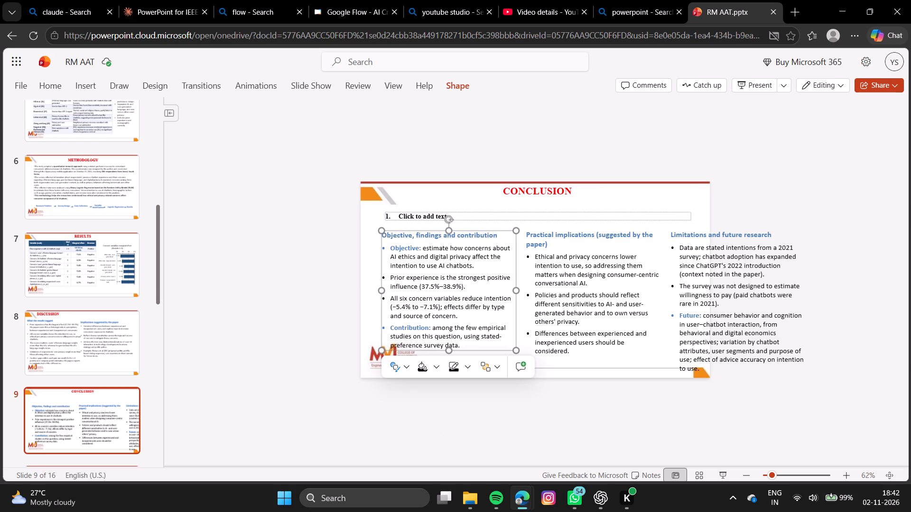
Delete the "Prior experience" and "All six concern variables" bullets from slide 9's "Objective, findings and contribution" text box.
{"action": "left_click_drag", "start_coordinate": [461, 321], "coordinate": [413, 289]}
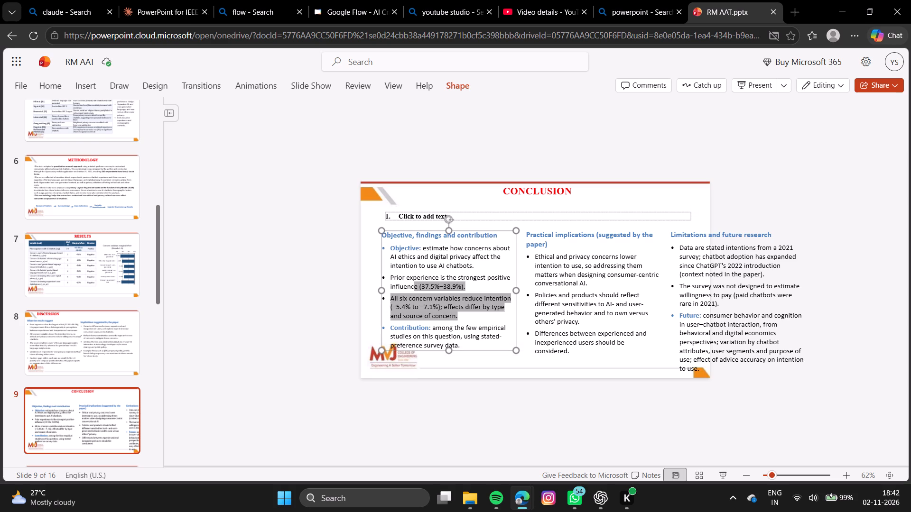
{"action": "left_click_drag", "start_coordinate": [413, 289], "coordinate": [382, 277]}
{"action": "key", "text": "BackSpace"}
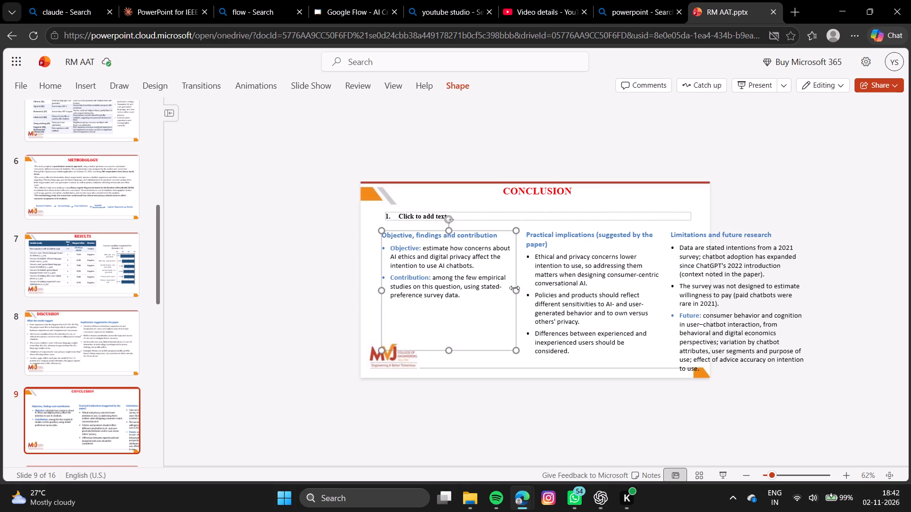
Narrow the "Objective, findings and contribution" text box to roughly a quarter of the slide's width and extend its top edge slightly upward.
{"action": "left_click_drag", "start_coordinate": [514, 290], "coordinate": [488, 288]}
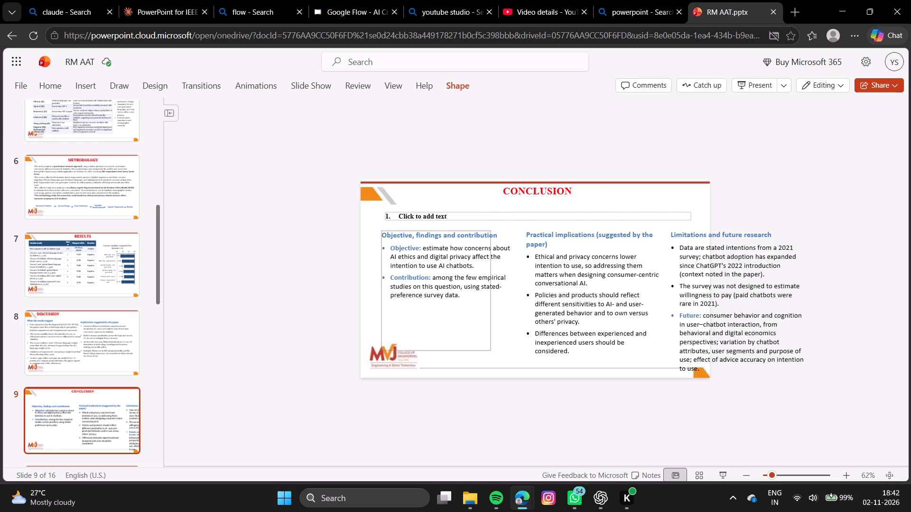
{"action": "left_click_drag", "start_coordinate": [488, 288], "coordinate": [486, 288]}
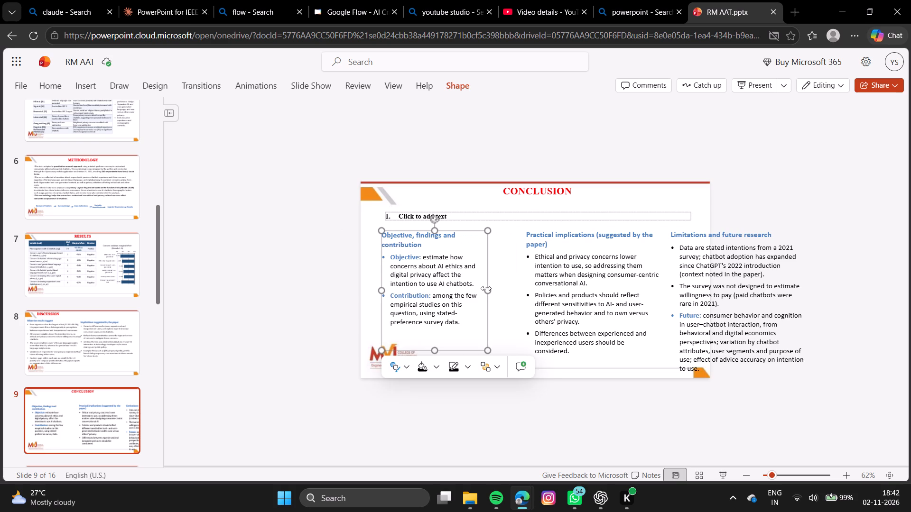
{"action": "left_click_drag", "start_coordinate": [486, 288], "coordinate": [474, 289]}
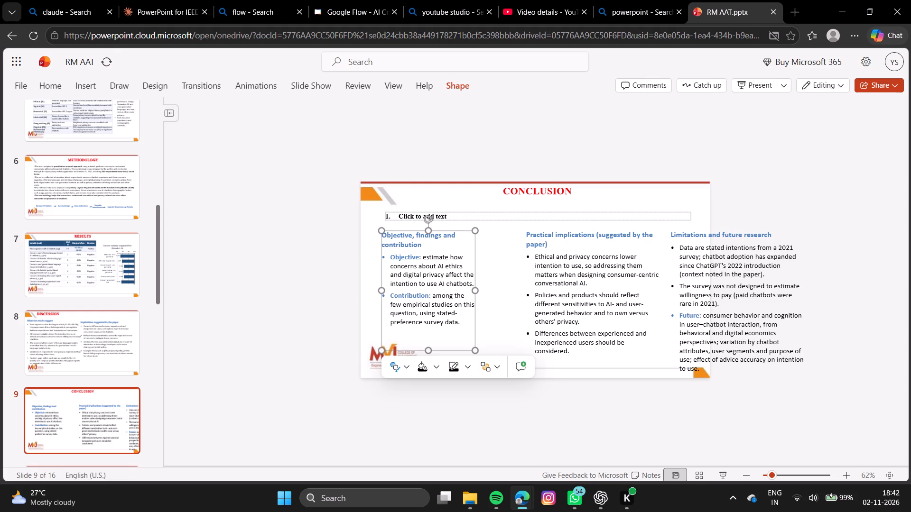
{"action": "left_click_drag", "start_coordinate": [427, 231], "coordinate": [427, 225]}
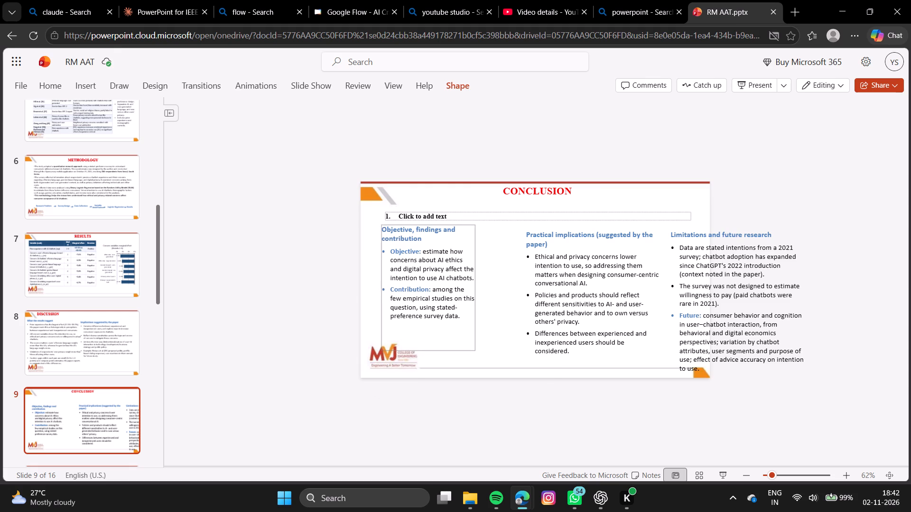
{"action": "left_click_drag", "start_coordinate": [427, 225], "coordinate": [427, 220]}
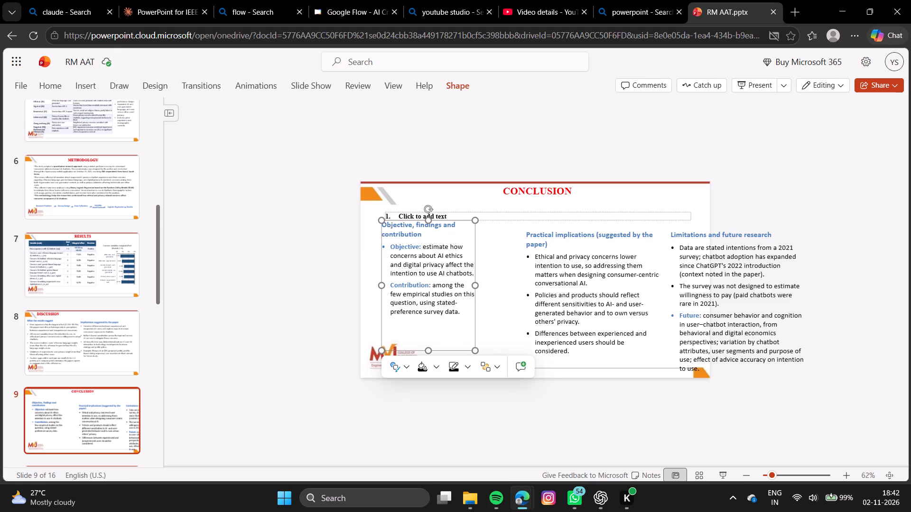
Remove the empty numbered text placeholder beneath slide 9's CONCLUSION title.
{"action": "left_click", "coordinate": [435, 217]}
{"action": "key", "text": "BackSpace"}
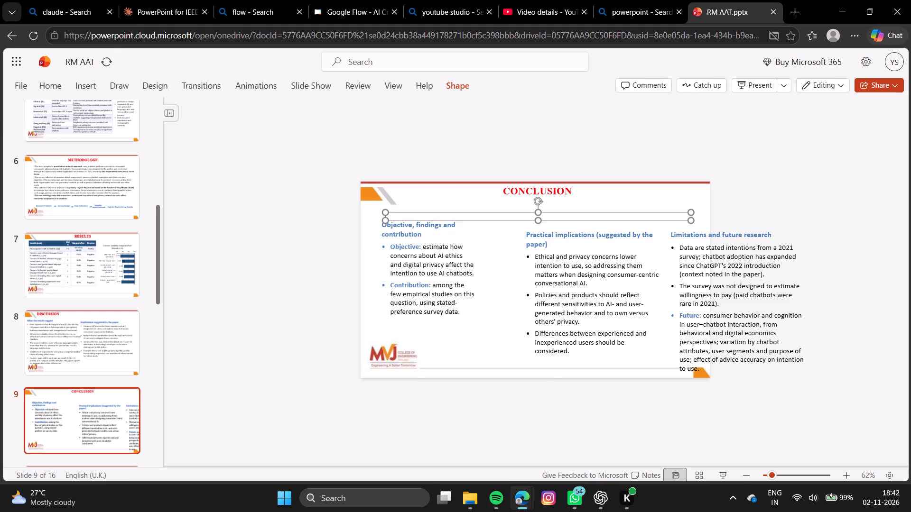
{"action": "key", "text": "BackSpace"}
{"action": "left_click", "coordinate": [481, 213]}
{"action": "left_click_drag", "start_coordinate": [481, 213], "coordinate": [478, 207]}
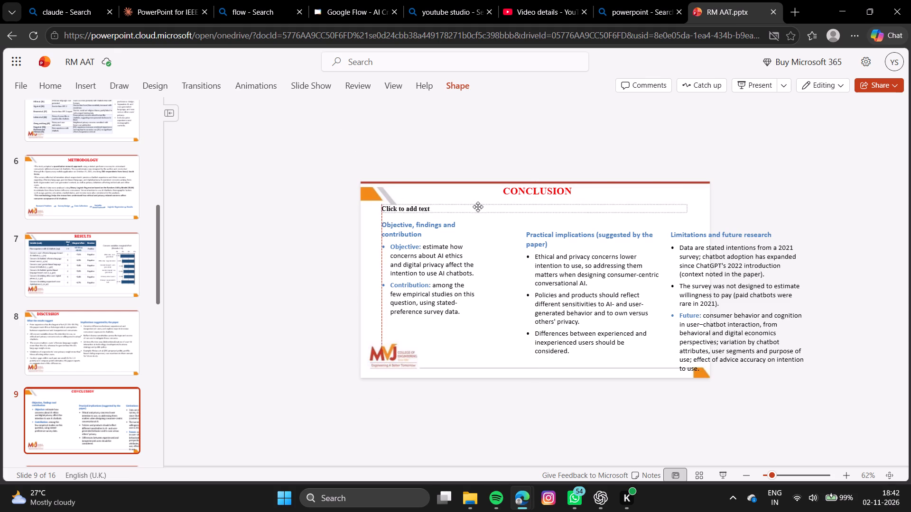
{"action": "left_click_drag", "start_coordinate": [478, 207], "coordinate": [478, 208]}
{"action": "key", "text": "BackSpace"}
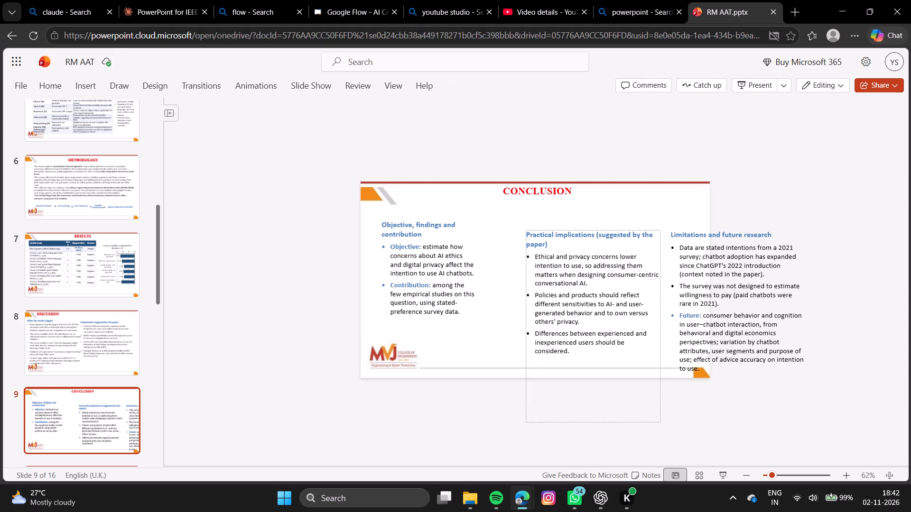
Place the "Practical implications" text box directly beside the Objective column, aligning their tops, and shrink its height and width to fit its text.
{"action": "left_click", "coordinate": [628, 305]}
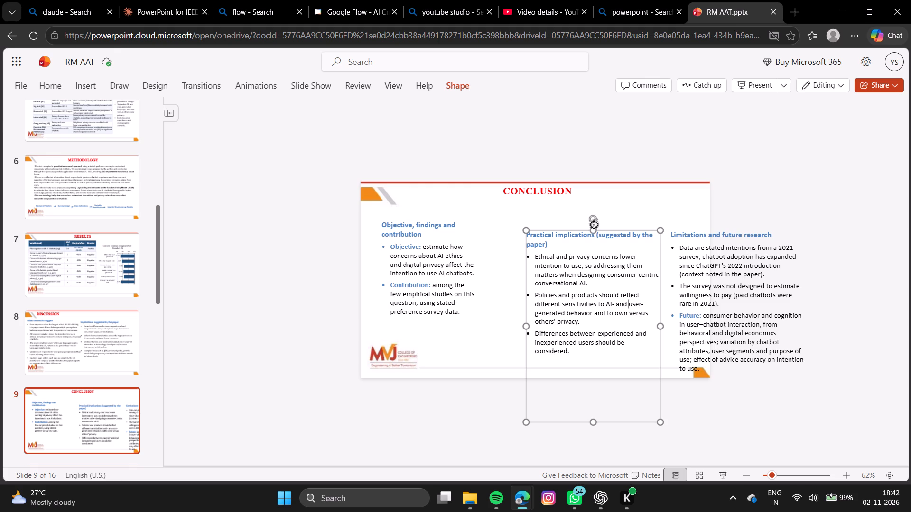
{"action": "left_click_drag", "start_coordinate": [609, 229], "coordinate": [571, 217]}
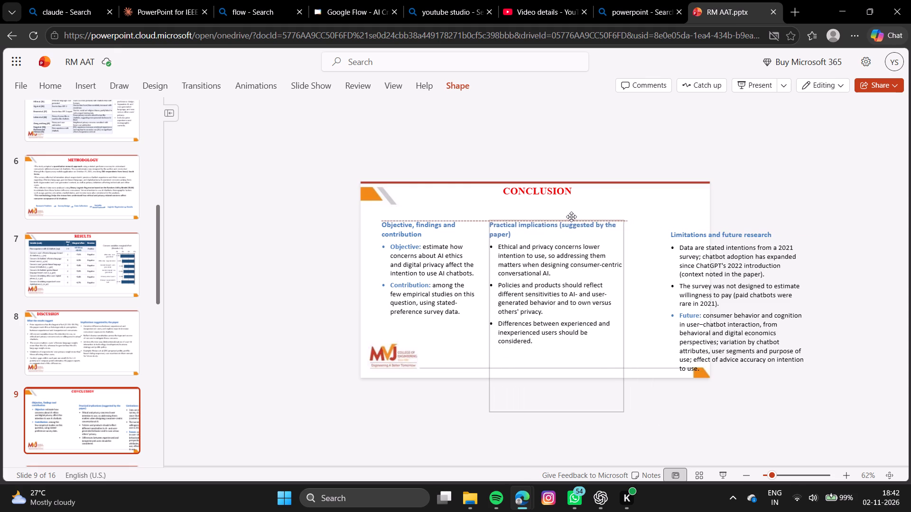
{"action": "left_click_drag", "start_coordinate": [571, 217], "coordinate": [560, 221]}
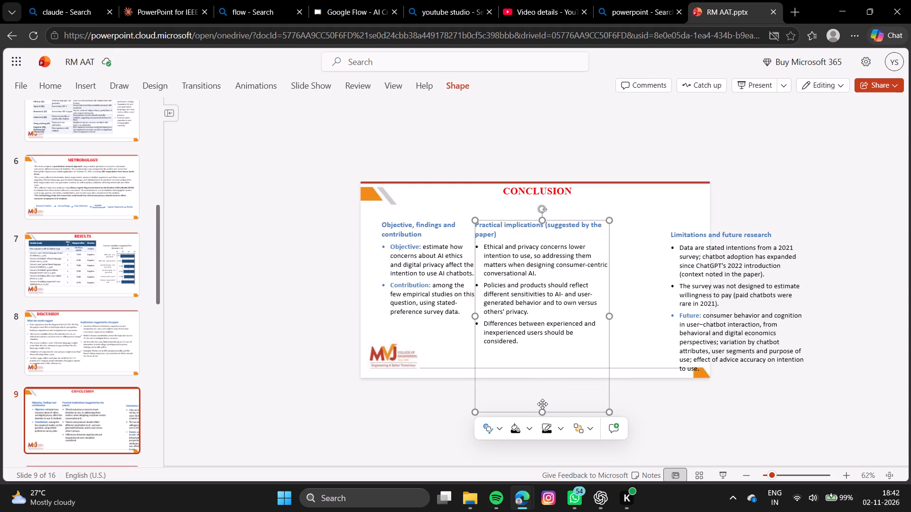
{"action": "left_click_drag", "start_coordinate": [543, 414], "coordinate": [539, 384]}
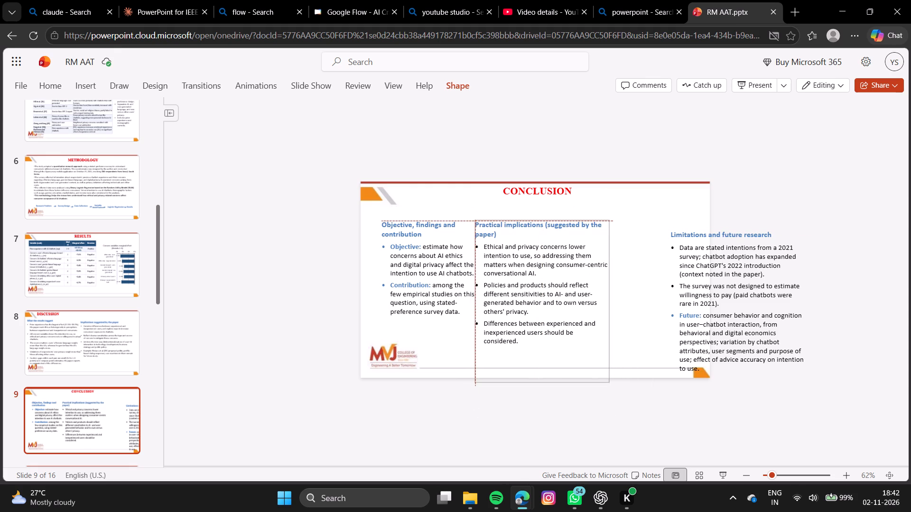
{"action": "left_click_drag", "start_coordinate": [539, 384], "coordinate": [538, 356]}
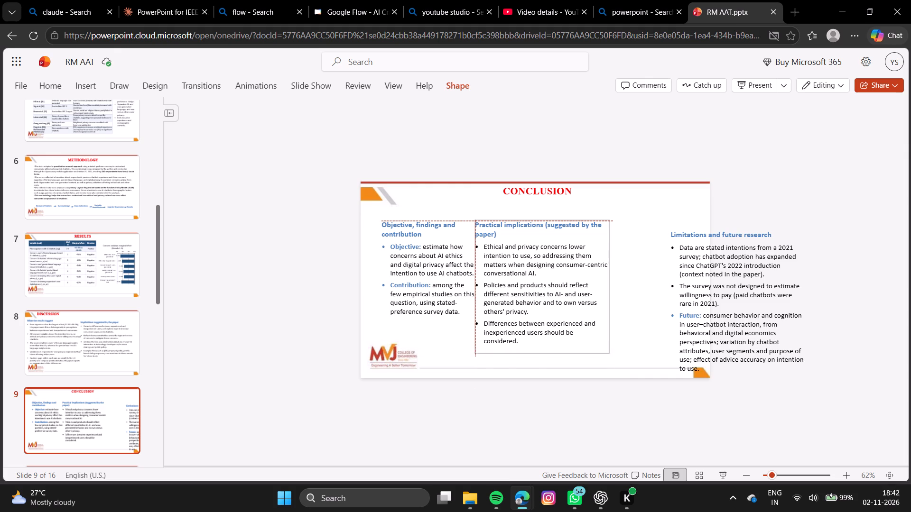
{"action": "left_click_drag", "start_coordinate": [538, 356], "coordinate": [537, 356]}
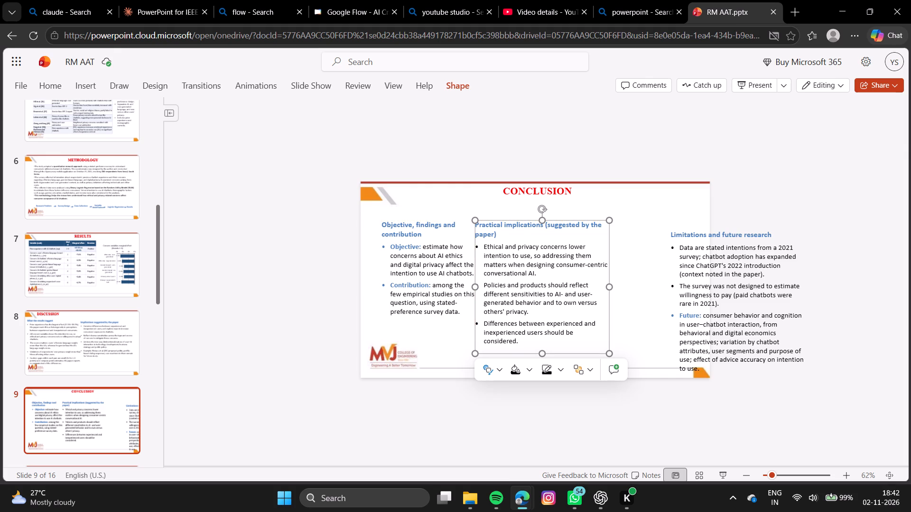
{"action": "left_click_drag", "start_coordinate": [610, 285], "coordinate": [596, 286]}
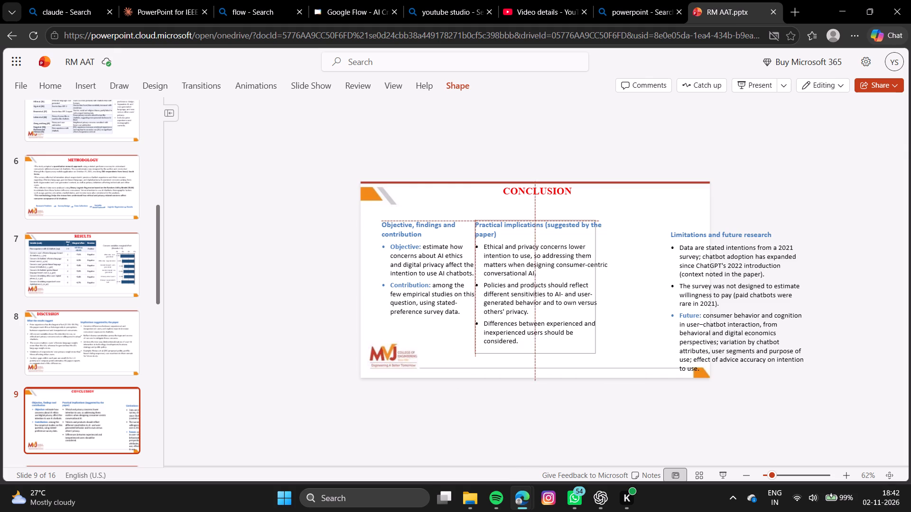
{"action": "left_click_drag", "start_coordinate": [596, 286], "coordinate": [591, 287]}
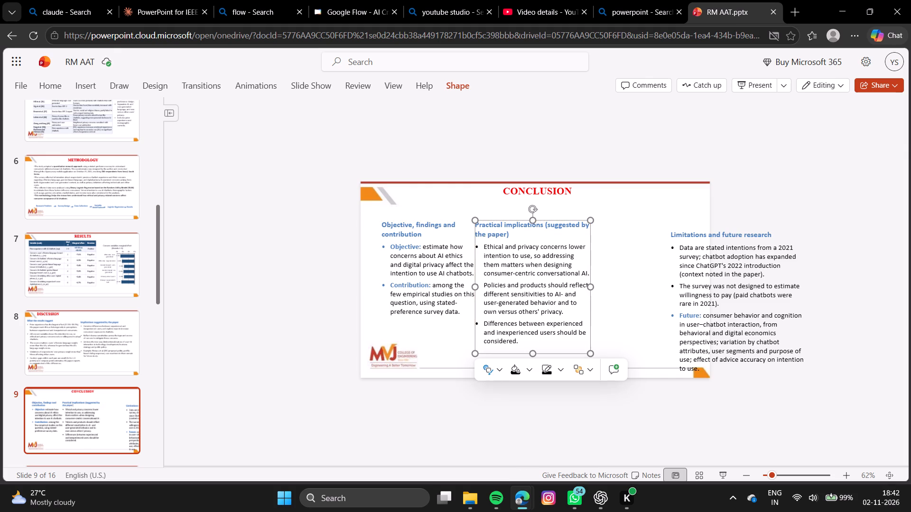
{"action": "left_click", "coordinate": [620, 306]}
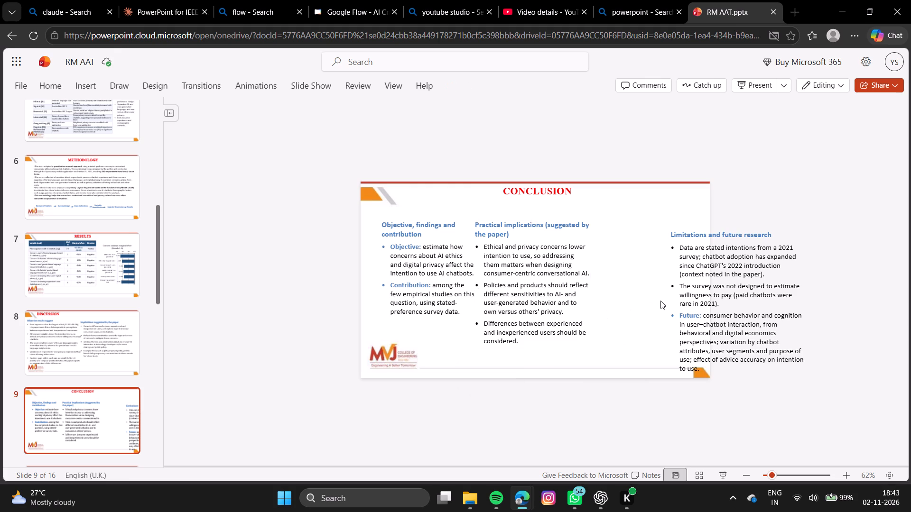
Move the "Limitations and future research" text box directly beside the Practical implications column and narrow it to fit within the slide.
{"action": "left_click", "coordinate": [690, 301]}
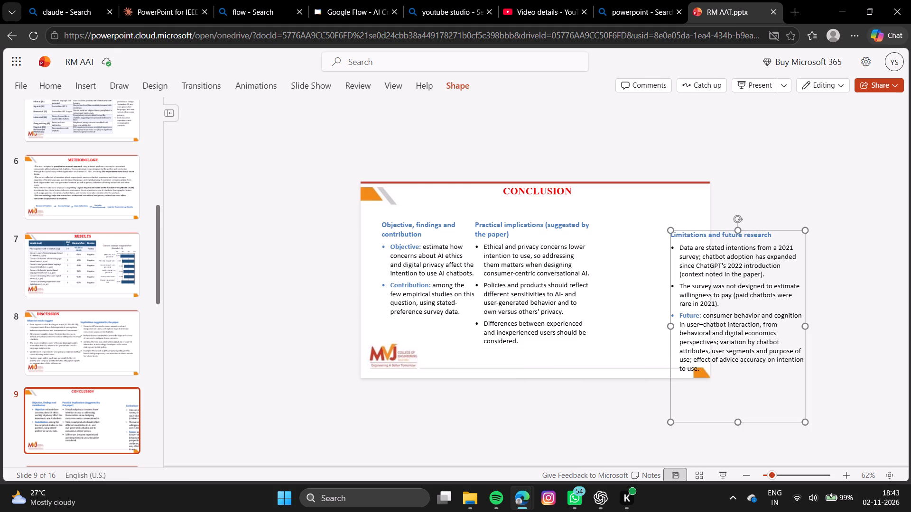
{"action": "left_click_drag", "start_coordinate": [683, 230], "coordinate": [603, 217]}
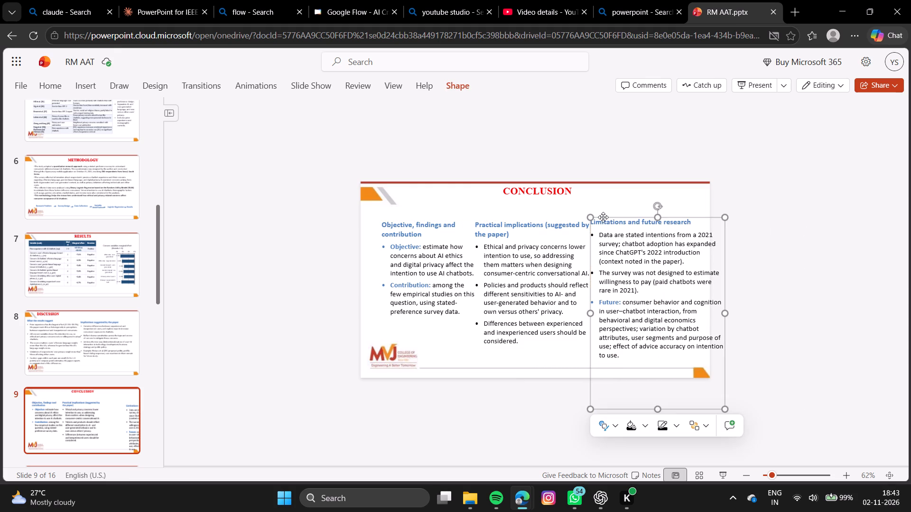
{"action": "left_click_drag", "start_coordinate": [722, 311], "coordinate": [699, 313]}
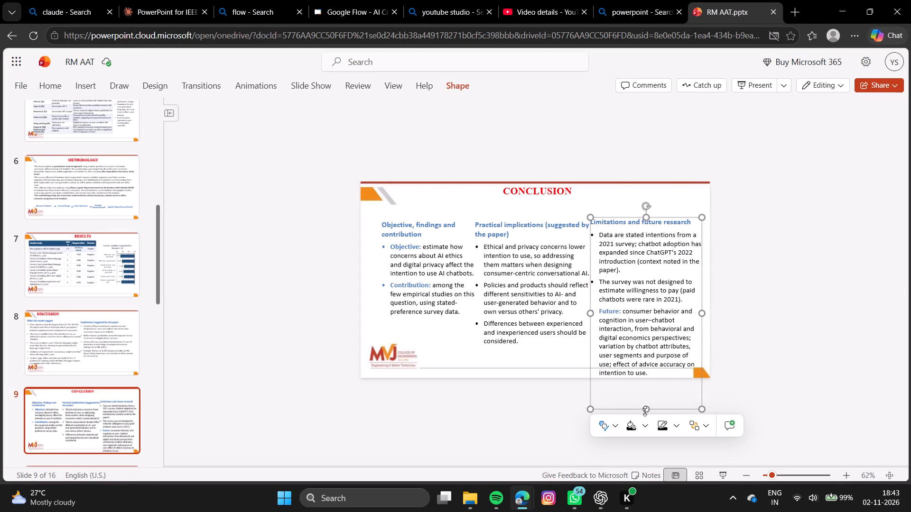
Shorten the "Limitations and future research" text box to the slide's bottom edge and delete its bullet about willingness to pay.
{"action": "left_click_drag", "start_coordinate": [648, 410], "coordinate": [648, 379]}
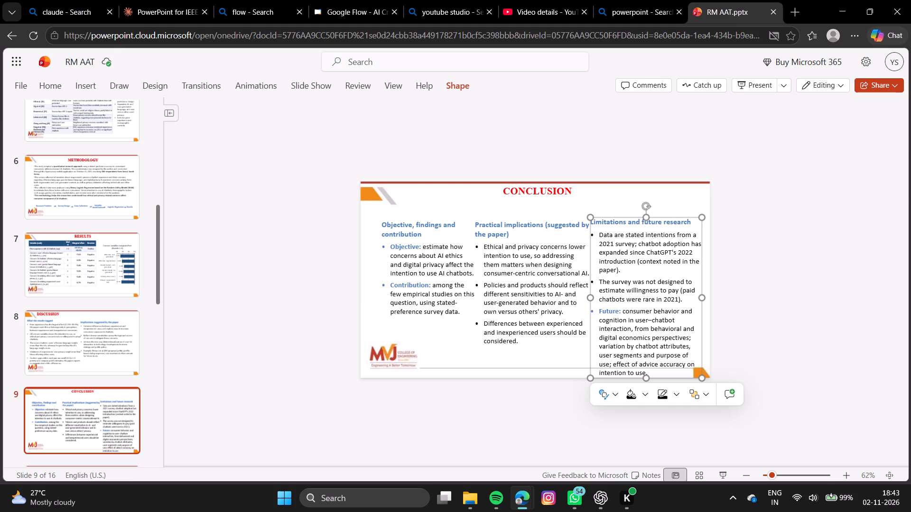
{"action": "left_click_drag", "start_coordinate": [681, 299], "coordinate": [587, 280]}
{"action": "key", "text": "BackSpace"}
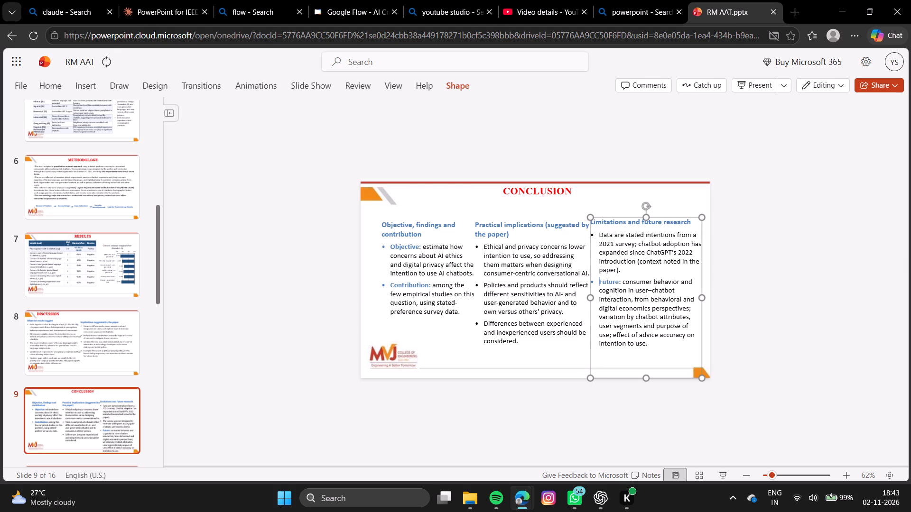
Shift the Objective and Practical implications text boxes slightly toward the slide's left edge, keeping them adjacent and leaving a gap before the Limitations column.
{"action": "left_click", "coordinate": [541, 286]}
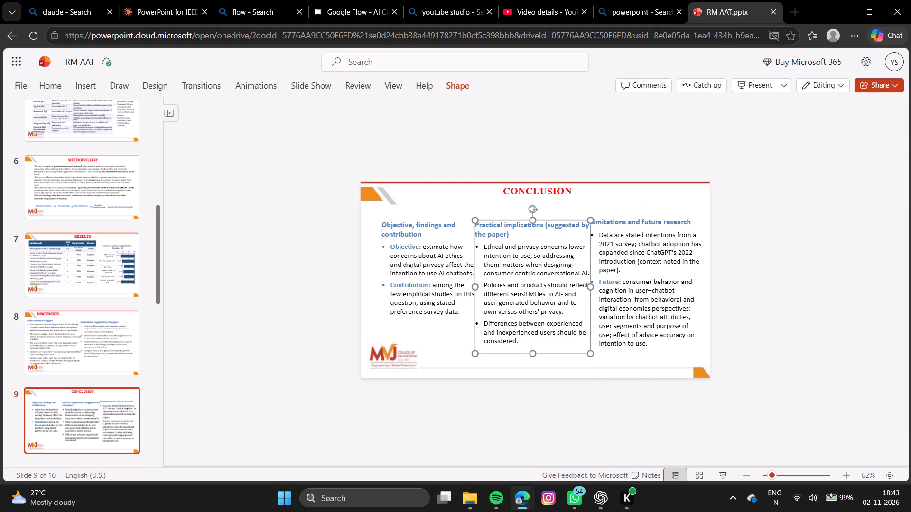
{"action": "left_click", "coordinate": [447, 293]}
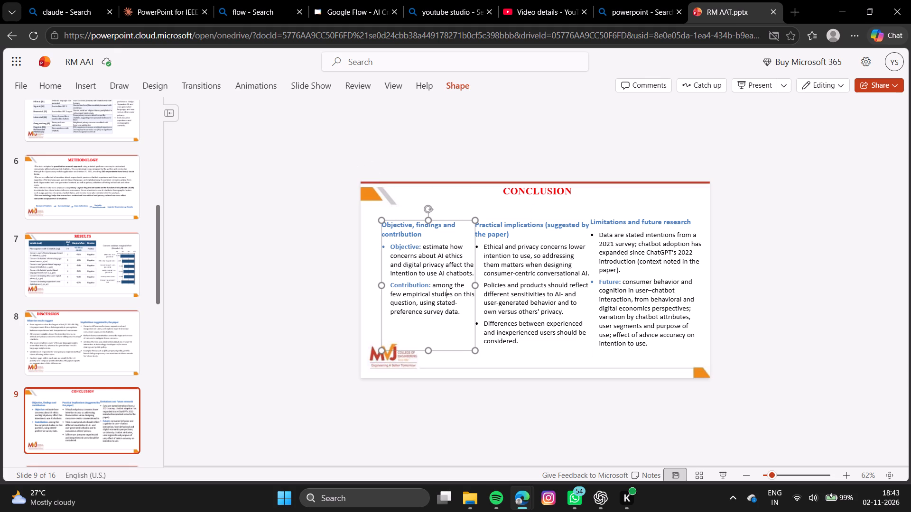
{"action": "left_click_drag", "start_coordinate": [381, 259], "coordinate": [372, 259]}
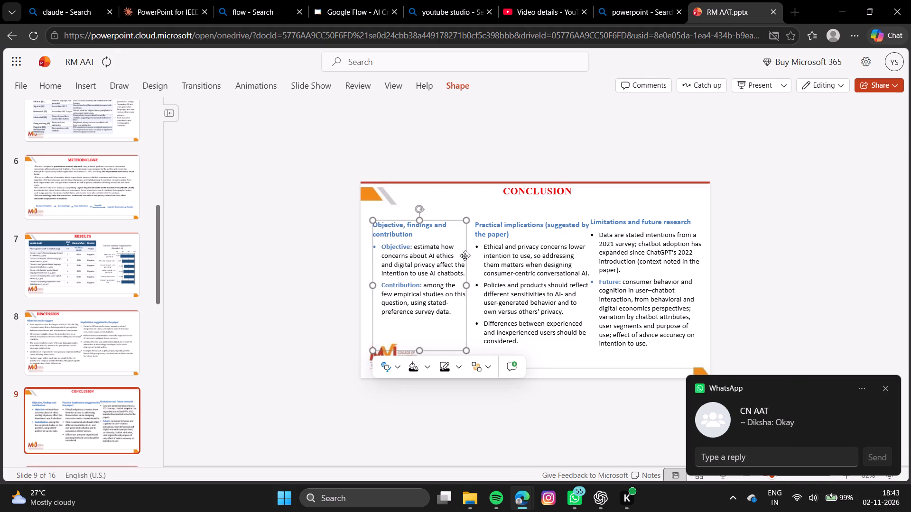
{"action": "left_click", "coordinate": [493, 260]}
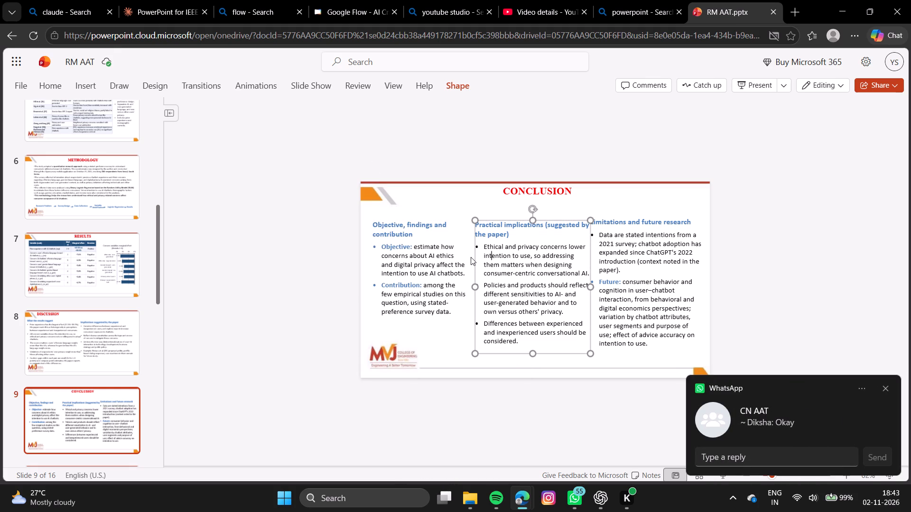
{"action": "left_click_drag", "start_coordinate": [476, 258], "coordinate": [469, 258]}
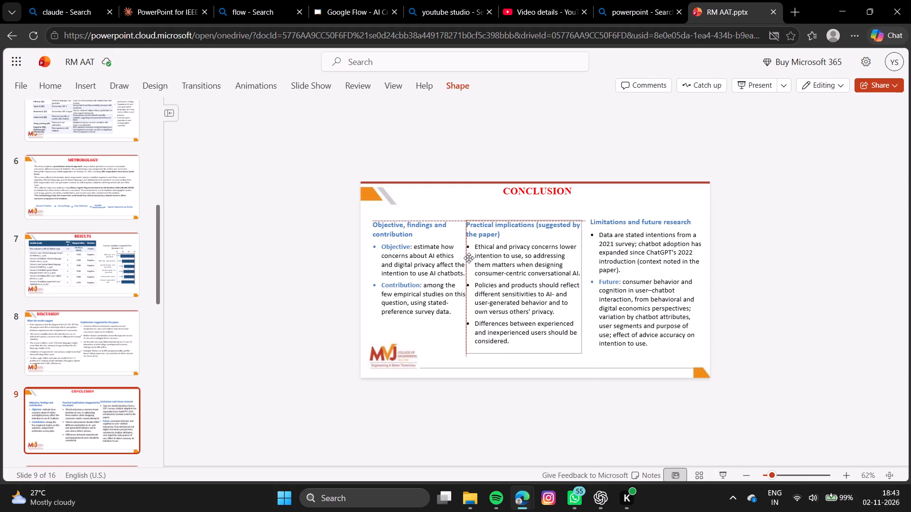
{"action": "left_click_drag", "start_coordinate": [469, 258], "coordinate": [469, 256]}
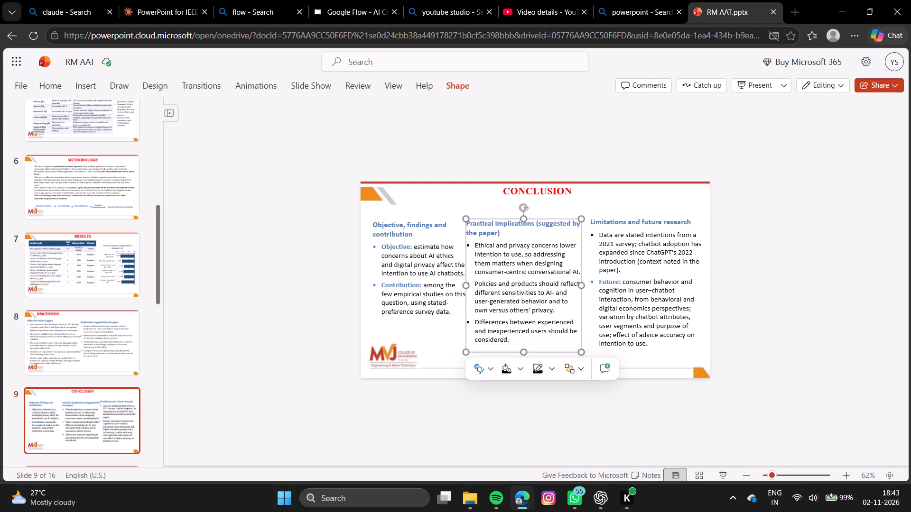
Shorten the "Limitations and future research" text box so its bottom edge sits just below its last line of text.
{"action": "left_click", "coordinate": [600, 264]}
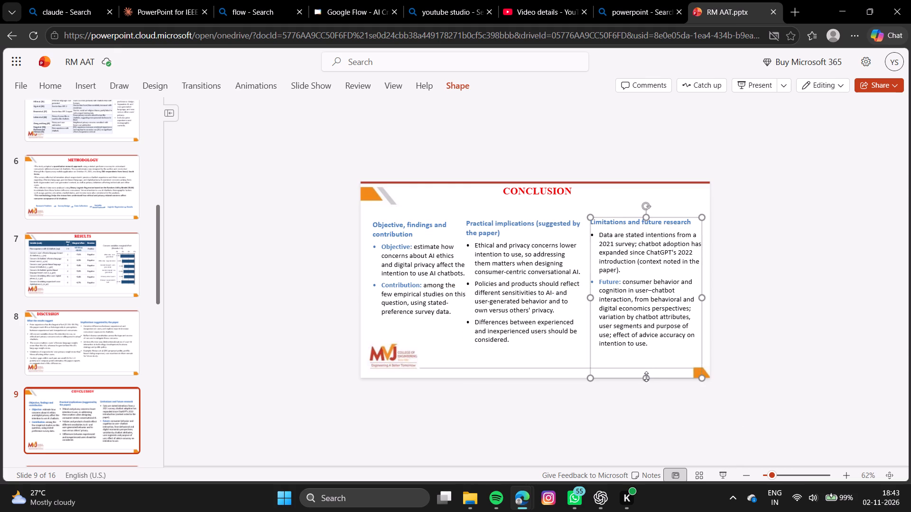
{"action": "left_click_drag", "start_coordinate": [646, 376], "coordinate": [640, 358]}
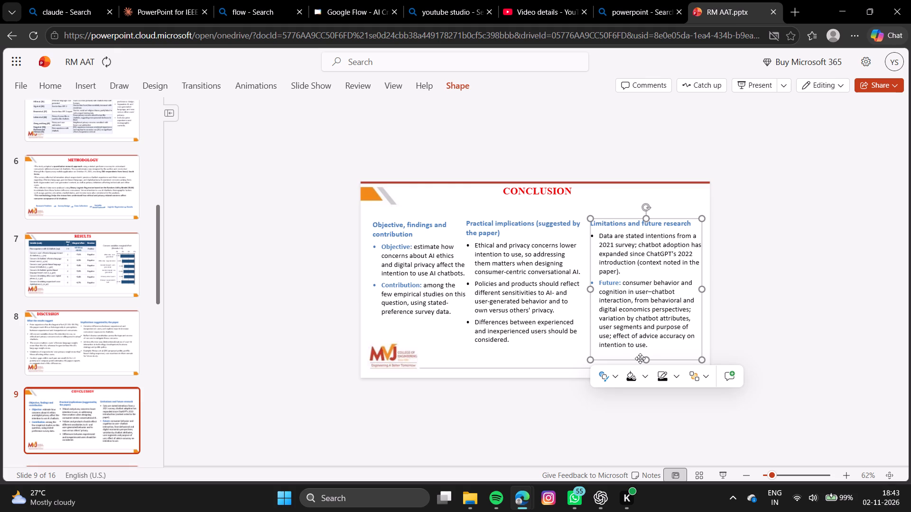
Nudge the "Practical implications" text box slightly towards the Limitations column to even out the spacing between the three columns.
{"action": "left_click", "coordinate": [550, 358]}
{"action": "left_click", "coordinate": [547, 347]}
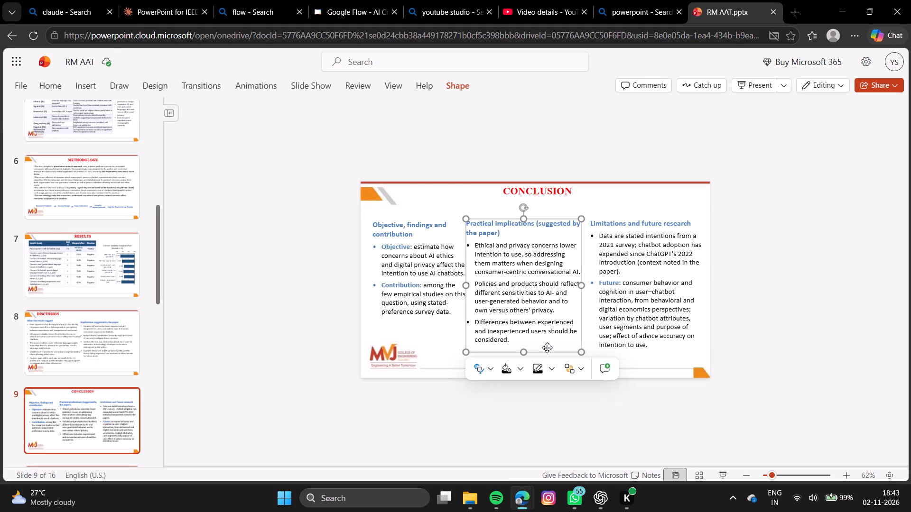
{"action": "left_click", "coordinate": [547, 347]}
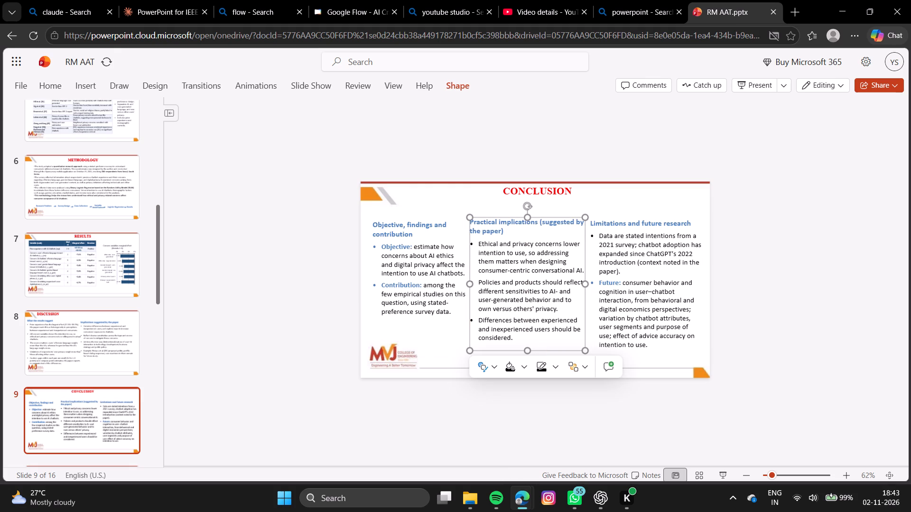
{"action": "left_click", "coordinate": [446, 327]}
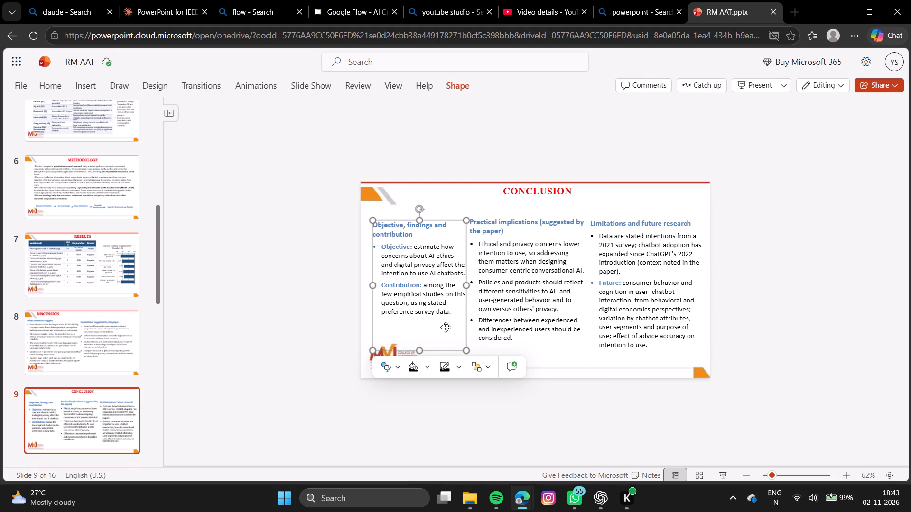
{"action": "left_click", "coordinate": [568, 421]}
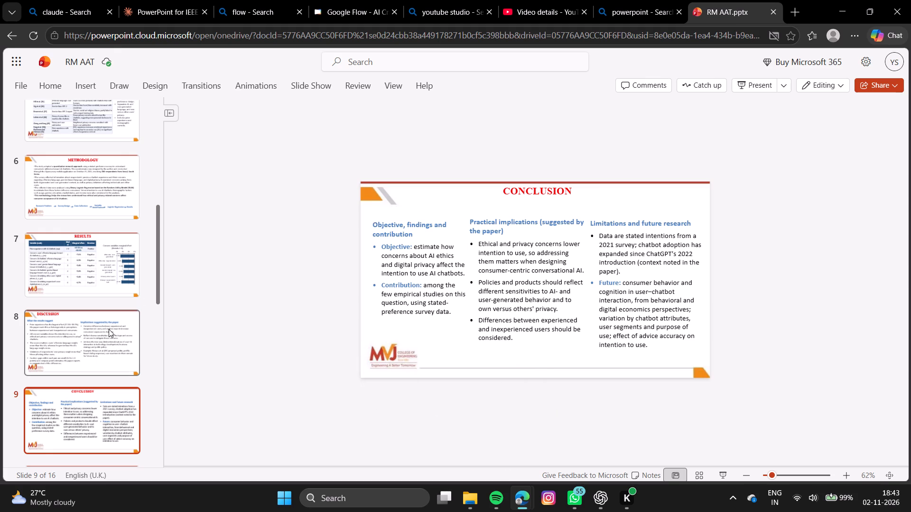
Open slide 10, FUTURE RESEARCH DIRECTIONS, in the RM AAT deck.
{"action": "scroll", "coordinate": [109, 329], "scroll_direction": "down", "scroll_amount": 3}
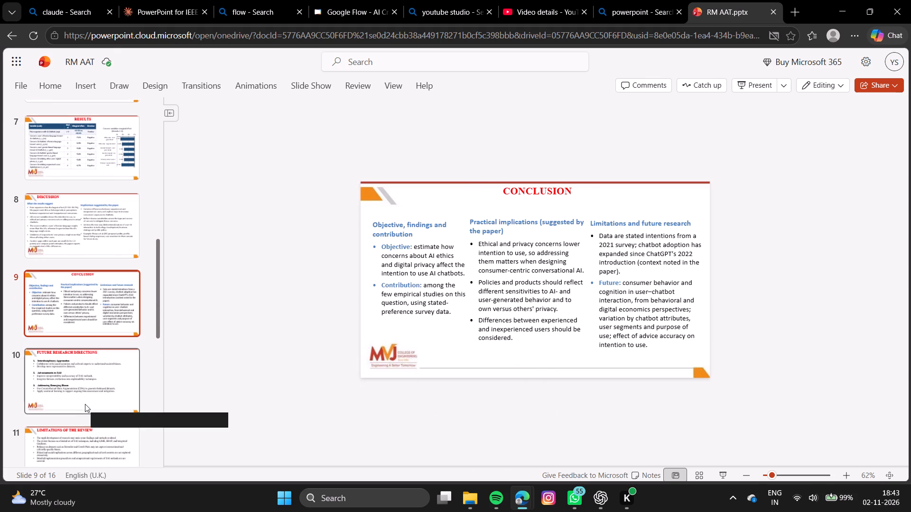
{"action": "left_click", "coordinate": [85, 404]}
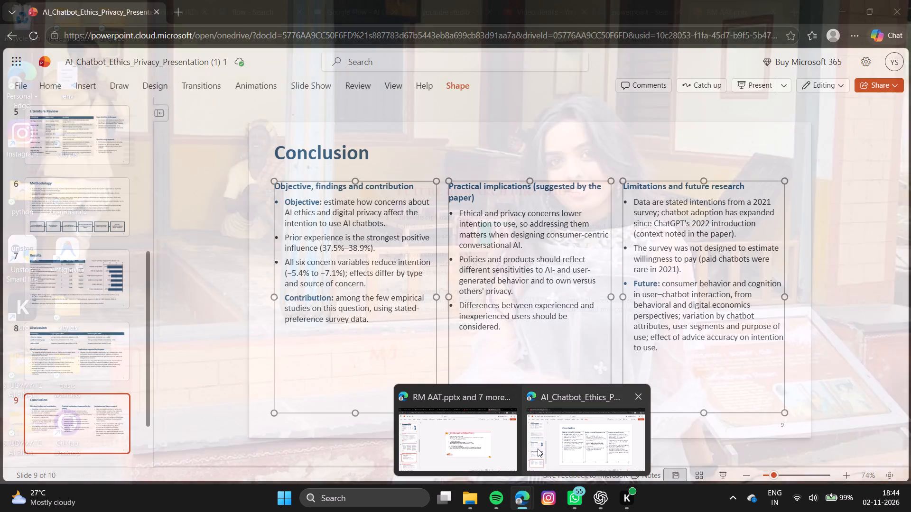
Switch to the AI_Chatbot_Ethics_Privacy_Presentation deck and copy the three text boxes below the title on slide 10, Reference, excluding the slide number.
{"action": "left_click", "coordinate": [558, 462]}
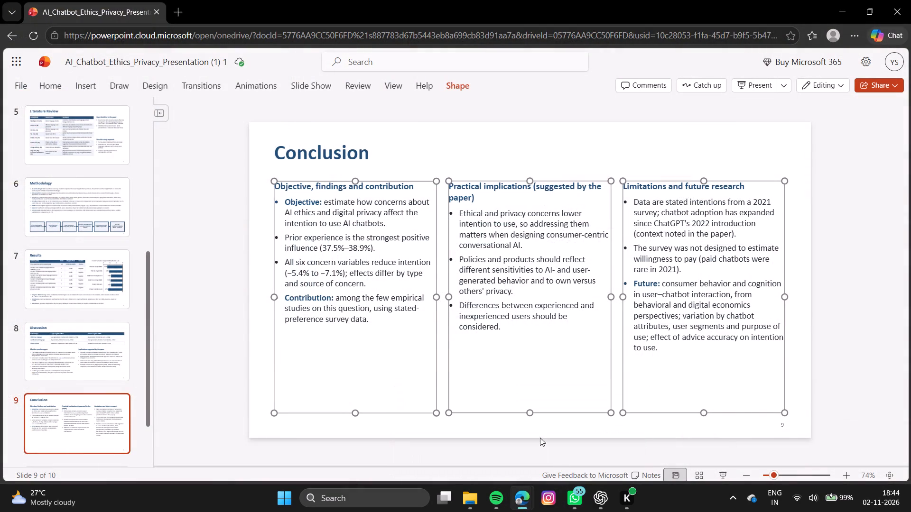
{"action": "scroll", "coordinate": [135, 358], "scroll_direction": "down", "scroll_amount": 3}
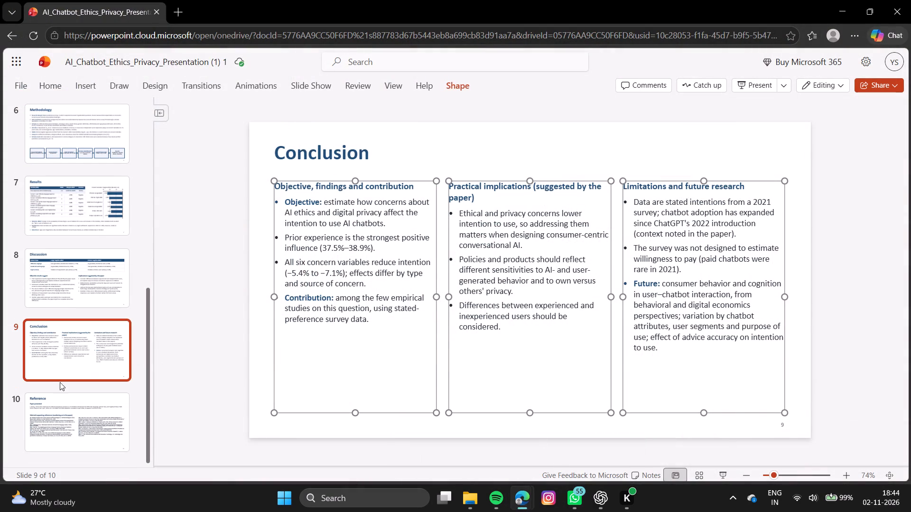
{"action": "left_click", "coordinate": [56, 412]}
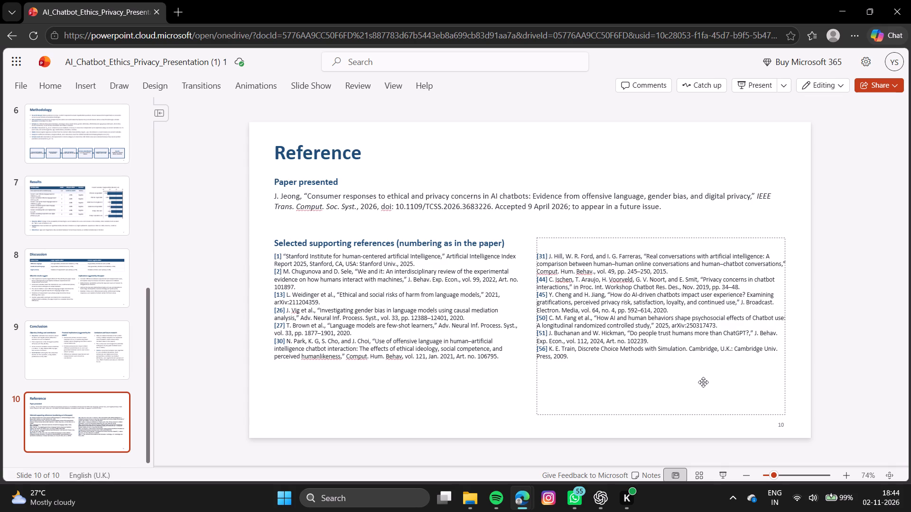
{"action": "left_click_drag", "start_coordinate": [797, 416], "coordinate": [386, 231]}
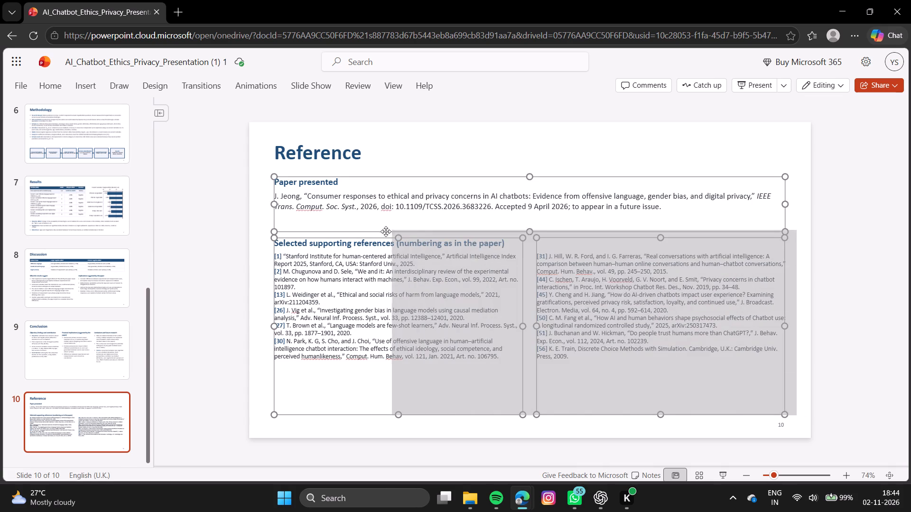
{"action": "left_click_drag", "start_coordinate": [386, 231], "coordinate": [324, 235]}
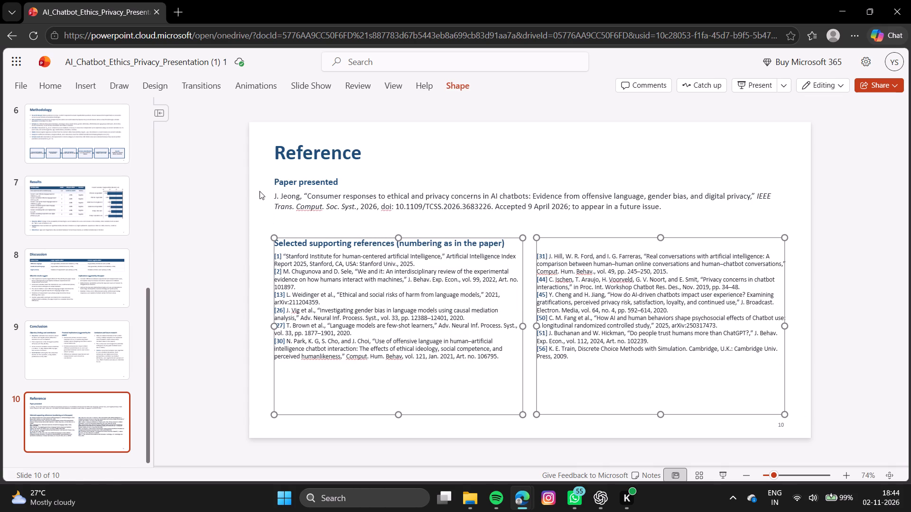
{"action": "left_click_drag", "start_coordinate": [254, 171], "coordinate": [857, 430]}
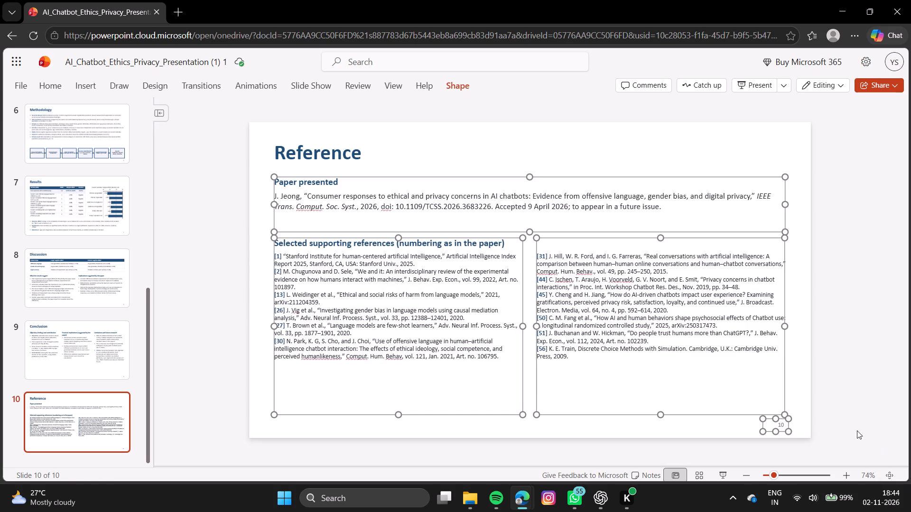
{"action": "left_click_drag", "start_coordinate": [857, 430], "coordinate": [765, 391]}
{"action": "left_click", "coordinate": [260, 196]}
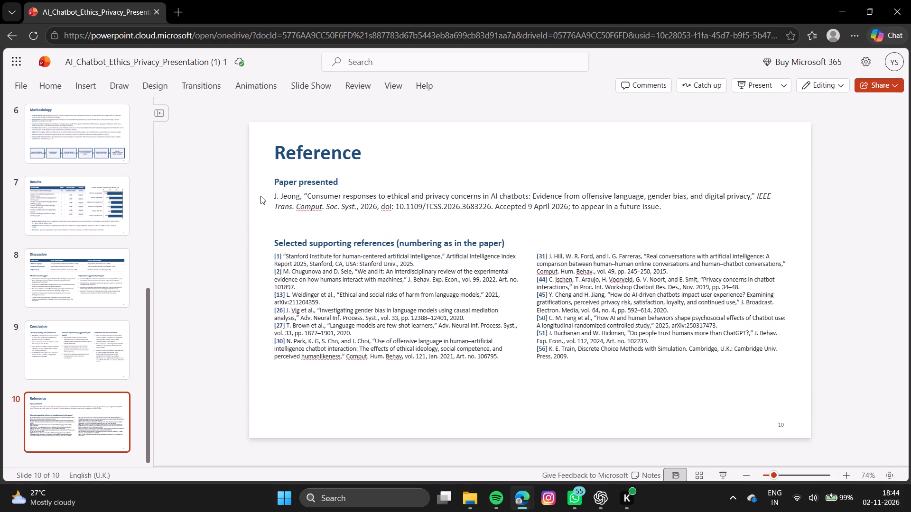
{"action": "left_click_drag", "start_coordinate": [259, 171], "coordinate": [784, 422]}
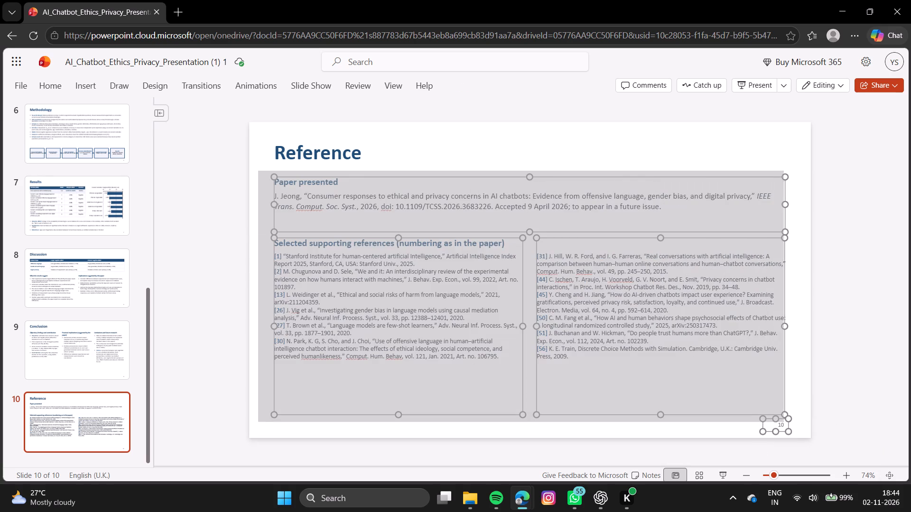
{"action": "left_click_drag", "start_coordinate": [784, 422], "coordinate": [788, 412]}
{"action": "key", "text": "ctrl+c"}
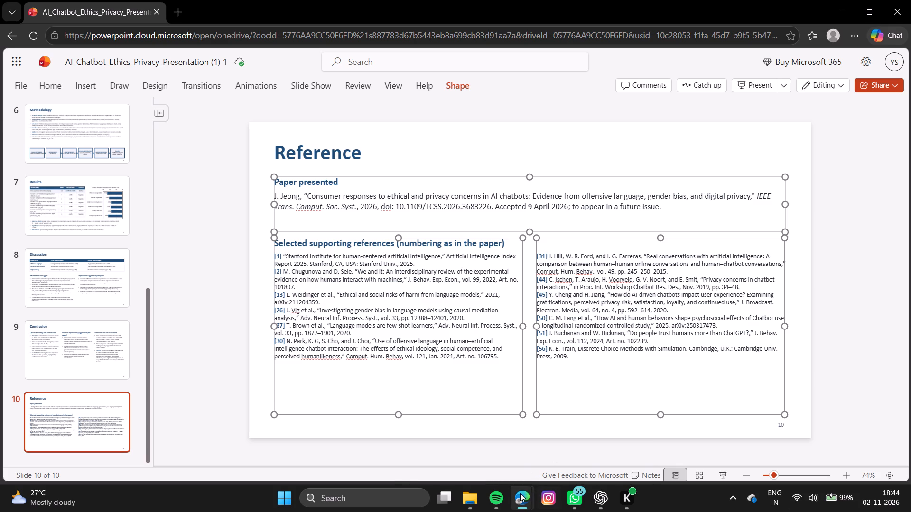
In the RM AAT deck, replace the body text of slide 10, FUTURE RESEARCH DIRECTIONS, with the copied reference text boxes.
{"action": "left_click", "coordinate": [430, 432]}
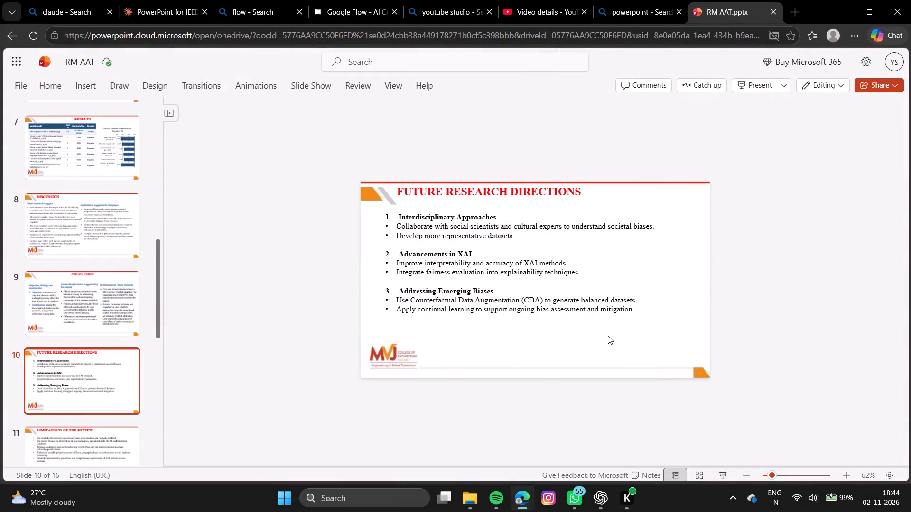
{"action": "left_click", "coordinate": [575, 286]}
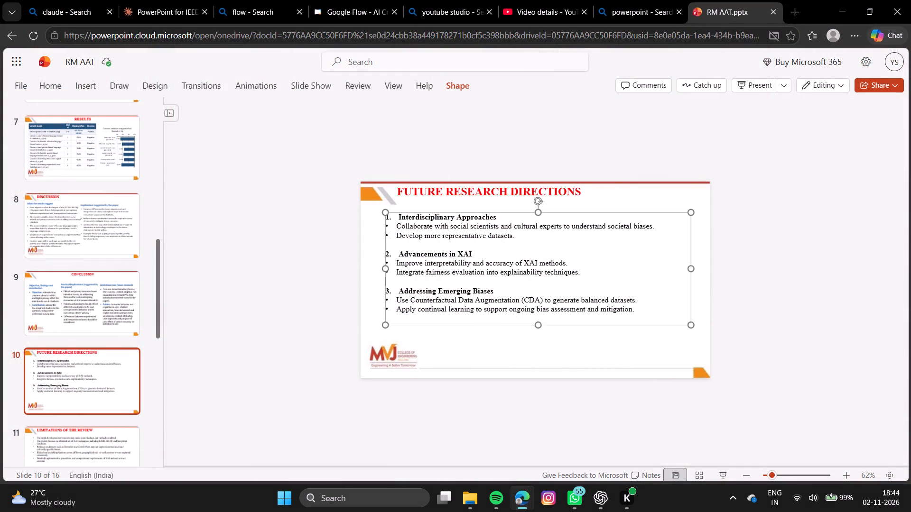
{"action": "key", "text": "ctrl+a"}
{"action": "key", "text": "ctrl+v"}
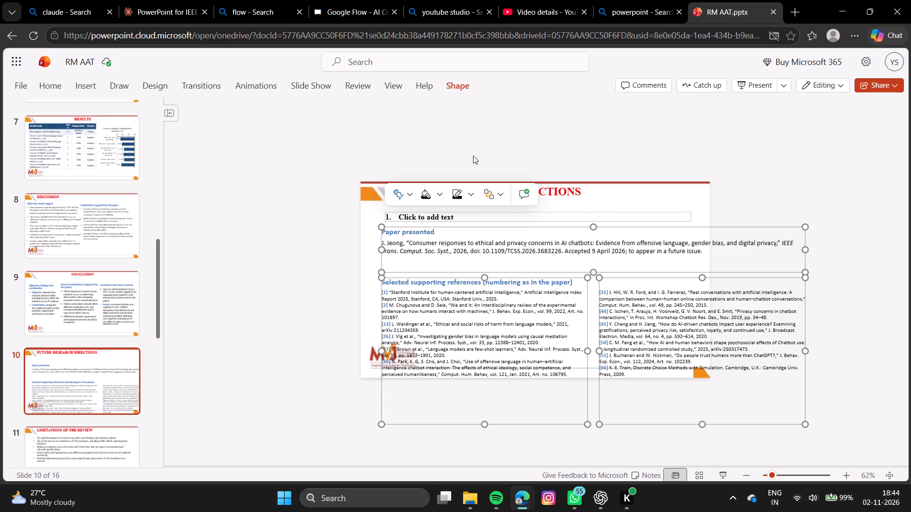
Change the slide 10 title to "REFERENCES" and centre it.
{"action": "left_click", "coordinate": [563, 191]}
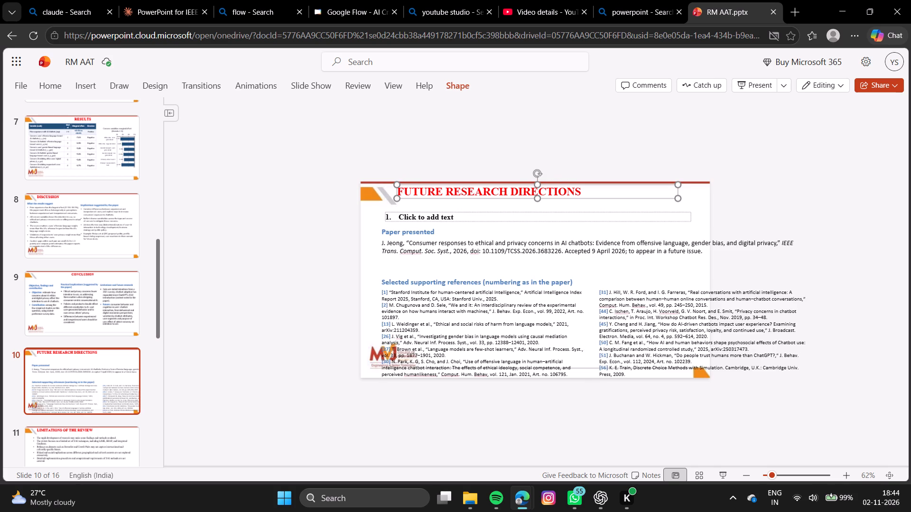
{"action": "key", "text": "ctrl+a"}
{"action": "type", "text": "REFERENCES"}
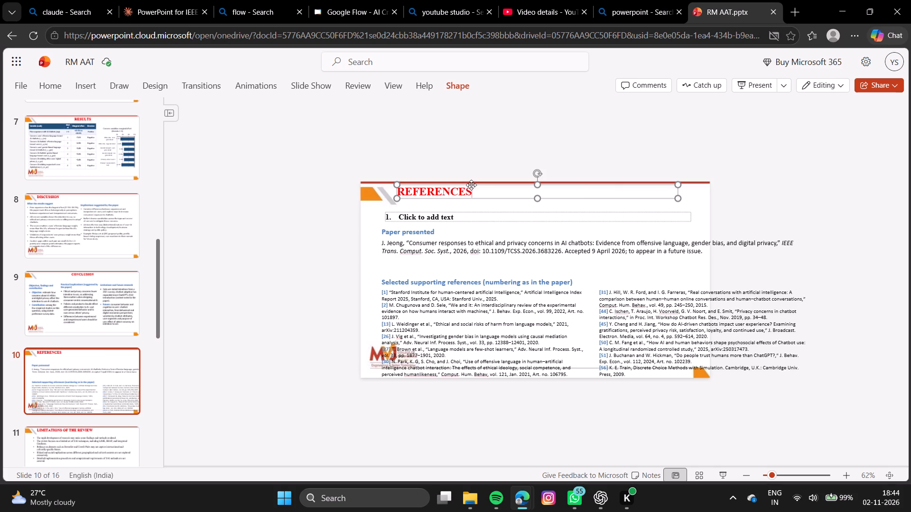
{"action": "left_click", "coordinate": [48, 82]}
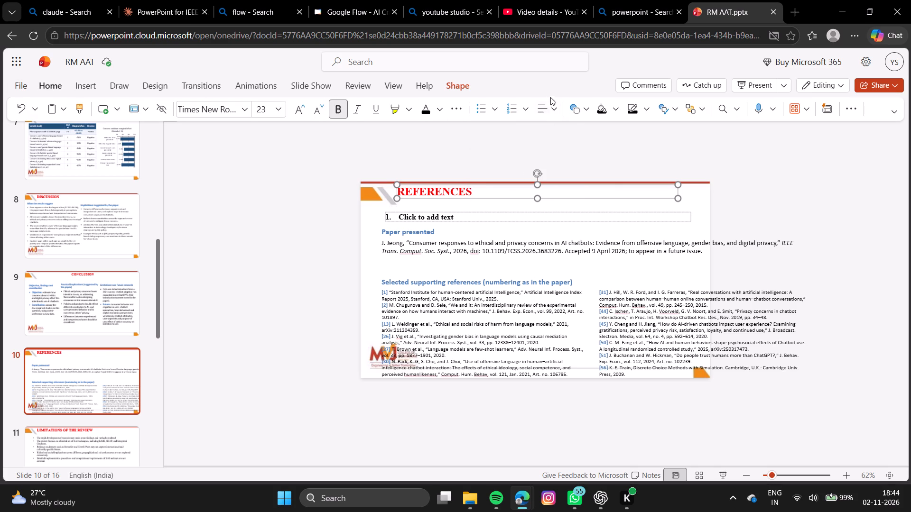
{"action": "left_click", "coordinate": [539, 107]}
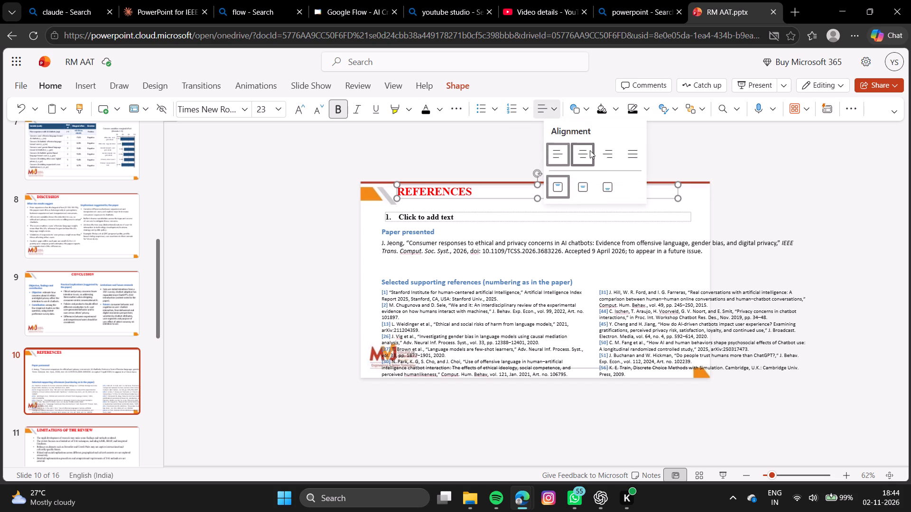
{"action": "left_click", "coordinate": [590, 150]}
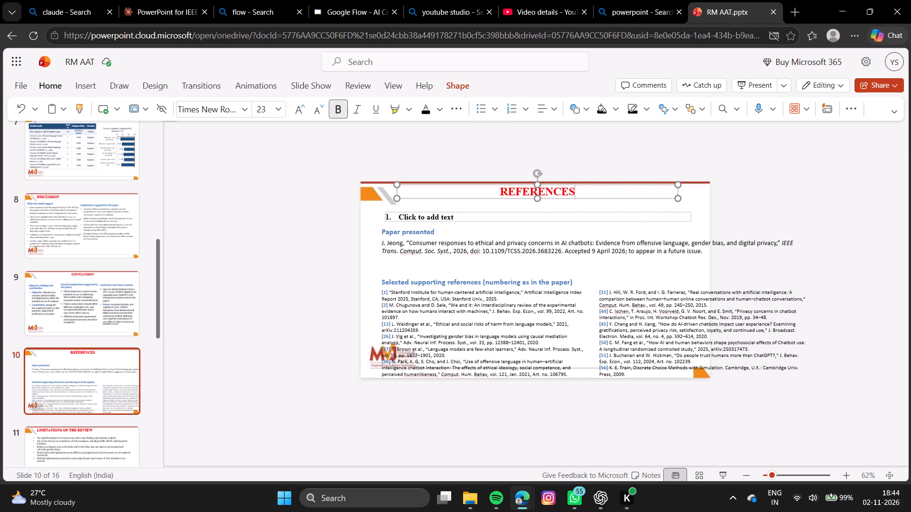
Delete the empty numbered body placeholder below the REFERENCES title.
{"action": "left_click", "coordinate": [548, 217]}
{"action": "key", "text": "BackSpace"}
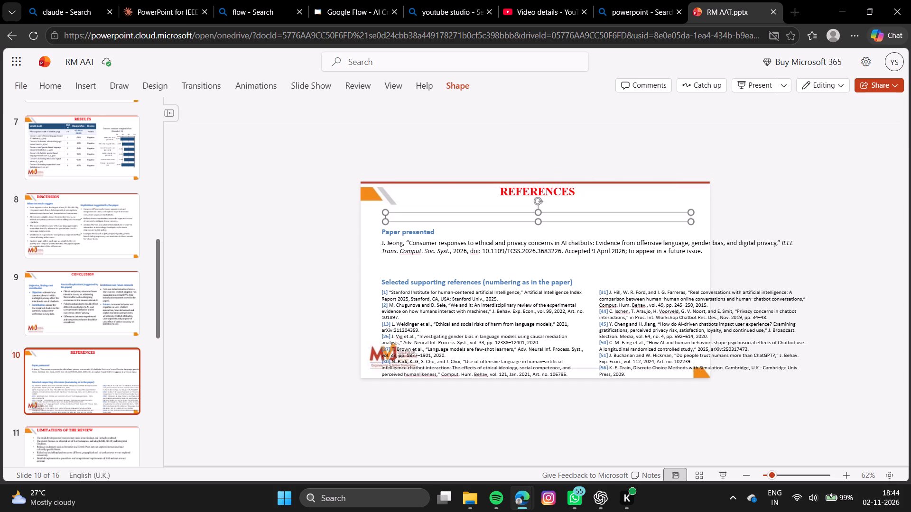
{"action": "key", "text": "BackSpace"}
{"action": "left_click_drag", "start_coordinate": [547, 216], "coordinate": [545, 207]}
{"action": "left_click_drag", "start_coordinate": [545, 207], "coordinate": [540, 213]}
{"action": "left_click_drag", "start_coordinate": [524, 212], "coordinate": [524, 210]}
{"action": "left_click_drag", "start_coordinate": [524, 210], "coordinate": [523, 206]}
{"action": "key", "text": "BackSpace"}
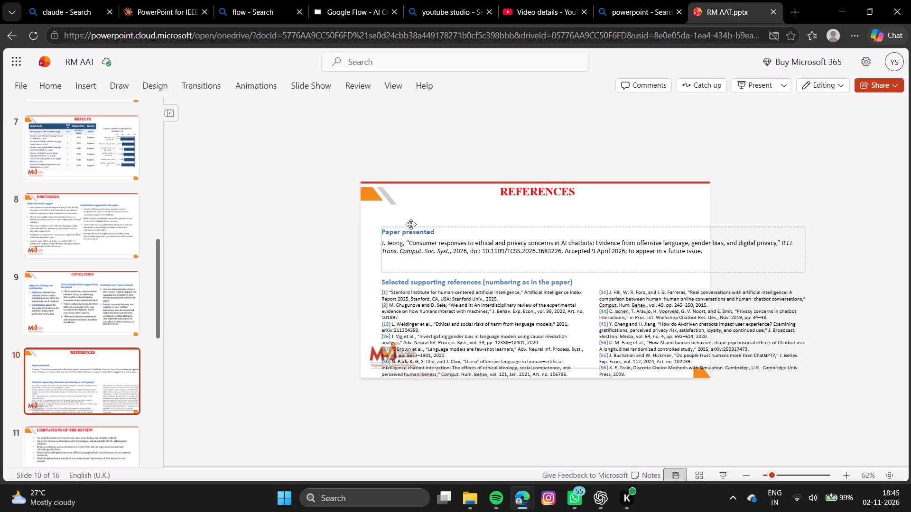
Move the "Paper presented" text box up beneath the title, narrow it to fit within the slide and shorten it to its text.
{"action": "left_click_drag", "start_coordinate": [411, 224], "coordinate": [398, 207]}
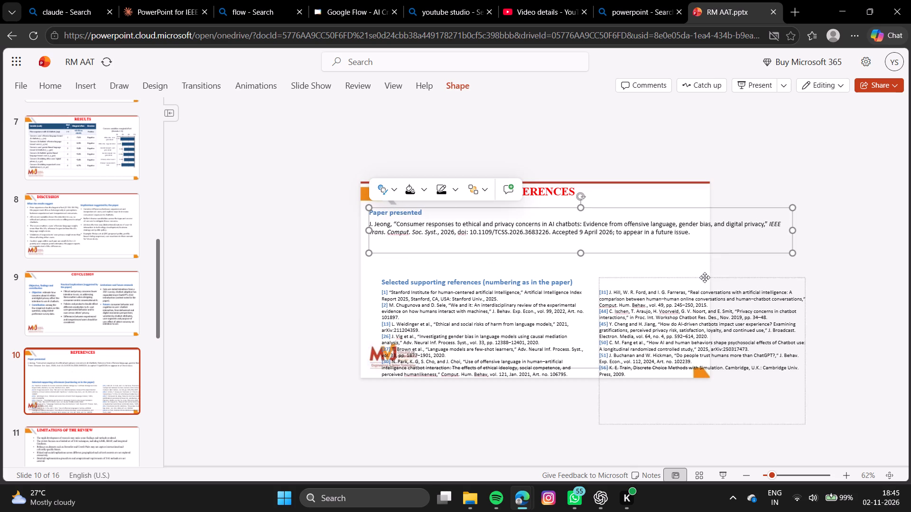
{"action": "left_click_drag", "start_coordinate": [792, 229], "coordinate": [785, 226]}
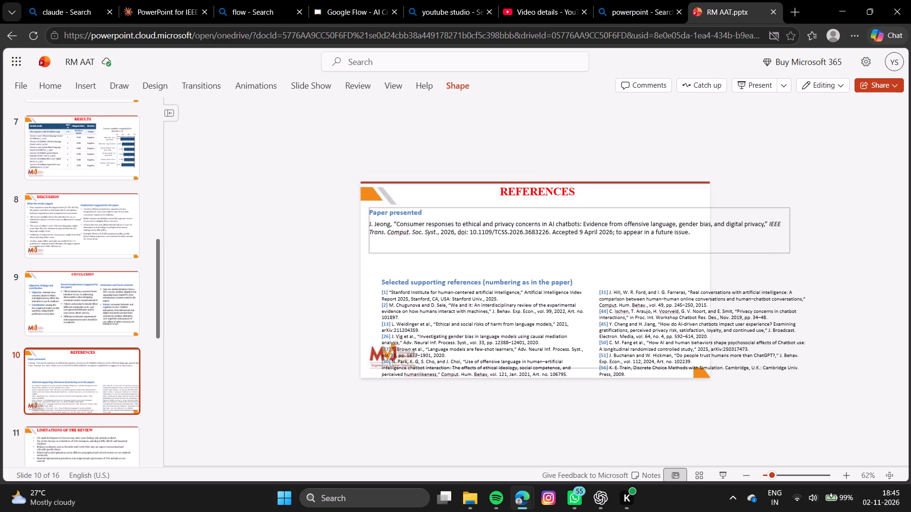
{"action": "left_click_drag", "start_coordinate": [785, 226], "coordinate": [699, 221]}
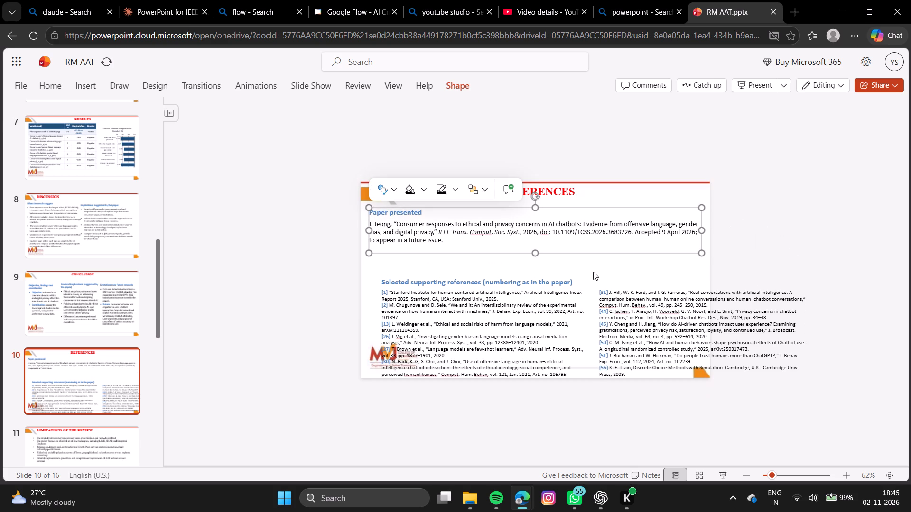
{"action": "left_click_drag", "start_coordinate": [534, 252], "coordinate": [534, 246]}
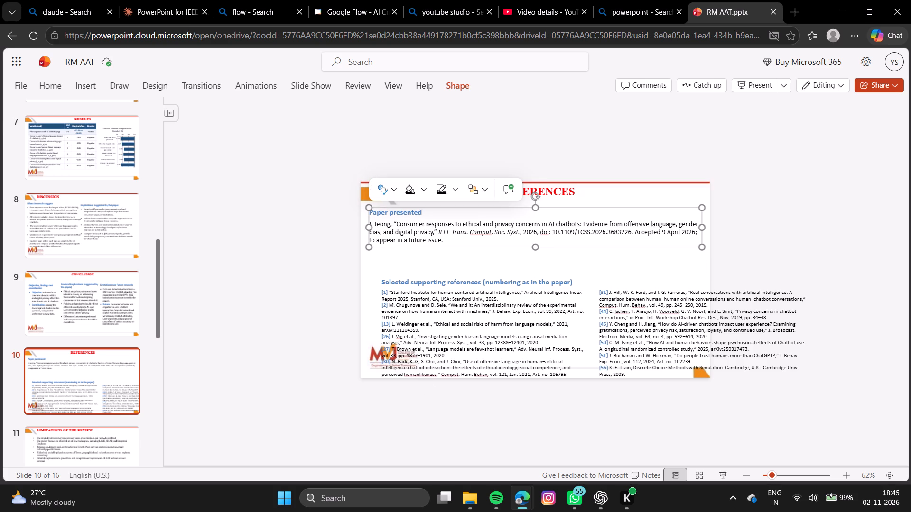
Move the "Selected supporting references" text box directly under the Paper presented box, aligning their left edges, and shorten it to fit its text.
{"action": "left_click_drag", "start_coordinate": [381, 335], "coordinate": [359, 305]}
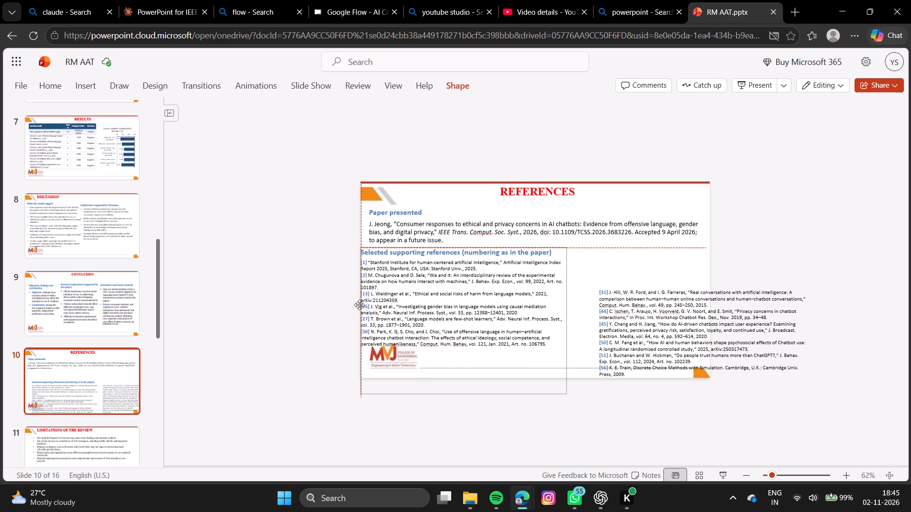
{"action": "left_click_drag", "start_coordinate": [359, 305], "coordinate": [367, 307]}
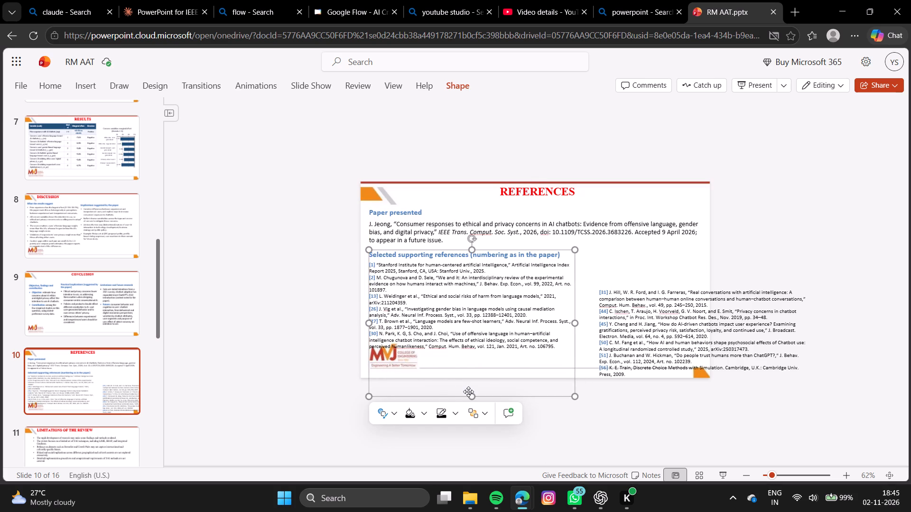
{"action": "left_click_drag", "start_coordinate": [472, 395], "coordinate": [458, 347]}
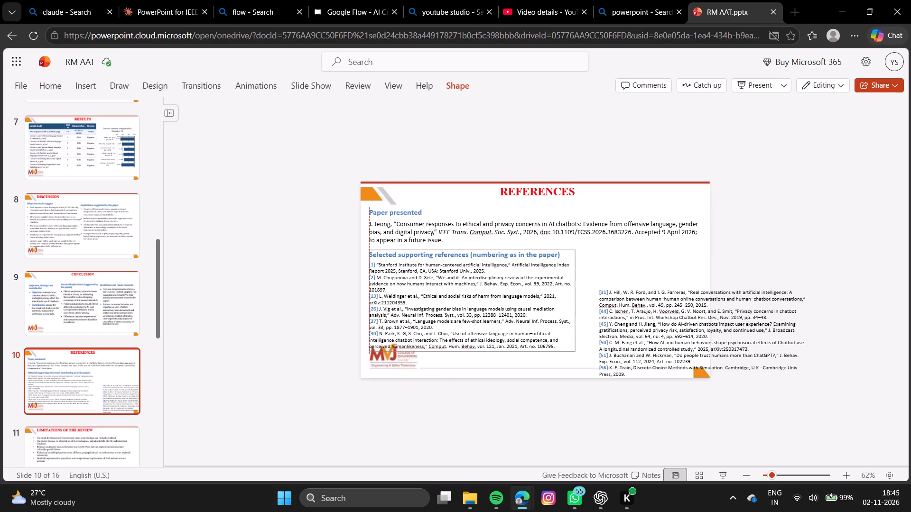
Cut reference [30] off after "social competence", end it with a full stop, and slightly narrow the Selected supporting references text box.
{"action": "left_click_drag", "start_coordinate": [556, 344], "coordinate": [407, 321]}
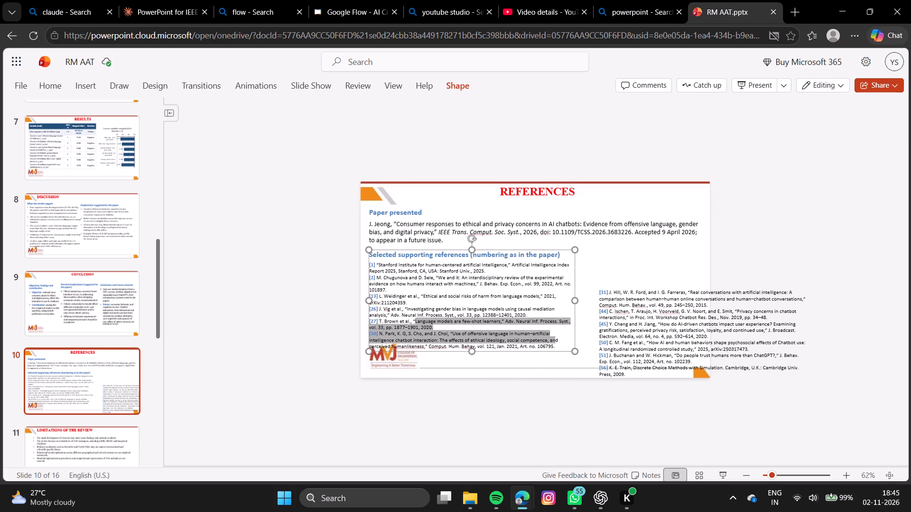
{"action": "left_click_drag", "start_coordinate": [407, 321], "coordinate": [391, 366]}
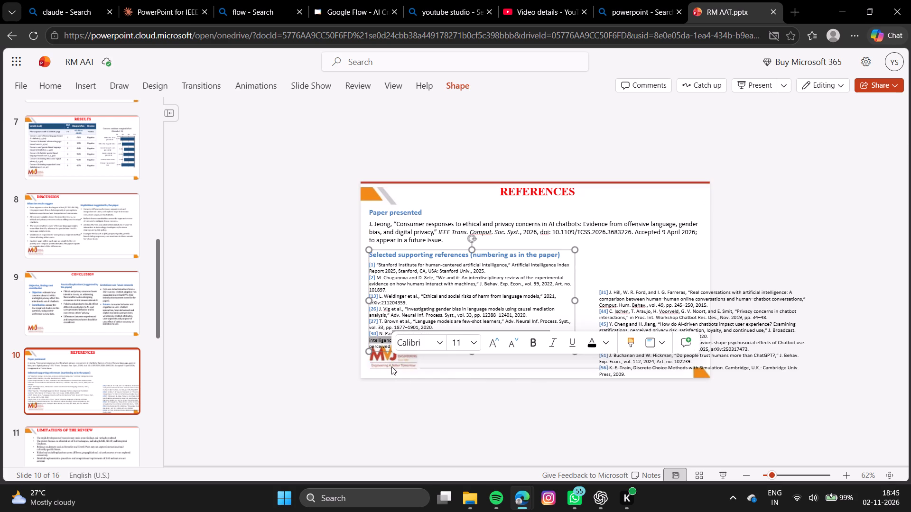
{"action": "left_click", "coordinate": [460, 452]}
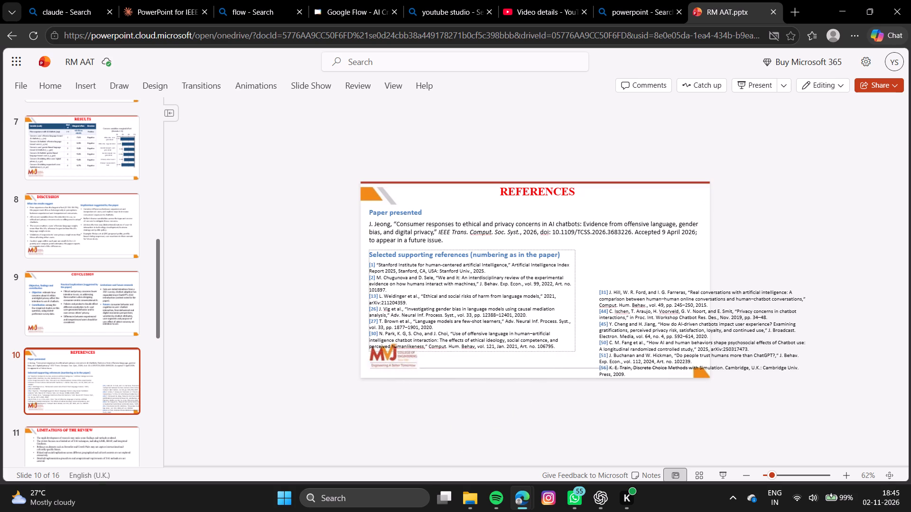
{"action": "left_click_drag", "start_coordinate": [558, 349], "coordinate": [546, 344]}
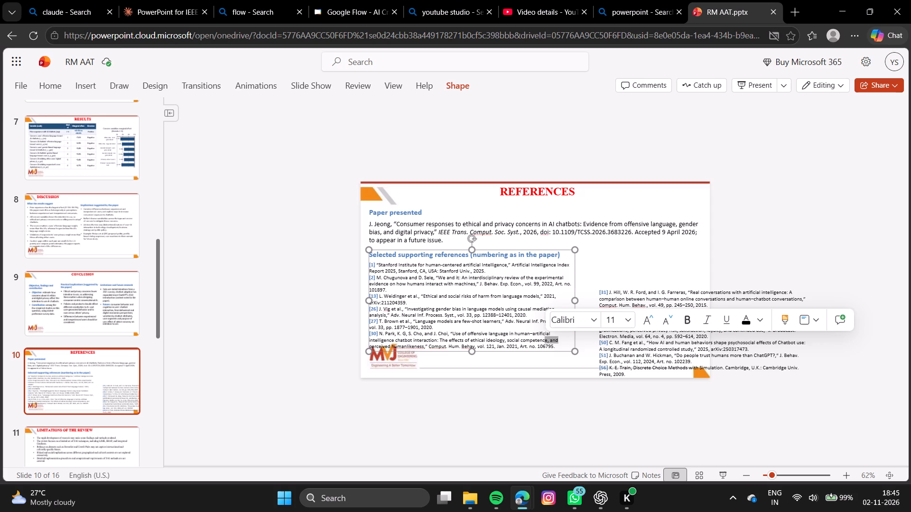
{"action": "left_click", "coordinate": [555, 347]}
{"action": "left_click", "coordinate": [555, 347]}
{"action": "left_click_drag", "start_coordinate": [555, 347], "coordinate": [549, 341]}
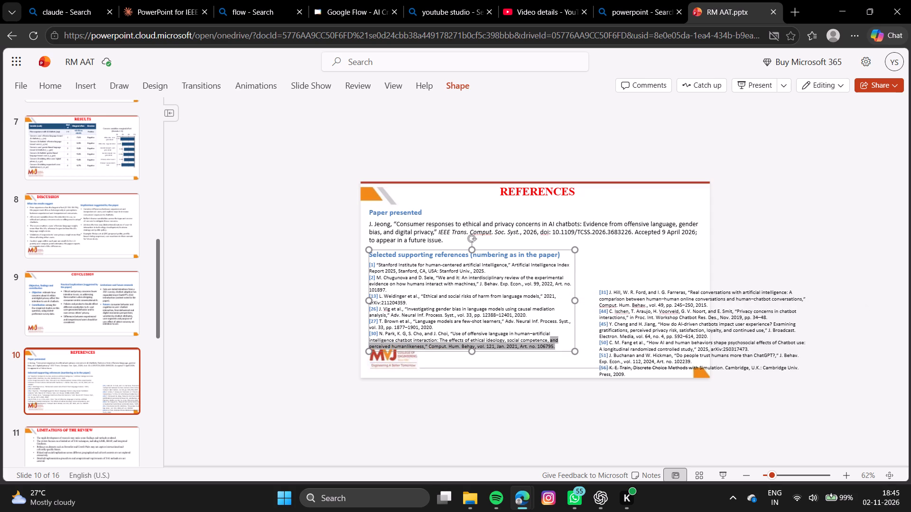
{"action": "left_click_drag", "start_coordinate": [549, 341], "coordinate": [547, 342]}
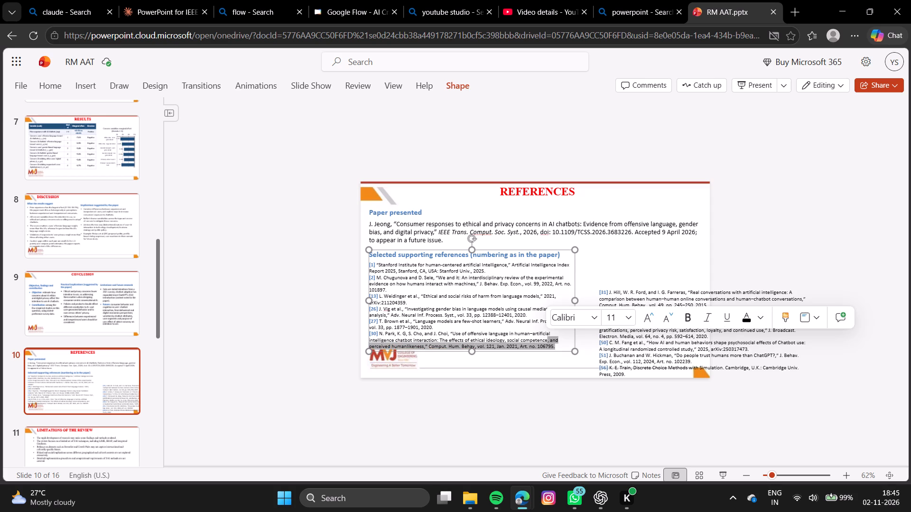
{"action": "key", "text": "BackSpace"}
{"action": "key", "text": "period"}
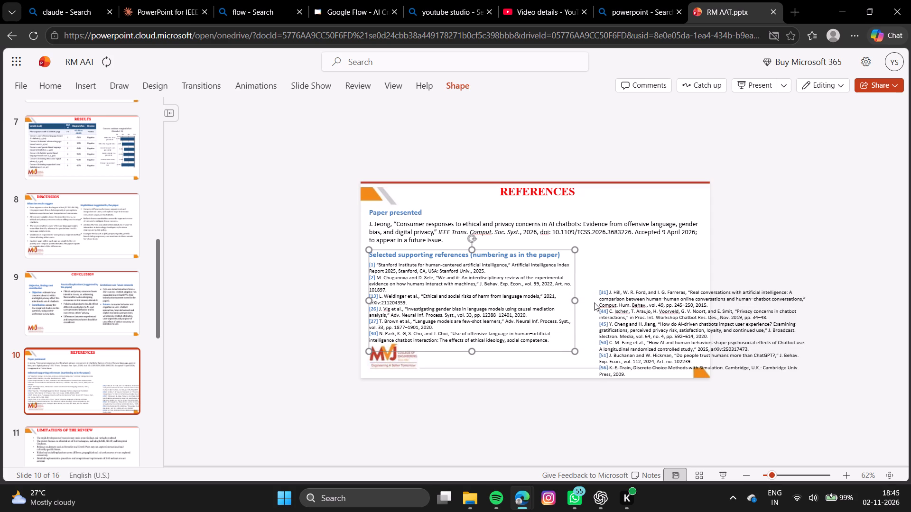
{"action": "left_click_drag", "start_coordinate": [574, 298], "coordinate": [567, 298]}
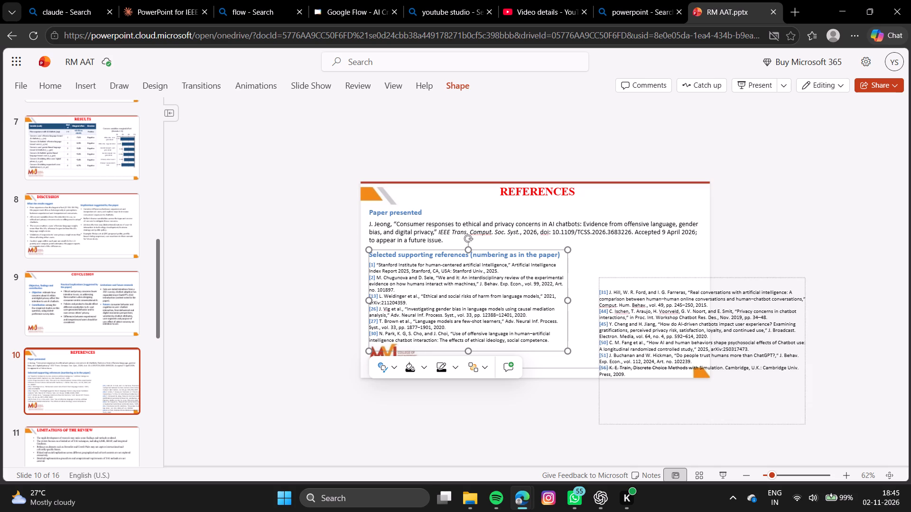
Move the text box with references [31] to [56] beside the Selected supporting references box and narrow it to fit within the slide.
{"action": "left_click", "coordinate": [664, 303]}
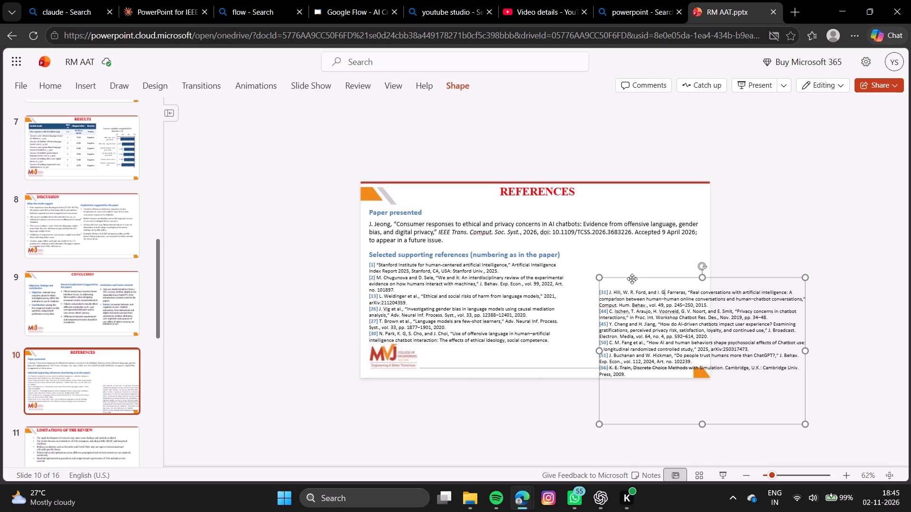
{"action": "left_click_drag", "start_coordinate": [632, 279], "coordinate": [601, 251]}
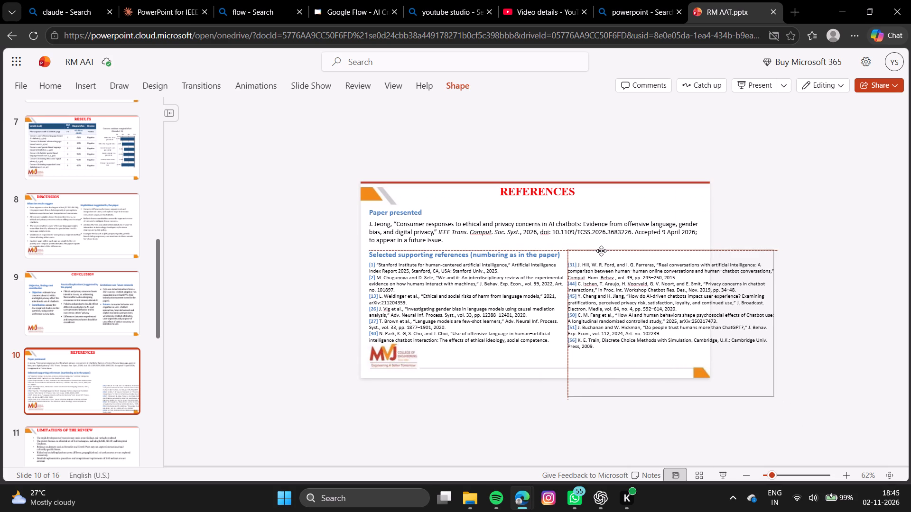
{"action": "left_click_drag", "start_coordinate": [601, 251], "coordinate": [597, 247]}
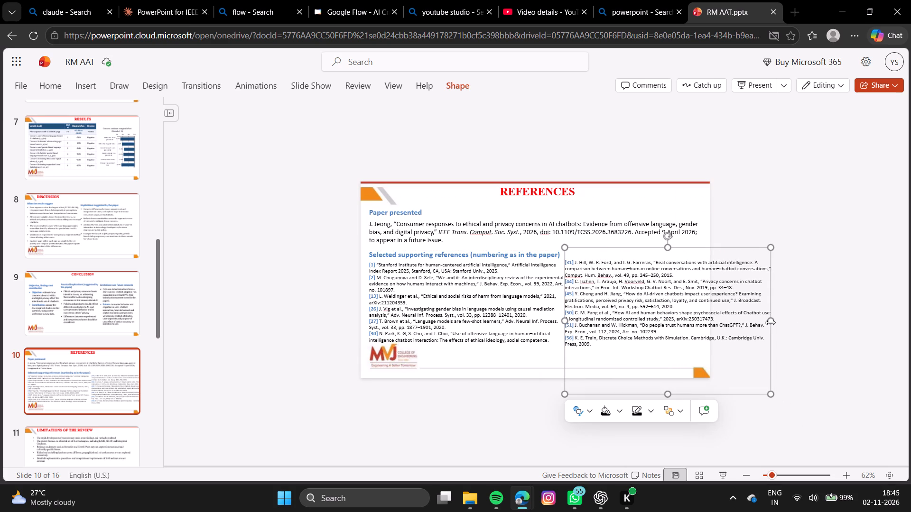
{"action": "left_click_drag", "start_coordinate": [770, 322], "coordinate": [705, 322]}
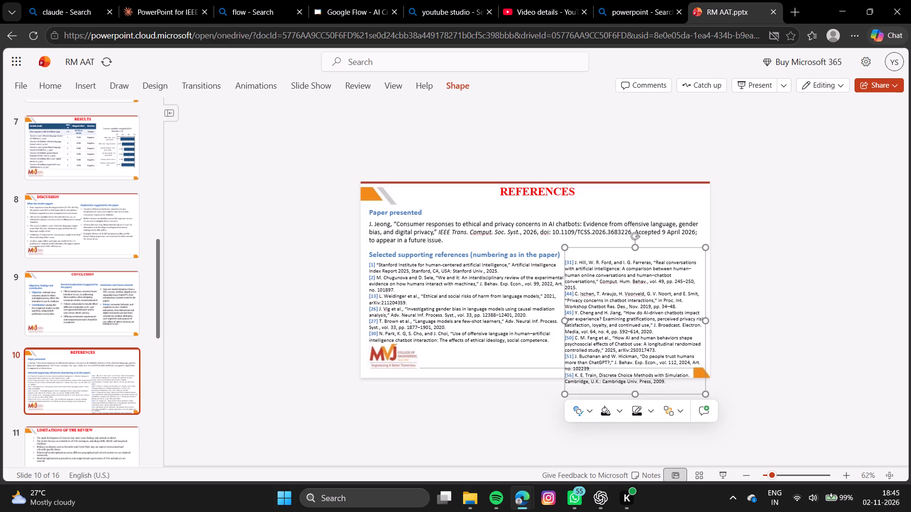
{"action": "left_click_drag", "start_coordinate": [635, 393], "coordinate": [632, 365]}
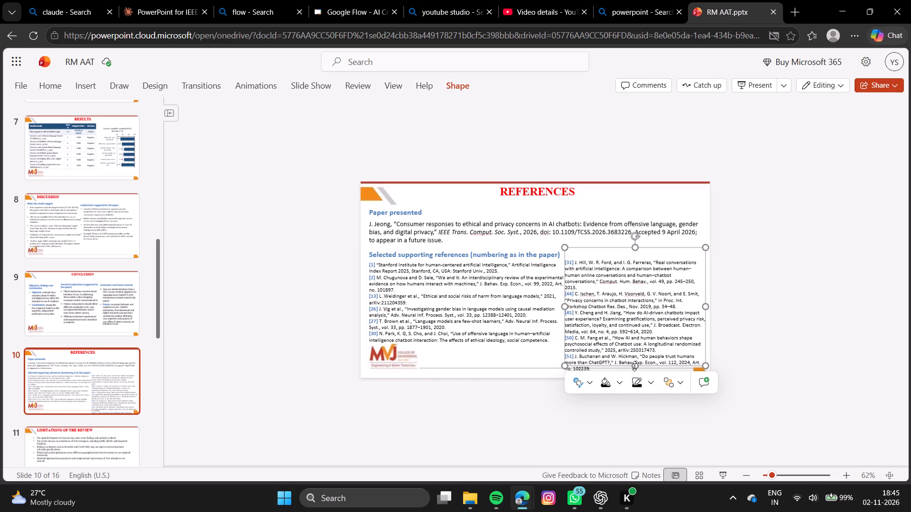
{"action": "left_click_drag", "start_coordinate": [634, 366], "coordinate": [641, 400]}
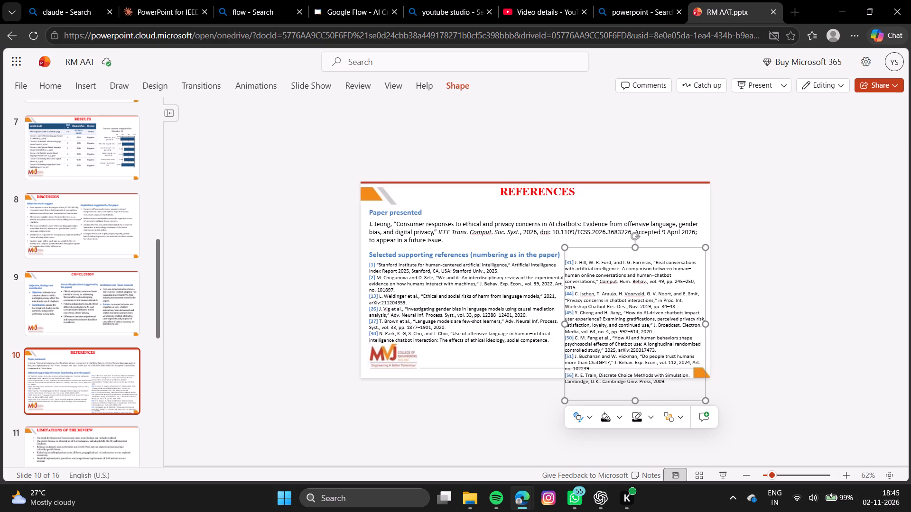
Delete references [50], [51] and [56] from the second references text box.
{"action": "left_click_drag", "start_coordinate": [669, 383], "coordinate": [558, 324]}
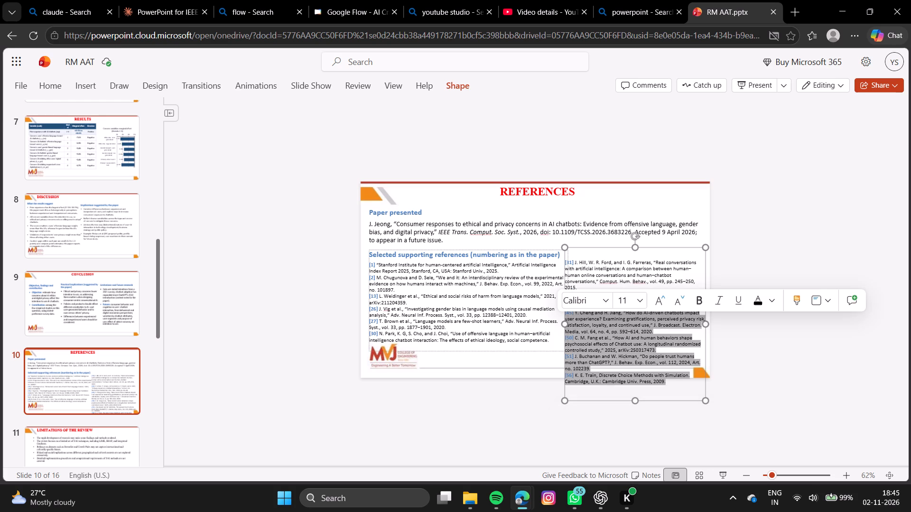
{"action": "left_click", "coordinate": [617, 391]}
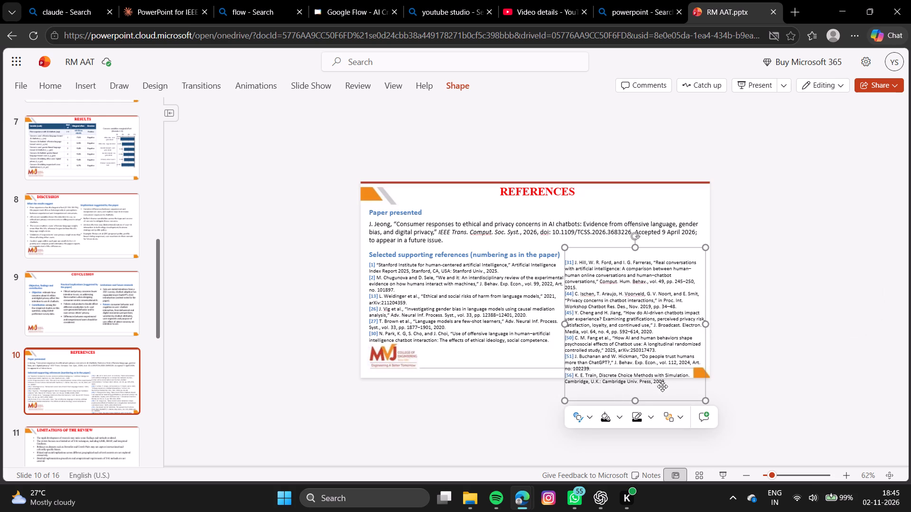
{"action": "left_click_drag", "start_coordinate": [670, 381], "coordinate": [557, 339]}
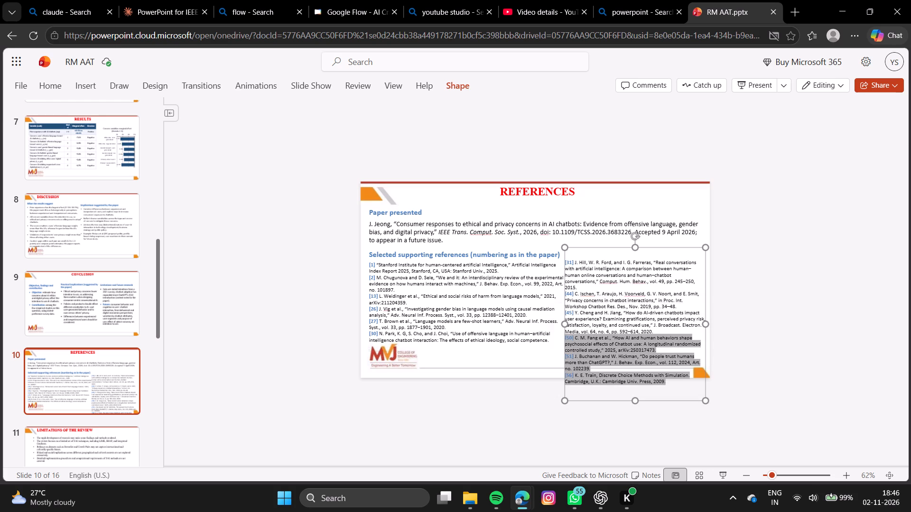
{"action": "key", "text": "backslash"}
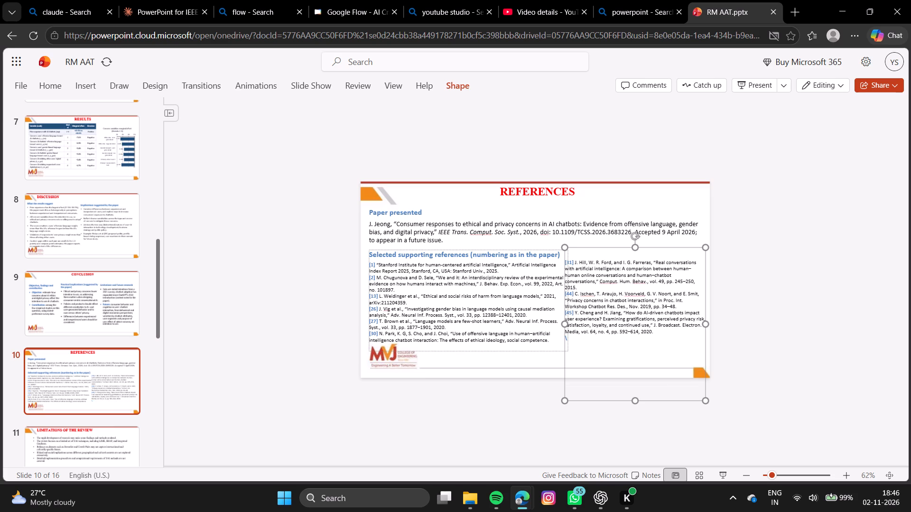
{"action": "key", "text": "BackSpace"}
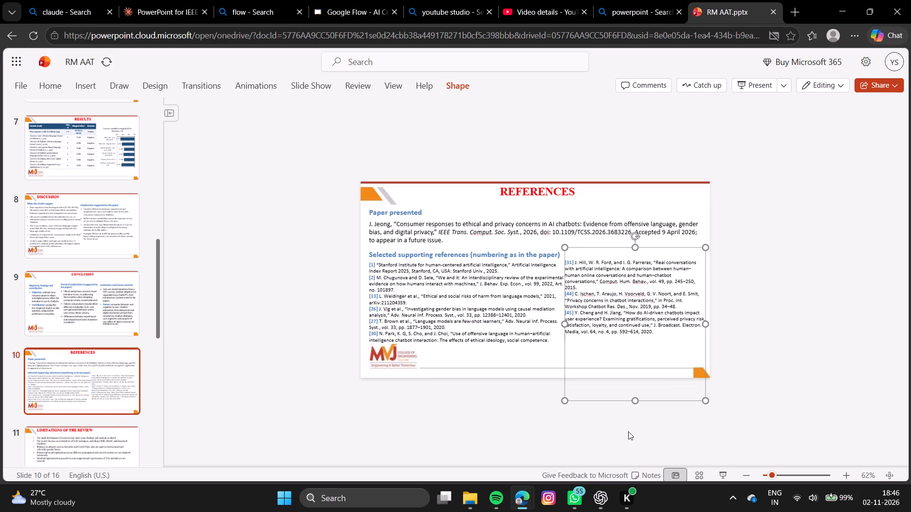
Shorten the second references text box to fit above the slide footer and trim both sides slightly inward.
{"action": "left_click_drag", "start_coordinate": [635, 403], "coordinate": [630, 359]}
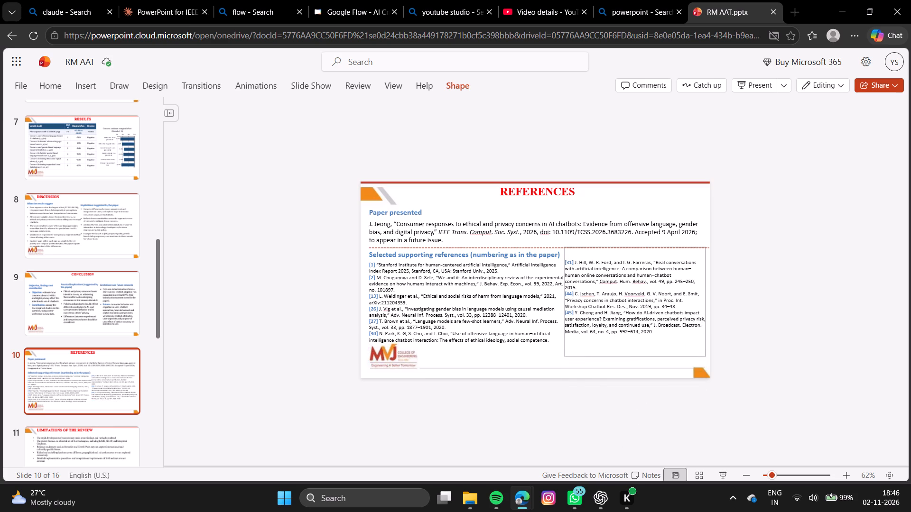
{"action": "left_click_drag", "start_coordinate": [630, 359], "coordinate": [630, 359]}
{"action": "left_click_drag", "start_coordinate": [566, 302], "coordinate": [566, 302]}
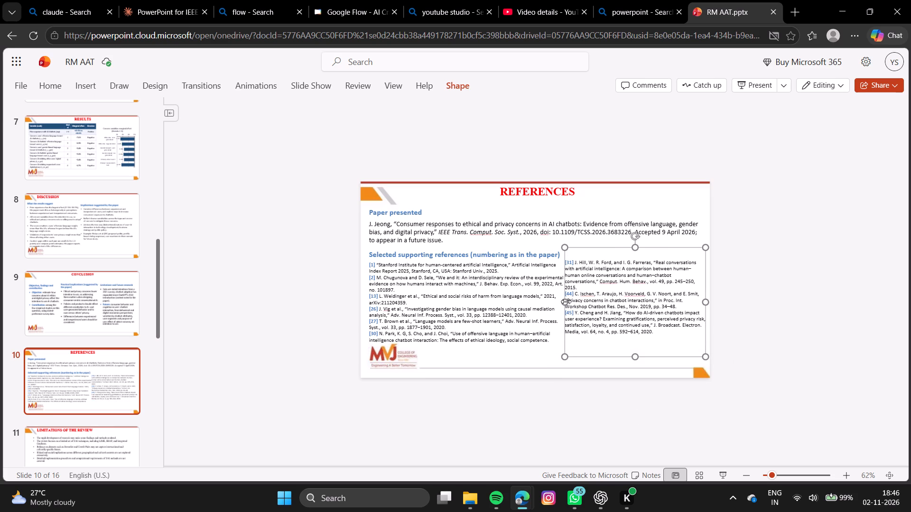
{"action": "left_click_drag", "start_coordinate": [566, 302], "coordinate": [571, 298]}
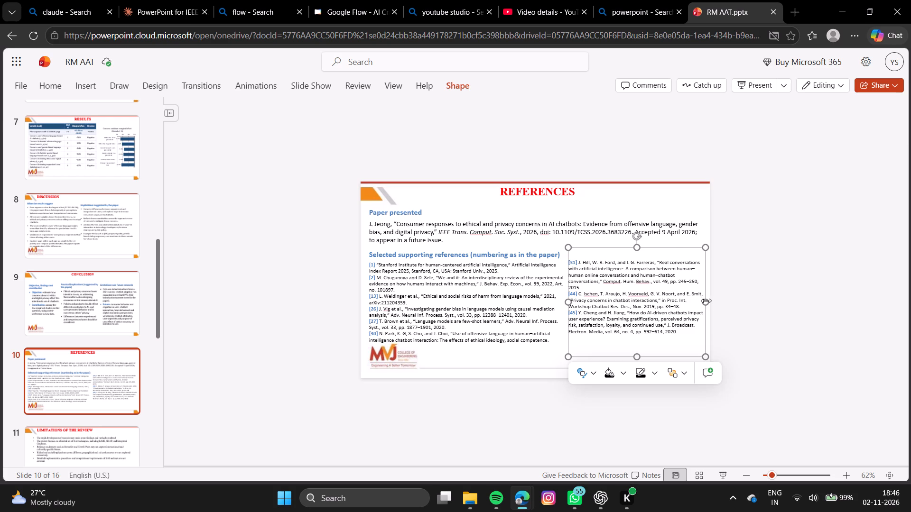
{"action": "left_click_drag", "start_coordinate": [706, 301], "coordinate": [699, 302]}
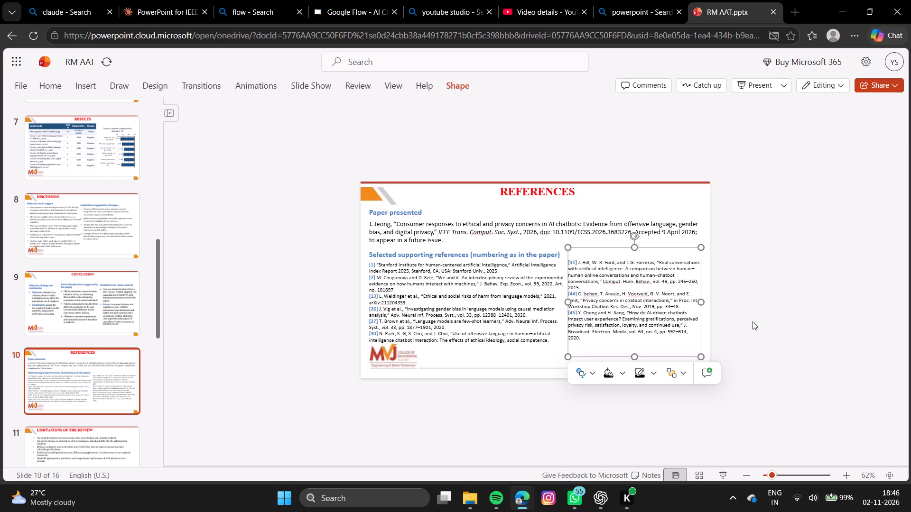
{"action": "left_click", "coordinate": [753, 321]}
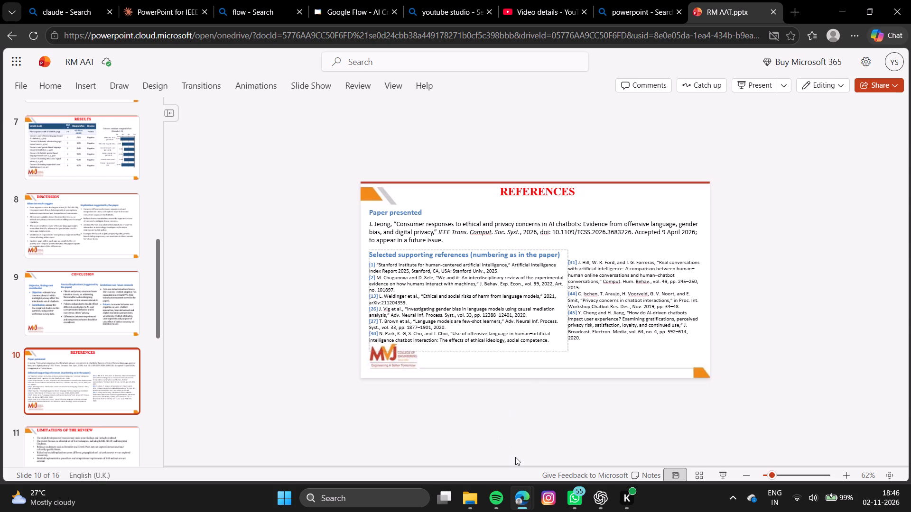
Look through slides 11 to 16 to review the remaining template content after the REFERENCES slide.
{"action": "scroll", "coordinate": [112, 400], "scroll_direction": "down", "scroll_amount": 2}
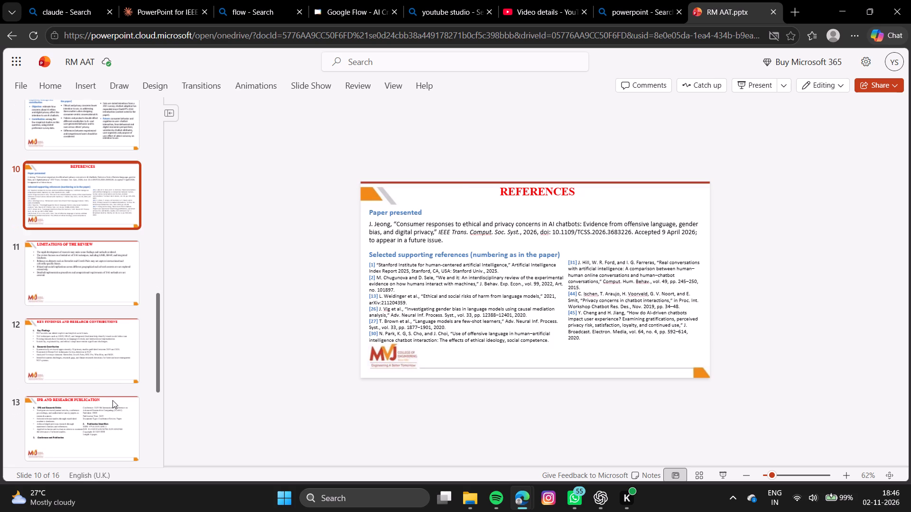
{"action": "left_click", "coordinate": [96, 257]}
{"action": "left_click", "coordinate": [83, 347]}
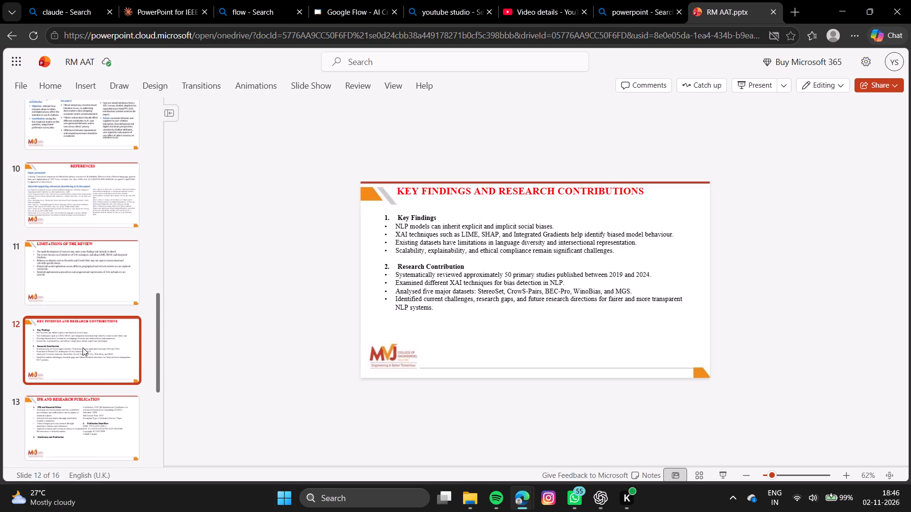
{"action": "scroll", "coordinate": [83, 347], "scroll_direction": "down", "scroll_amount": 1}
{"action": "left_click", "coordinate": [83, 347]}
{"action": "scroll", "coordinate": [83, 347], "scroll_direction": "down", "scroll_amount": 1}
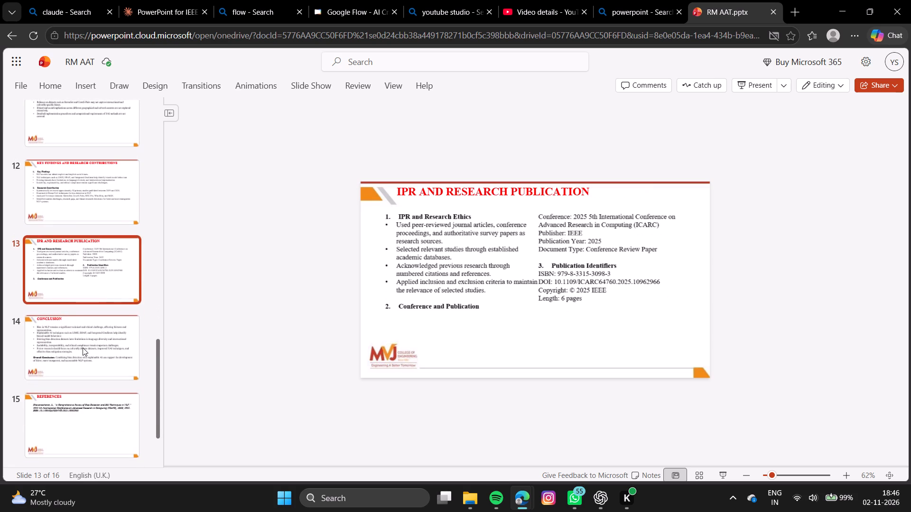
{"action": "left_click", "coordinate": [83, 347]}
{"action": "scroll", "coordinate": [83, 347], "scroll_direction": "down", "scroll_amount": 1}
{"action": "left_click", "coordinate": [83, 347]}
{"action": "scroll", "coordinate": [83, 347], "scroll_direction": "down", "scroll_amount": 1}
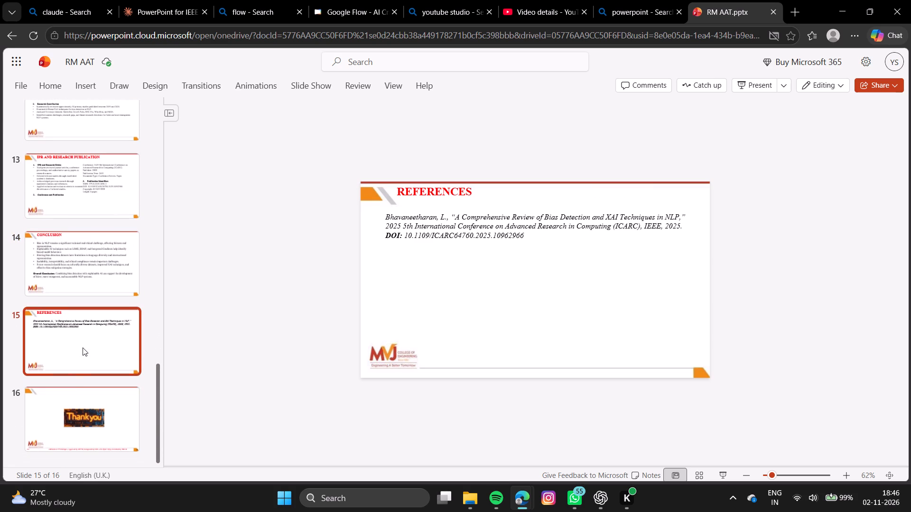
{"action": "left_click", "coordinate": [77, 380]}
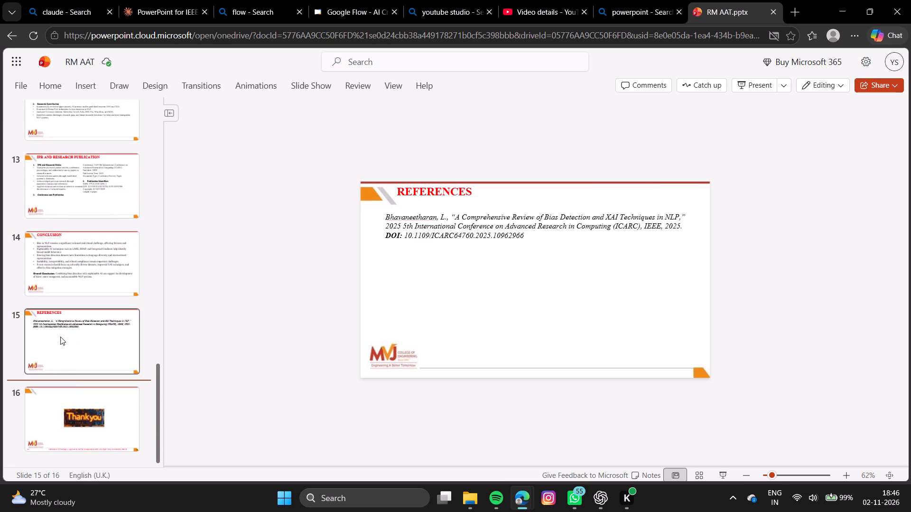
{"action": "left_click", "coordinate": [60, 337]}
{"action": "left_click", "coordinate": [48, 391]}
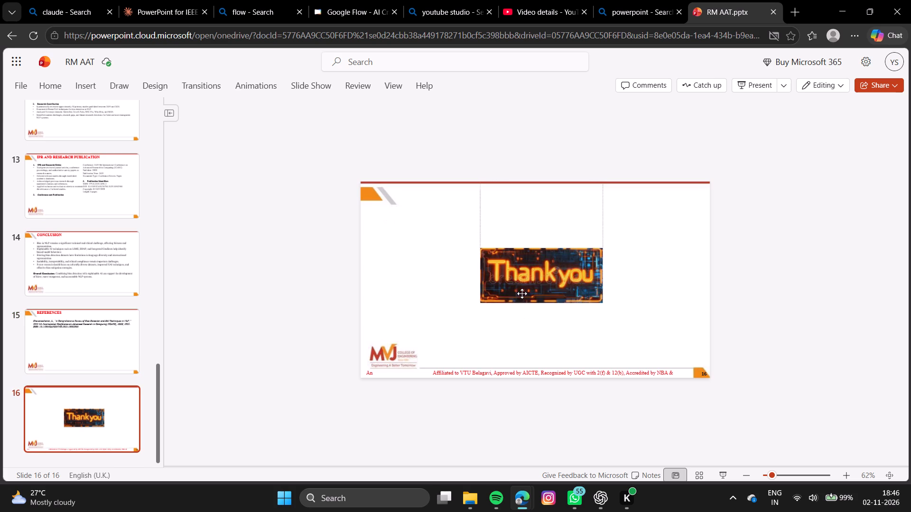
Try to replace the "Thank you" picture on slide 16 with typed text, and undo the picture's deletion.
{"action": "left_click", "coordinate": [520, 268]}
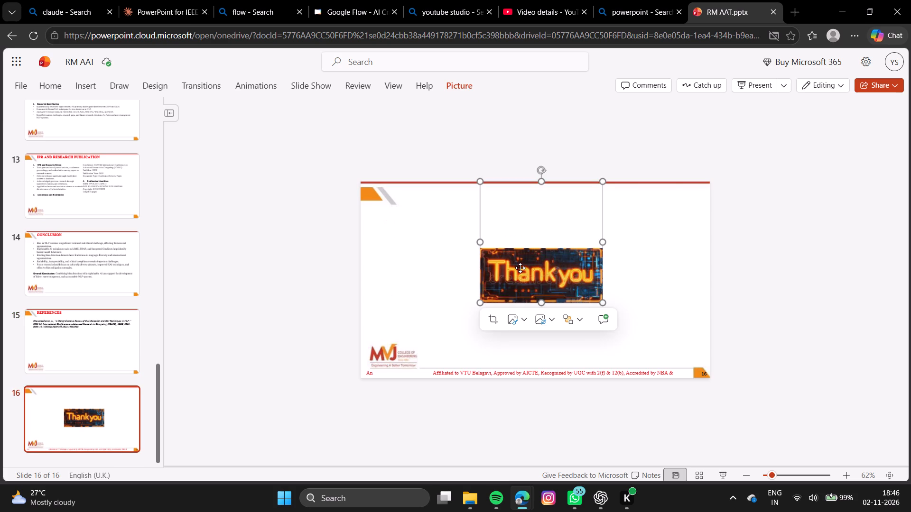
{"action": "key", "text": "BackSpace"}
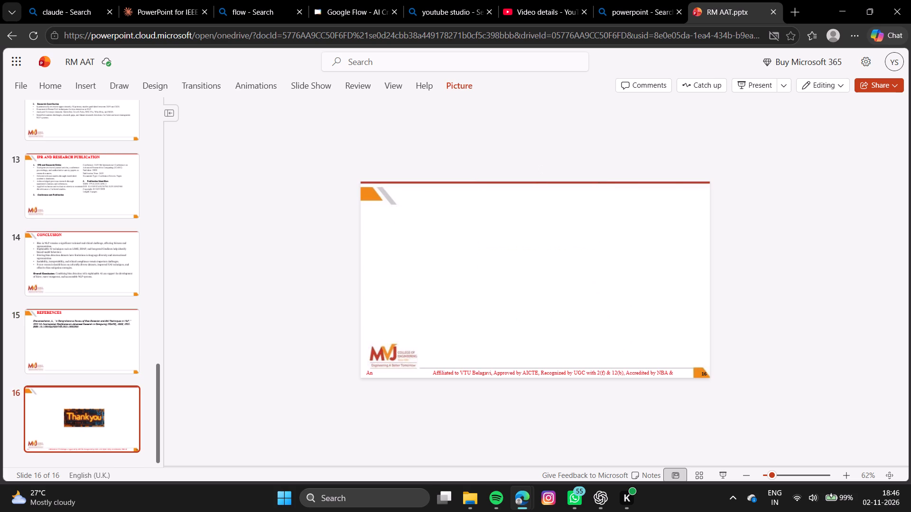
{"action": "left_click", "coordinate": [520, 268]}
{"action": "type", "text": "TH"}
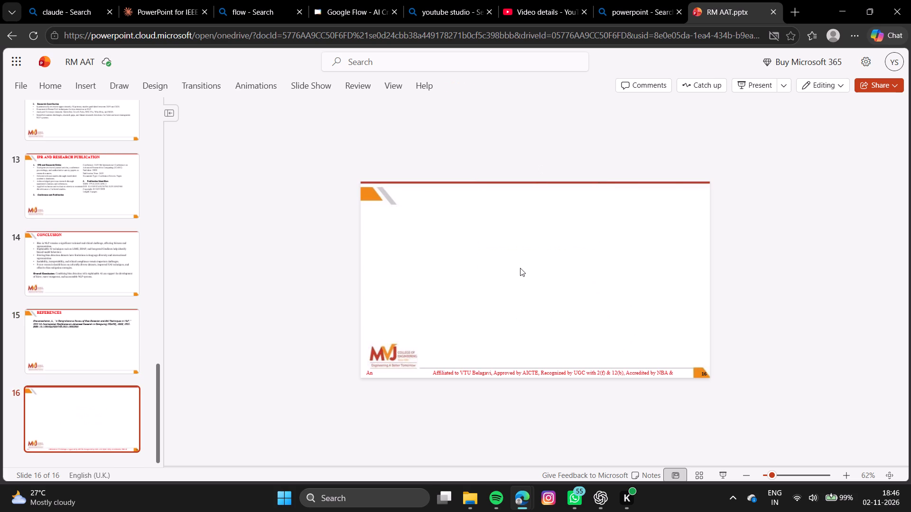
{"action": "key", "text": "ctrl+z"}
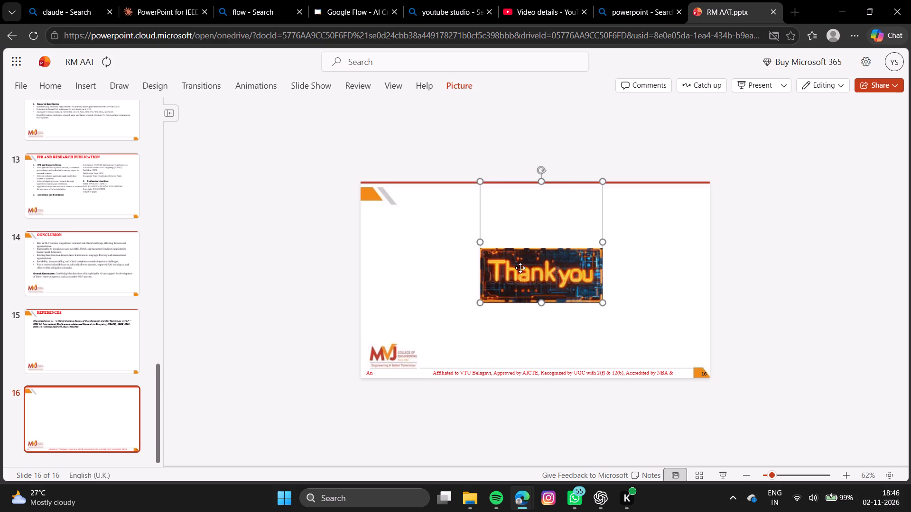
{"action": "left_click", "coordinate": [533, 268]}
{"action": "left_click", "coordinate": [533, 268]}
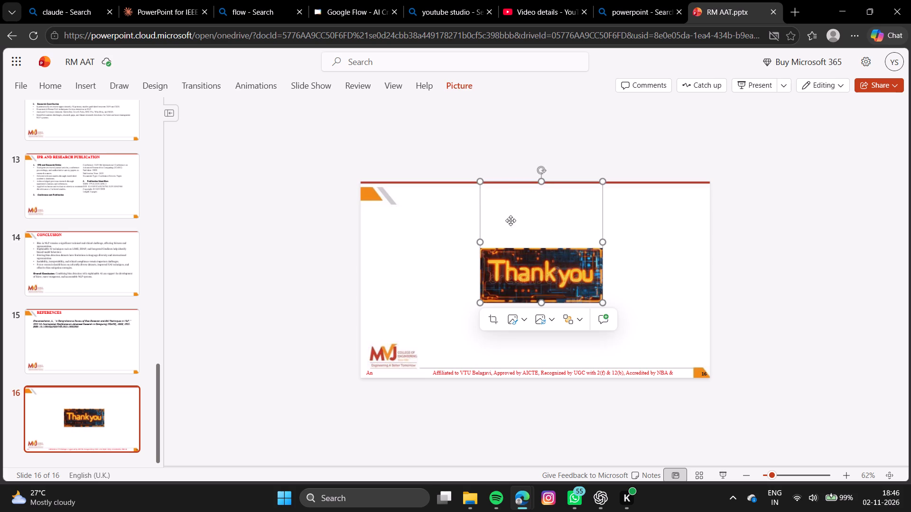
Search the web pictures for THANK YOU to replace the neon "Thank you" picture on slide 16.
{"action": "left_click", "coordinate": [503, 206]}
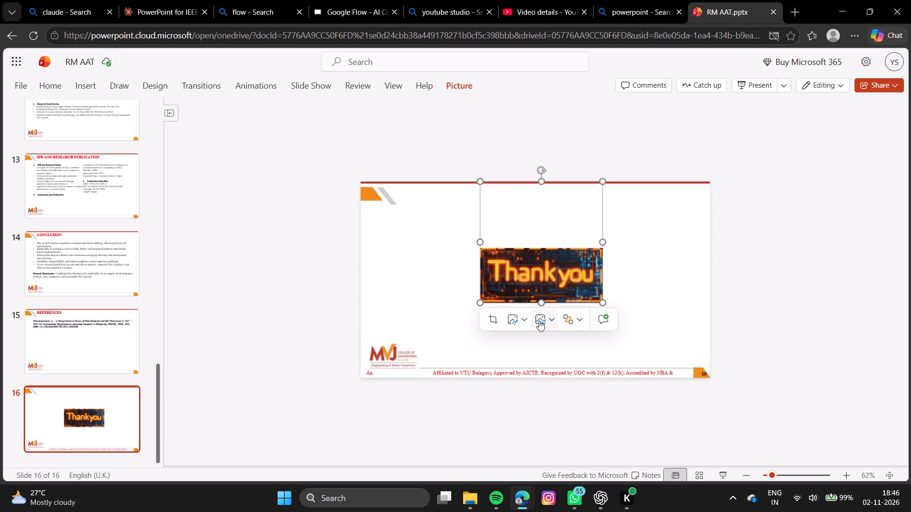
{"action": "left_click", "coordinate": [538, 320]}
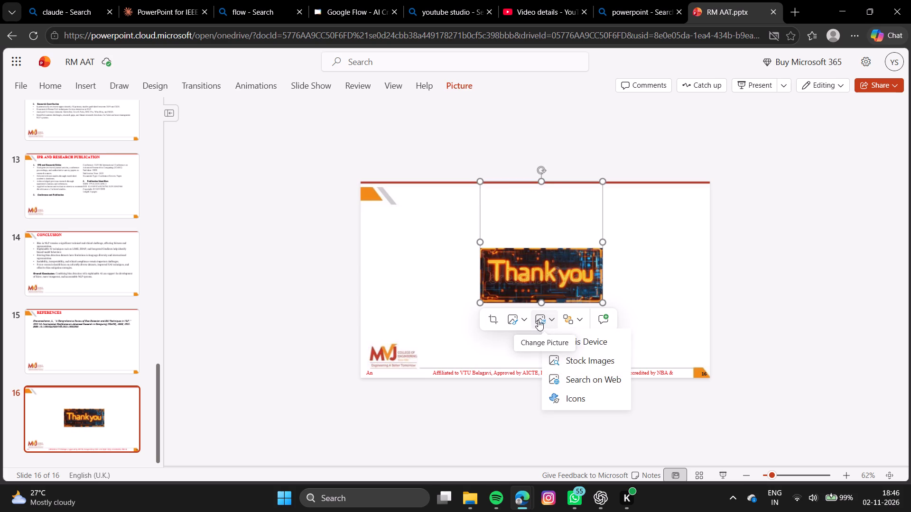
{"action": "left_click", "coordinate": [552, 374]}
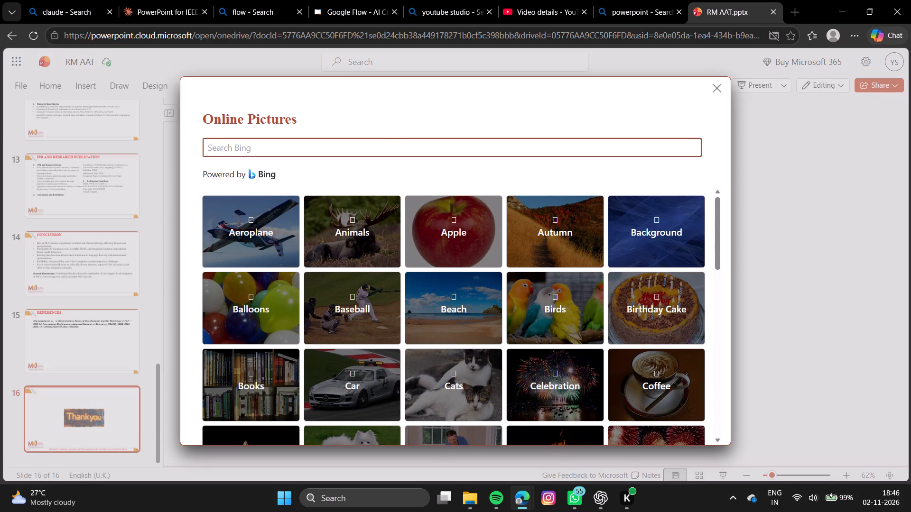
{"action": "left_click", "coordinate": [372, 150]}
{"action": "type", "text": "THHA"}
{"action": "type", "text": "NK"}
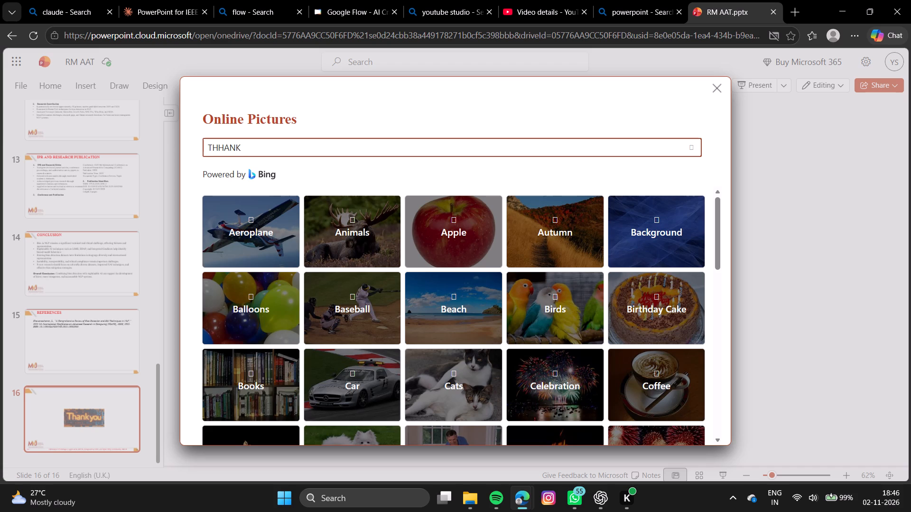
{"action": "key", "text": "BackSpace"}
{"action": "key", "text": "BackSpace"}
{"action": "key", "text": "BackSpace"}
{"action": "key", "text": "BackSpace"}
{"action": "type", "text": "ANK YOU"}
{"action": "key", "text": "Return"}
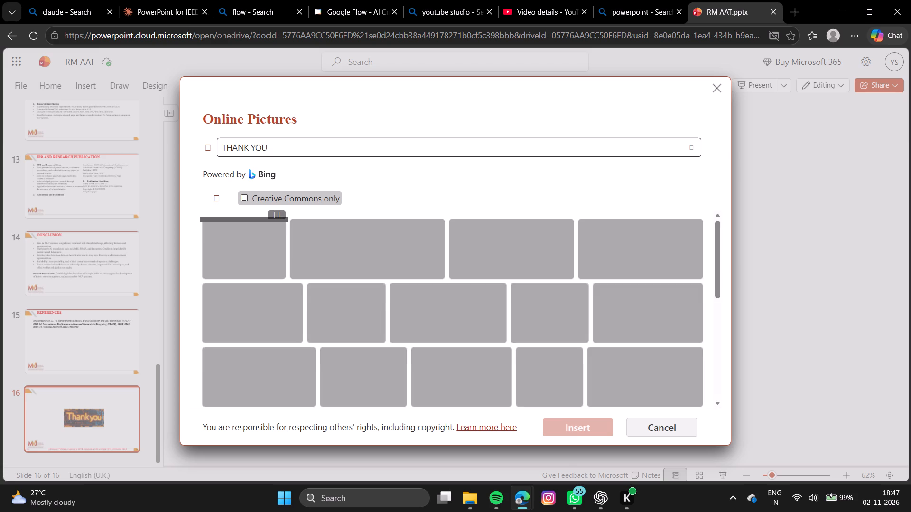
Replace the slide 16 picture with the photo of tan cards stamped THANK YOU! on a dark background.
{"action": "scroll", "coordinate": [372, 150], "scroll_direction": "down", "scroll_amount": 1}
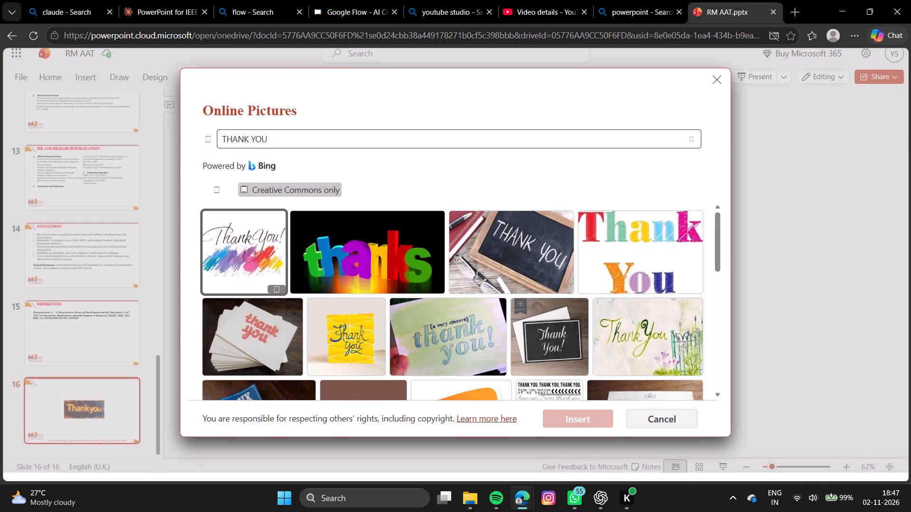
{"action": "scroll", "coordinate": [372, 150], "scroll_direction": "down", "scroll_amount": 2}
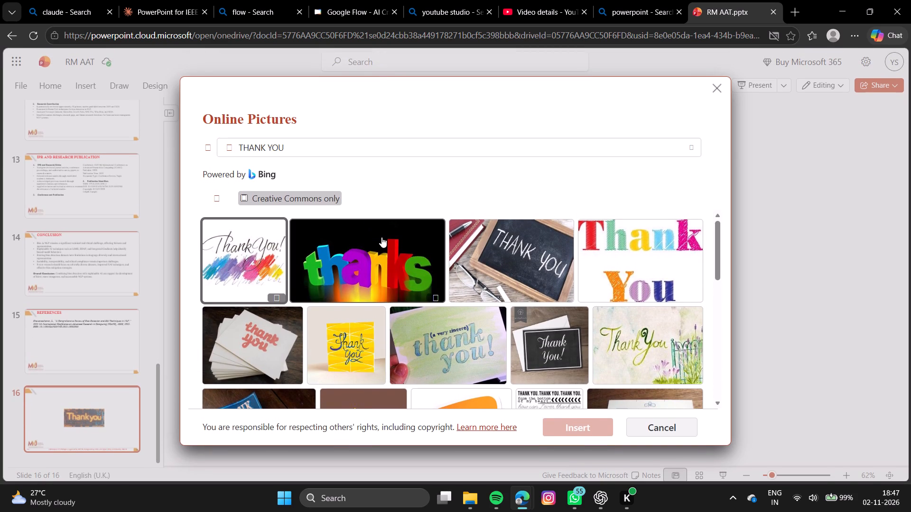
{"action": "scroll", "coordinate": [381, 237], "scroll_direction": "down", "scroll_amount": 3}
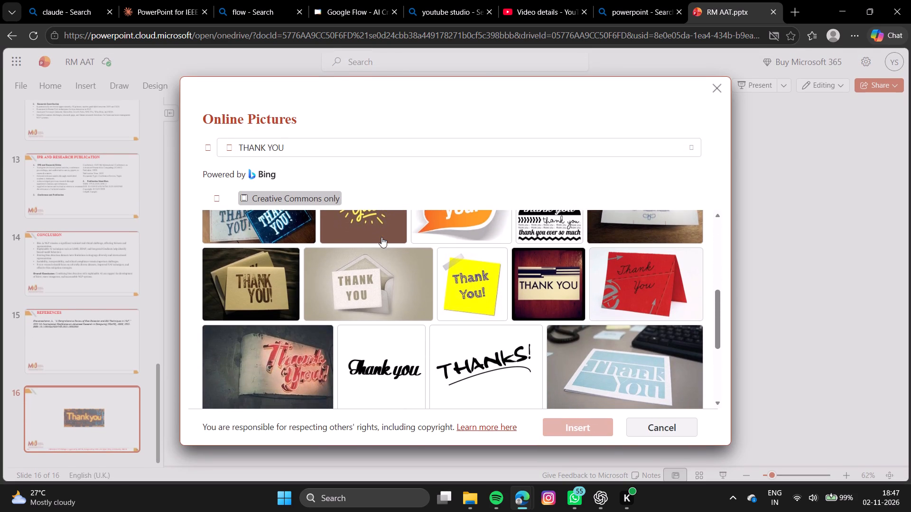
{"action": "scroll", "coordinate": [381, 237], "scroll_direction": "down", "scroll_amount": 2}
{"action": "scroll", "coordinate": [381, 237], "scroll_direction": "right", "scroll_amount": 1}
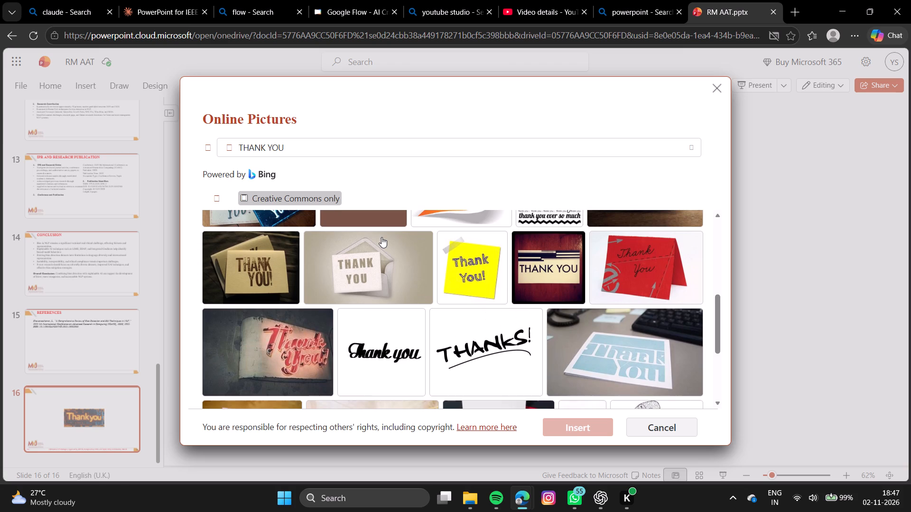
{"action": "scroll", "coordinate": [381, 237], "scroll_direction": "right", "scroll_amount": 1}
{"action": "scroll", "coordinate": [381, 237], "scroll_direction": "down", "scroll_amount": 1}
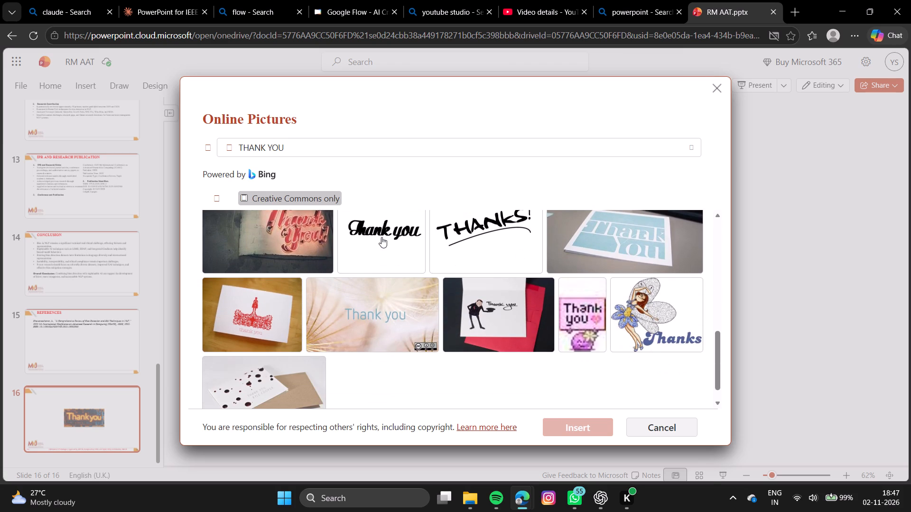
{"action": "scroll", "coordinate": [381, 237], "scroll_direction": "up", "scroll_amount": 2}
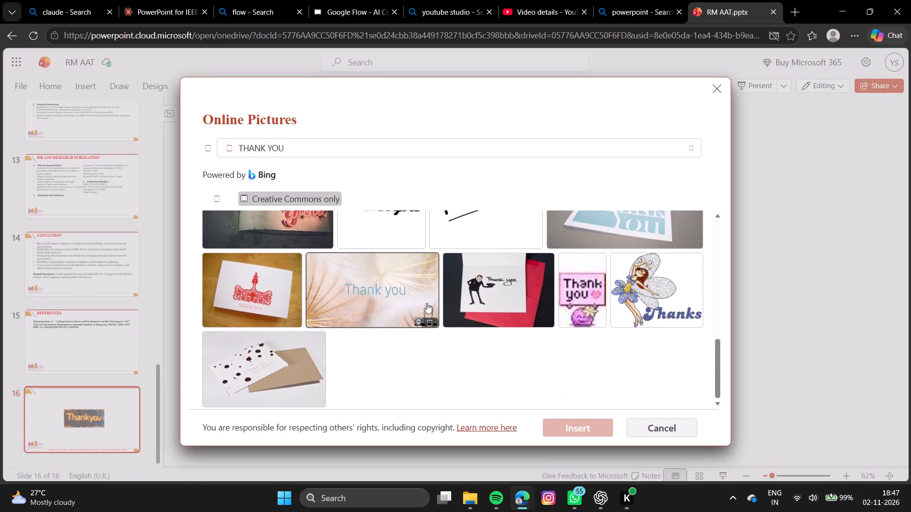
{"action": "scroll", "coordinate": [435, 310], "scroll_direction": "up", "scroll_amount": 2}
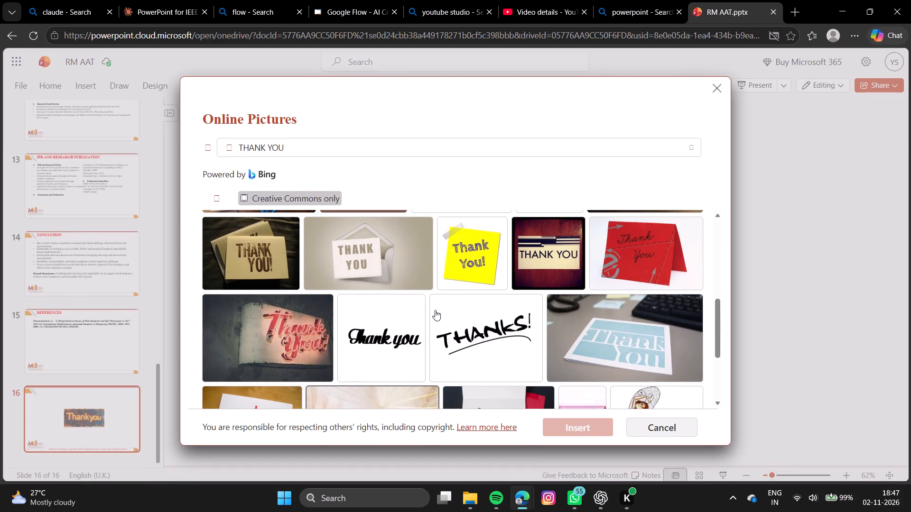
{"action": "scroll", "coordinate": [435, 310], "scroll_direction": "up", "scroll_amount": 2}
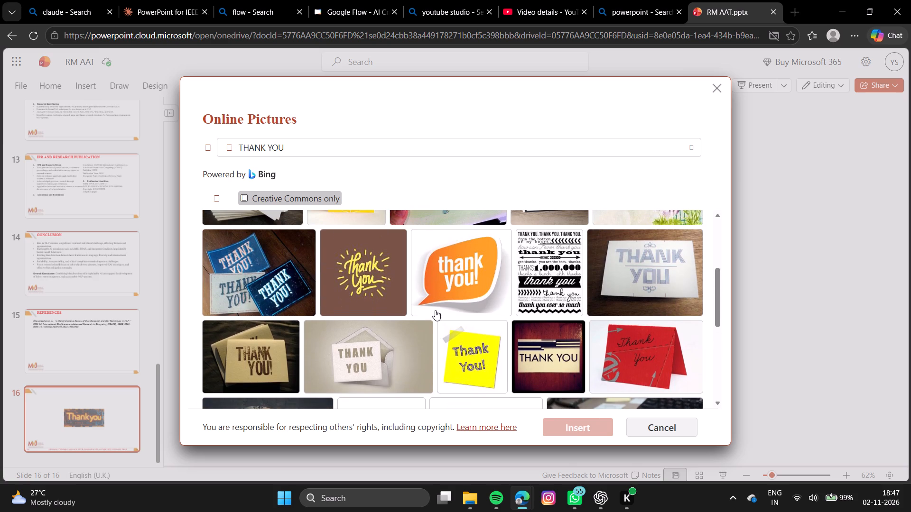
{"action": "scroll", "coordinate": [435, 310], "scroll_direction": "up", "scroll_amount": 1}
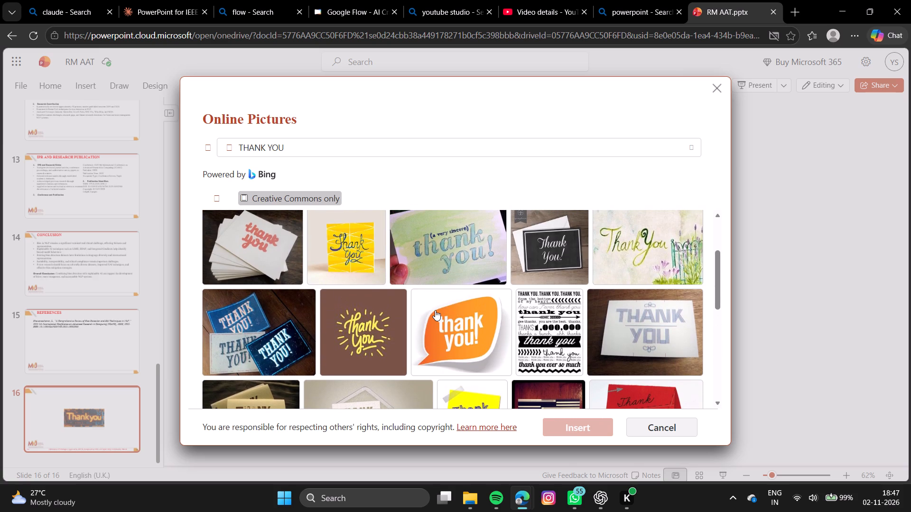
{"action": "scroll", "coordinate": [435, 310], "scroll_direction": "up", "scroll_amount": 1}
{"action": "scroll", "coordinate": [435, 310], "scroll_direction": "right", "scroll_amount": 1}
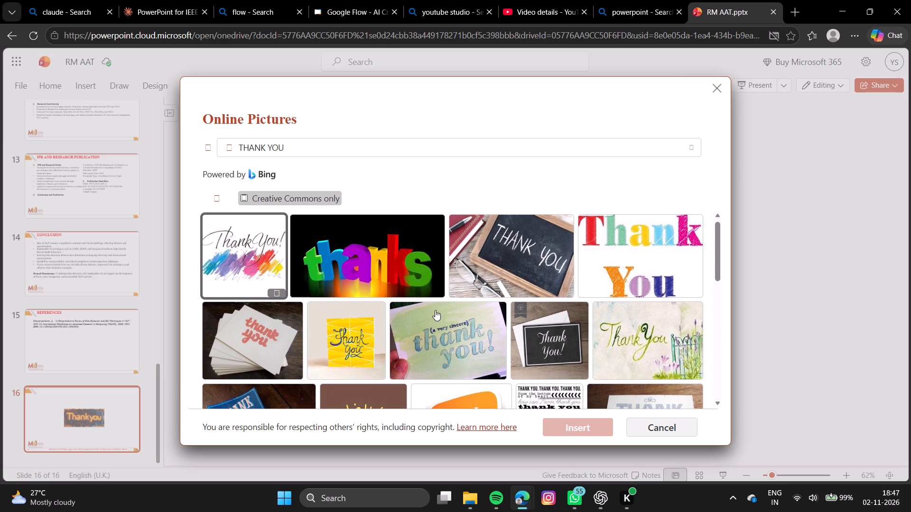
{"action": "scroll", "coordinate": [435, 310], "scroll_direction": "right", "scroll_amount": 1}
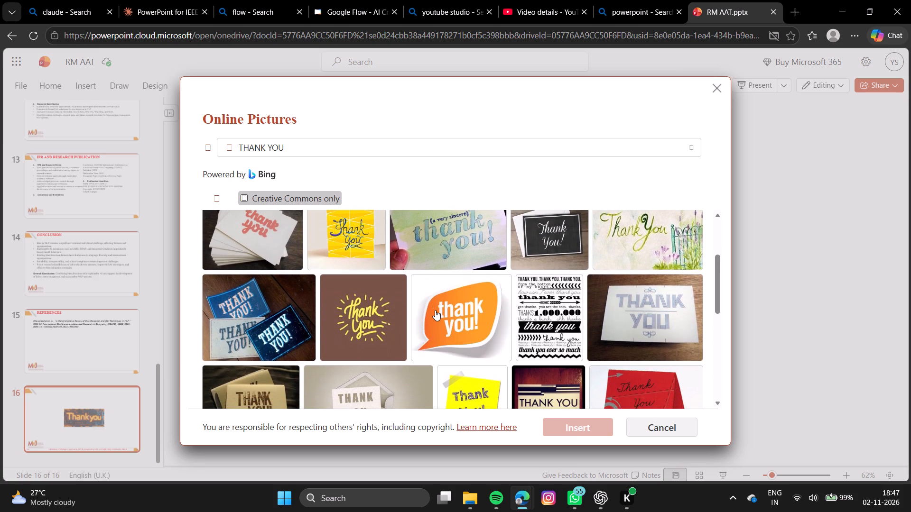
{"action": "scroll", "coordinate": [404, 323], "scroll_direction": "down", "scroll_amount": 1}
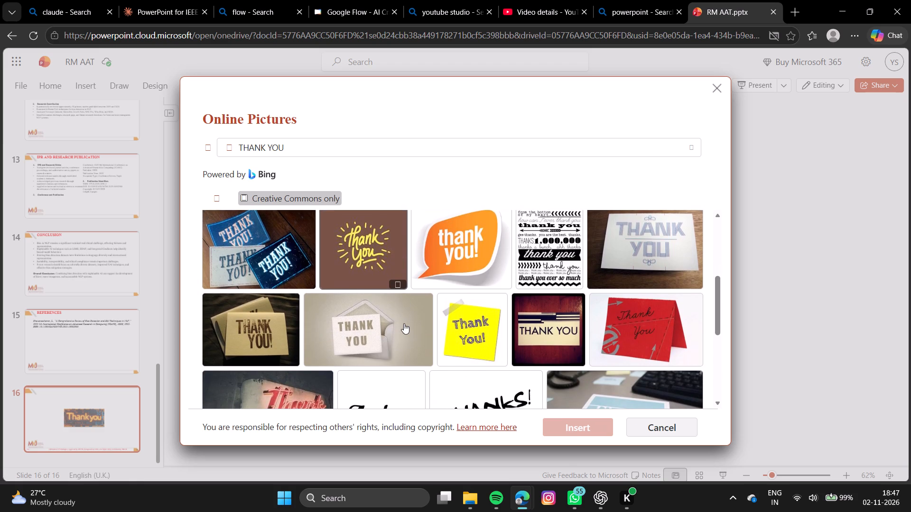
{"action": "scroll", "coordinate": [404, 323], "scroll_direction": "down", "scroll_amount": 1}
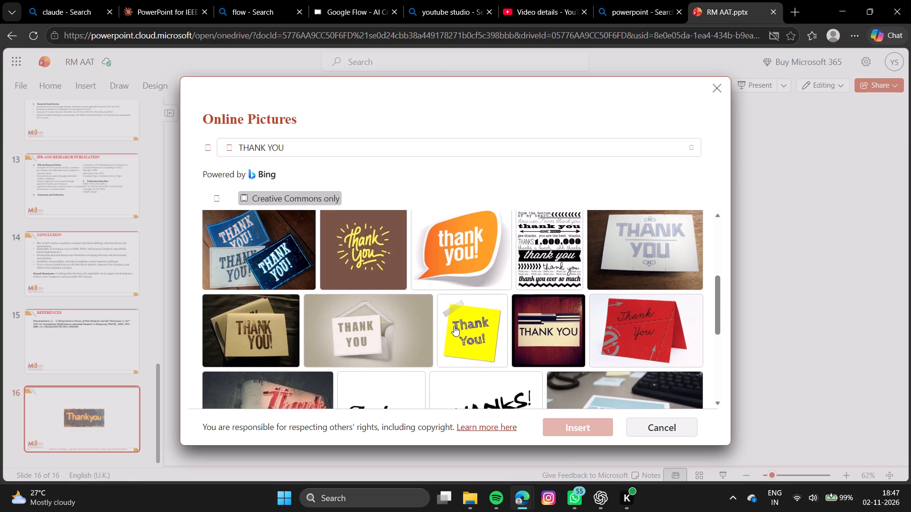
{"action": "left_click", "coordinate": [284, 343]}
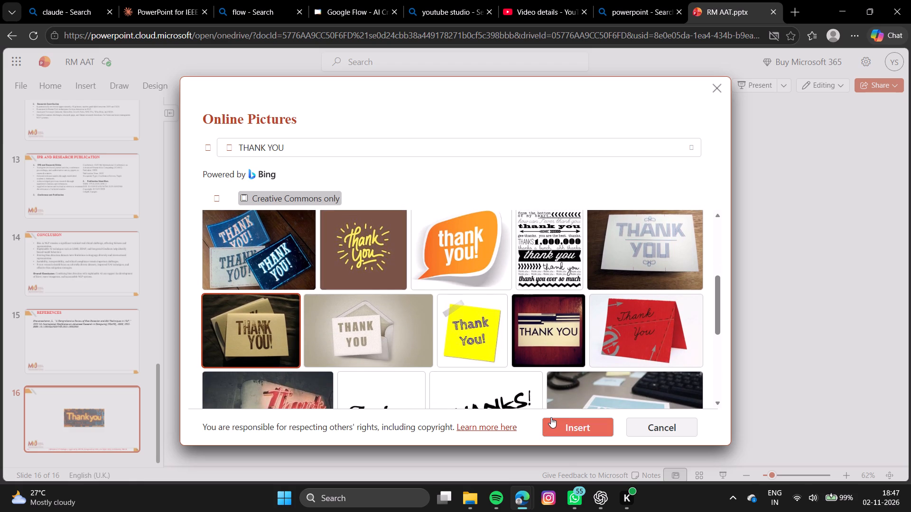
{"action": "left_click", "coordinate": [551, 417]}
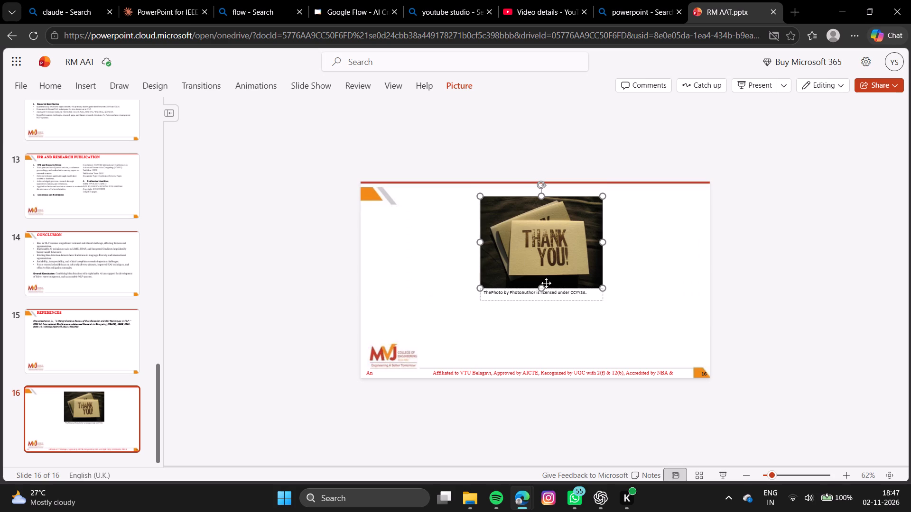
Move the new picture away from its photo attribution caption and delete the caption.
{"action": "left_click_drag", "start_coordinate": [540, 283], "coordinate": [502, 250]}
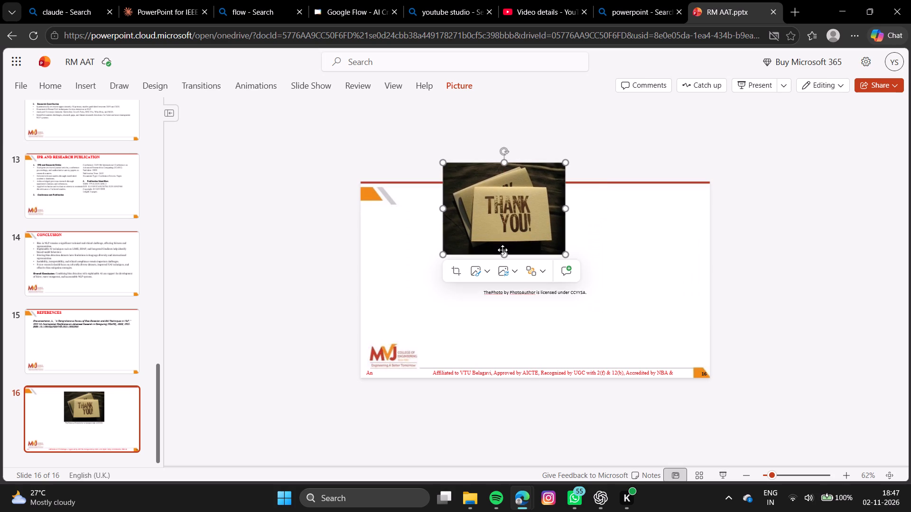
{"action": "left_click", "coordinate": [535, 289]}
{"action": "key", "text": "BackSpace"}
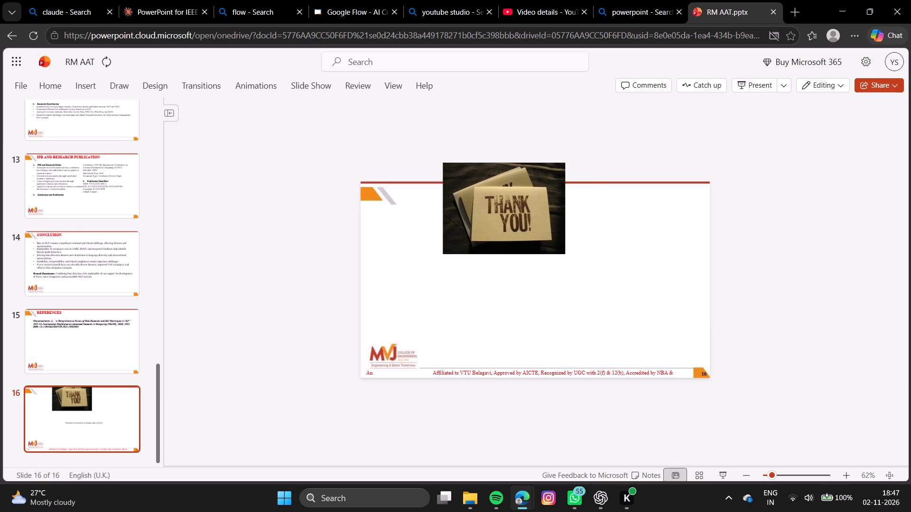
Move the THANK YOU! picture to the middle of slide 16 and stretch it wider and slightly taller, keeping it centred.
{"action": "left_click_drag", "start_coordinate": [503, 216], "coordinate": [534, 279]}
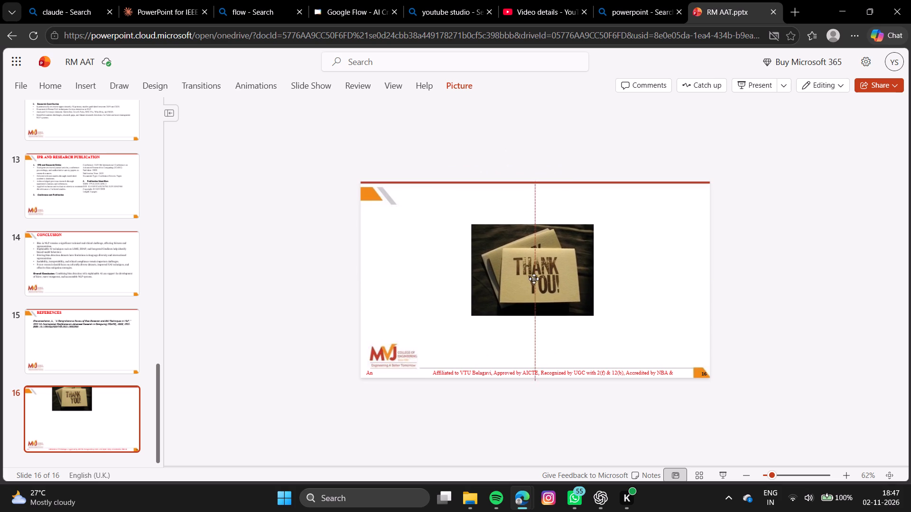
{"action": "left_click_drag", "start_coordinate": [534, 279], "coordinate": [539, 282]}
{"action": "left_click_drag", "start_coordinate": [601, 278], "coordinate": [635, 274]}
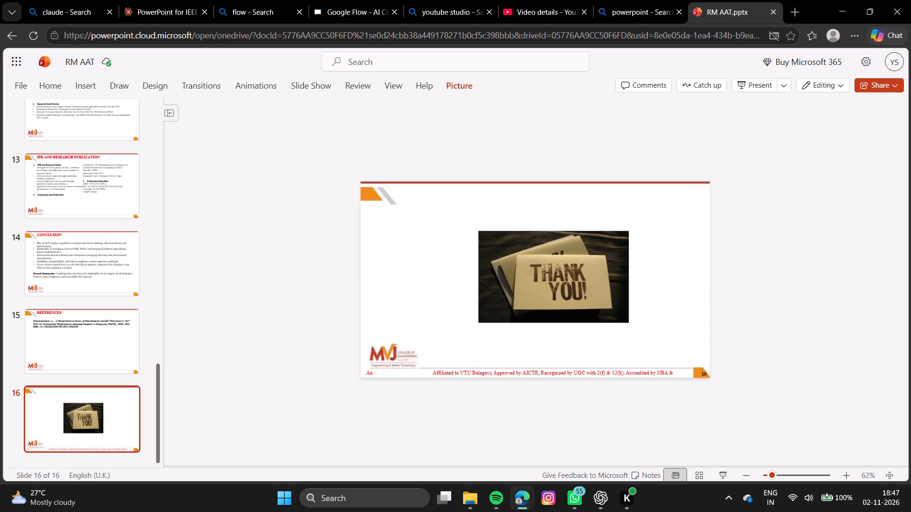
{"action": "left_click_drag", "start_coordinate": [635, 274], "coordinate": [650, 272]}
{"action": "left_click_drag", "start_coordinate": [479, 276], "coordinate": [405, 282]}
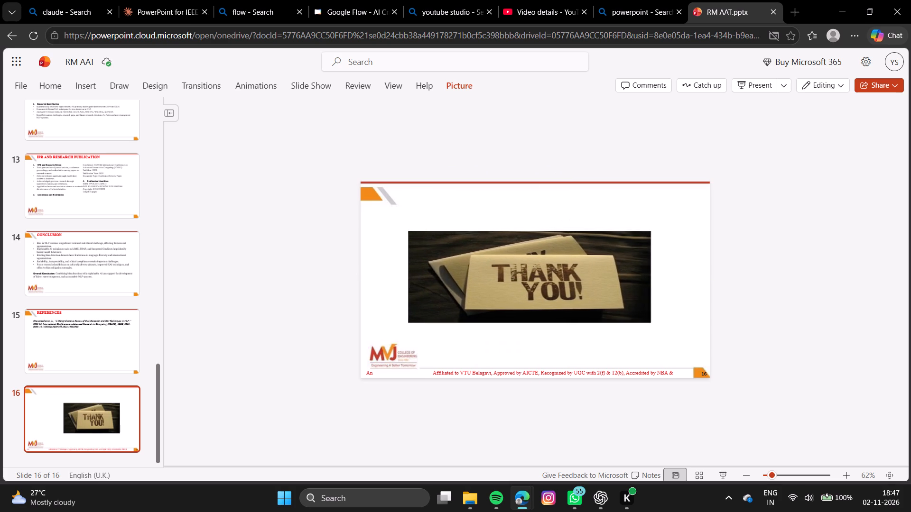
{"action": "left_click_drag", "start_coordinate": [405, 282], "coordinate": [444, 290]}
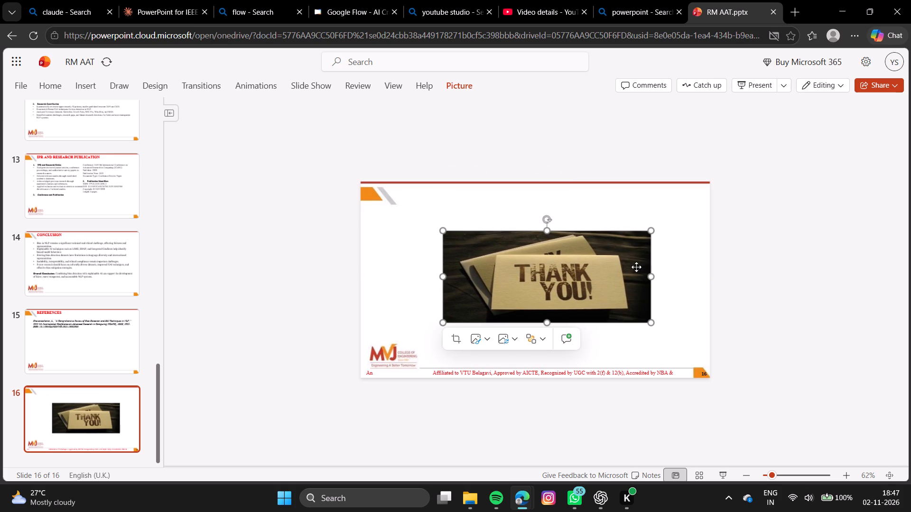
{"action": "left_click_drag", "start_coordinate": [653, 277], "coordinate": [633, 280]}
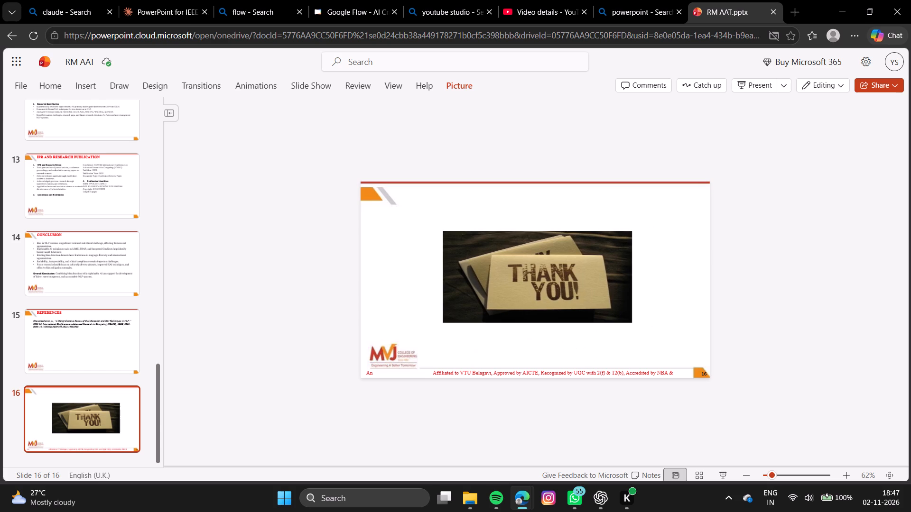
{"action": "left_click_drag", "start_coordinate": [633, 280], "coordinate": [631, 280]}
{"action": "left_click_drag", "start_coordinate": [536, 321], "coordinate": [536, 331]}
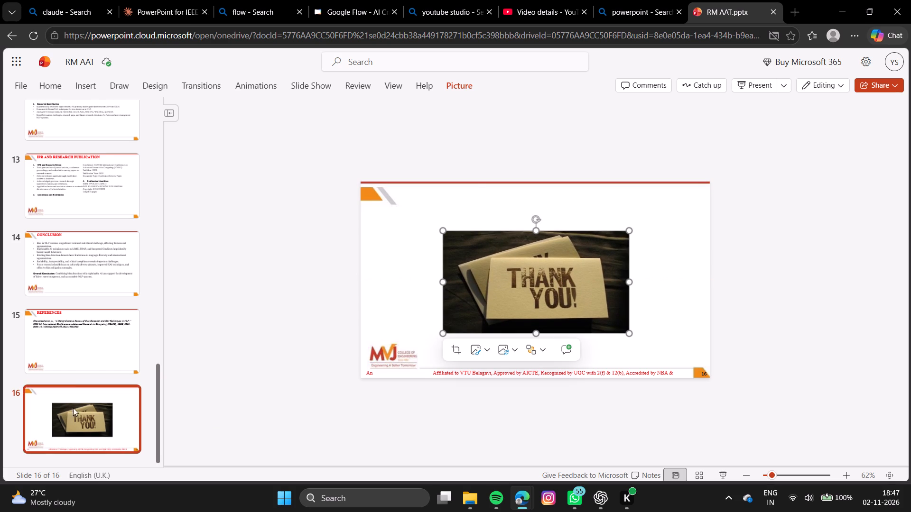
Review the RM AAT slides in reverse order, from REFERENCES on slide 15 back to the title slide.
{"action": "left_click", "coordinate": [81, 333]}
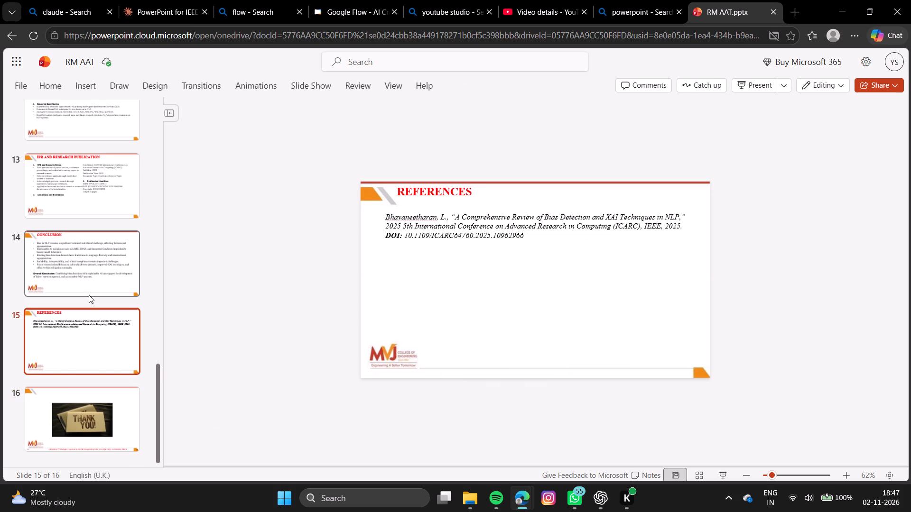
{"action": "left_click", "coordinate": [86, 285]}
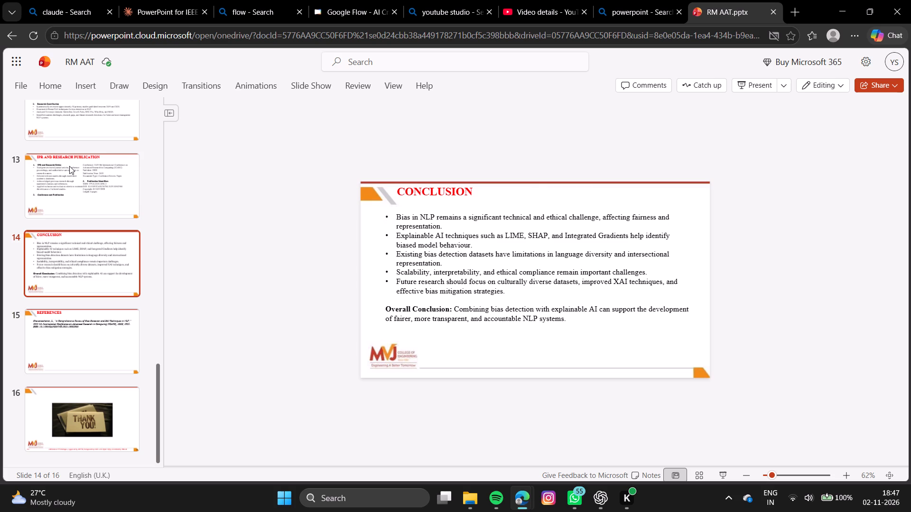
{"action": "left_click", "coordinate": [69, 166]}
{"action": "scroll", "coordinate": [69, 166], "scroll_direction": "up", "scroll_amount": 1}
{"action": "left_click", "coordinate": [68, 140]}
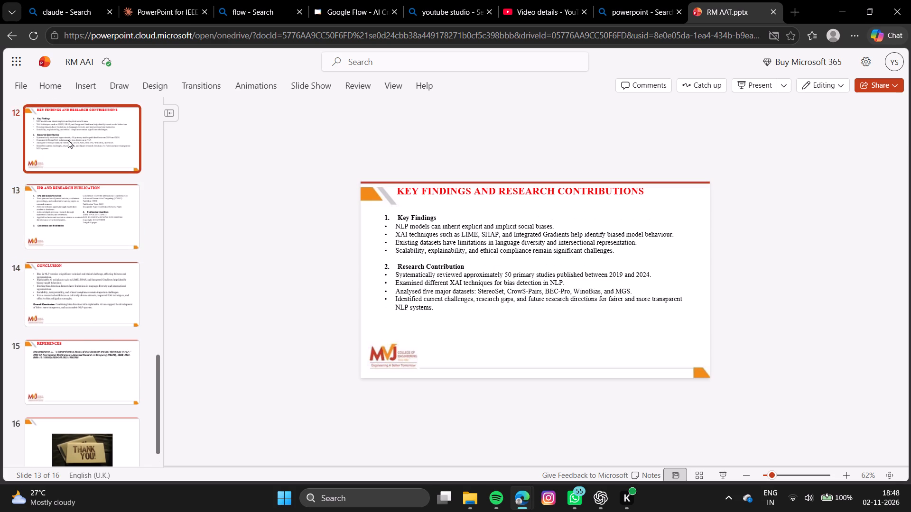
{"action": "scroll", "coordinate": [68, 140], "scroll_direction": "up", "scroll_amount": 1}
{"action": "left_click", "coordinate": [70, 134]}
{"action": "scroll", "coordinate": [70, 134], "scroll_direction": "up", "scroll_amount": 1}
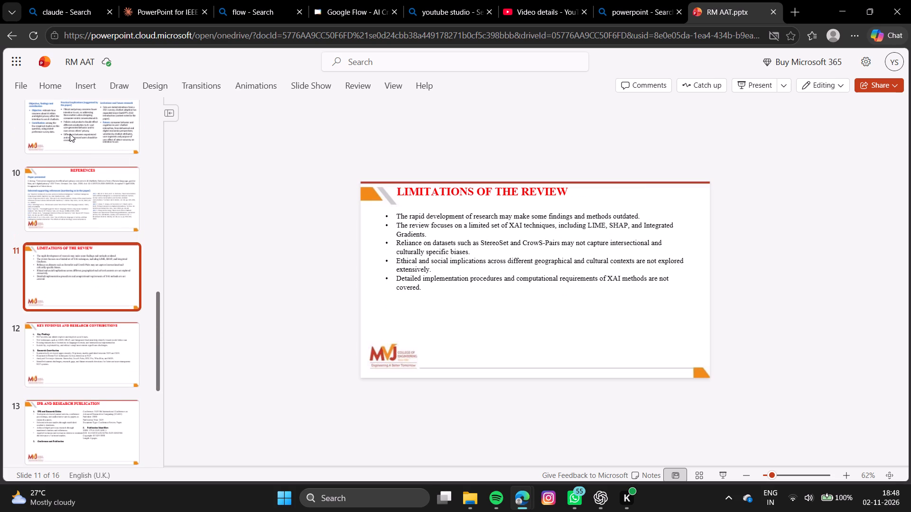
{"action": "left_click", "coordinate": [83, 205]}
{"action": "scroll", "coordinate": [83, 205], "scroll_direction": "up", "scroll_amount": 1}
{"action": "left_click", "coordinate": [83, 205]}
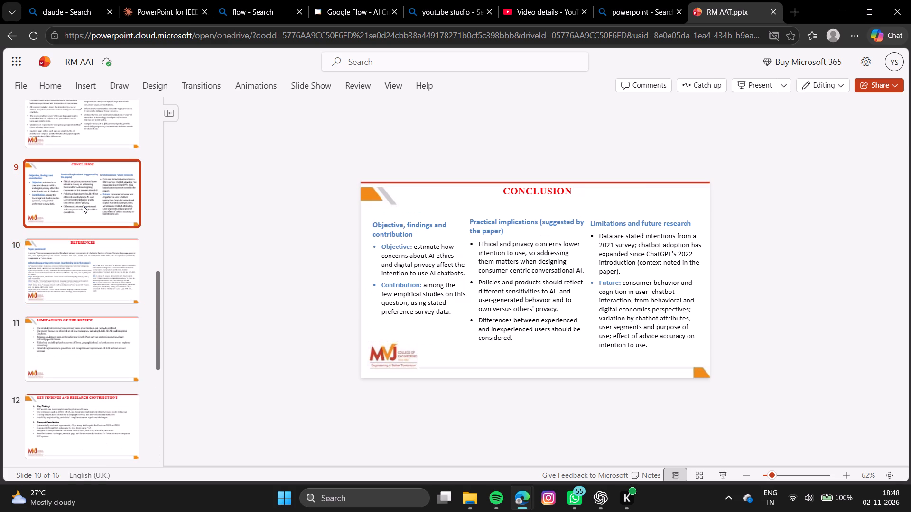
{"action": "scroll", "coordinate": [83, 205], "scroll_direction": "up", "scroll_amount": 1}
{"action": "left_click", "coordinate": [82, 176]}
{"action": "scroll", "coordinate": [82, 176], "scroll_direction": "up", "scroll_amount": 1}
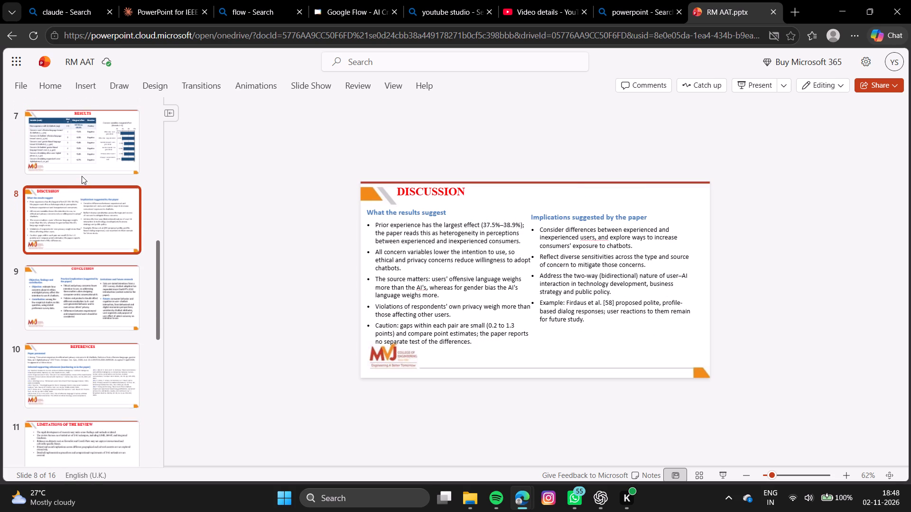
{"action": "left_click", "coordinate": [74, 141]}
{"action": "scroll", "coordinate": [74, 141], "scroll_direction": "up", "scroll_amount": 1}
{"action": "left_click", "coordinate": [76, 125]}
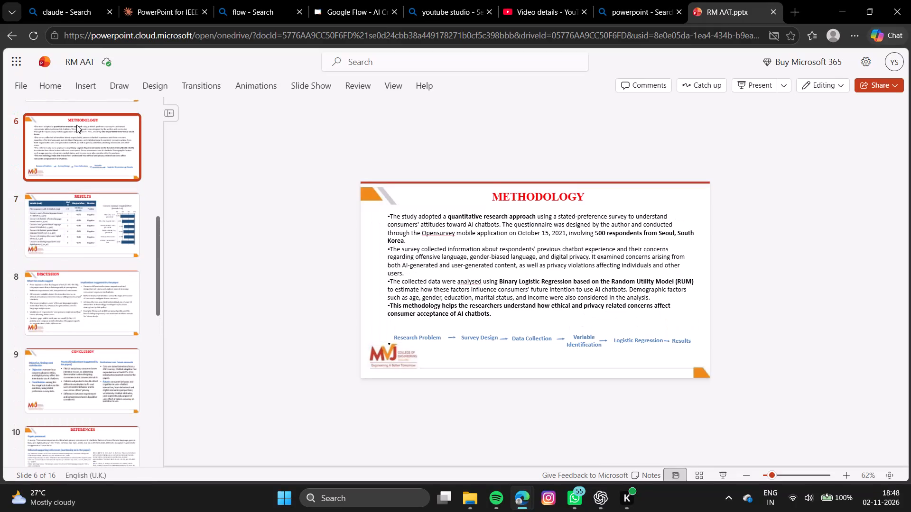
{"action": "scroll", "coordinate": [76, 125], "scroll_direction": "up", "scroll_amount": 1}
{"action": "left_click", "coordinate": [76, 123]}
{"action": "scroll", "coordinate": [76, 123], "scroll_direction": "up", "scroll_amount": 1}
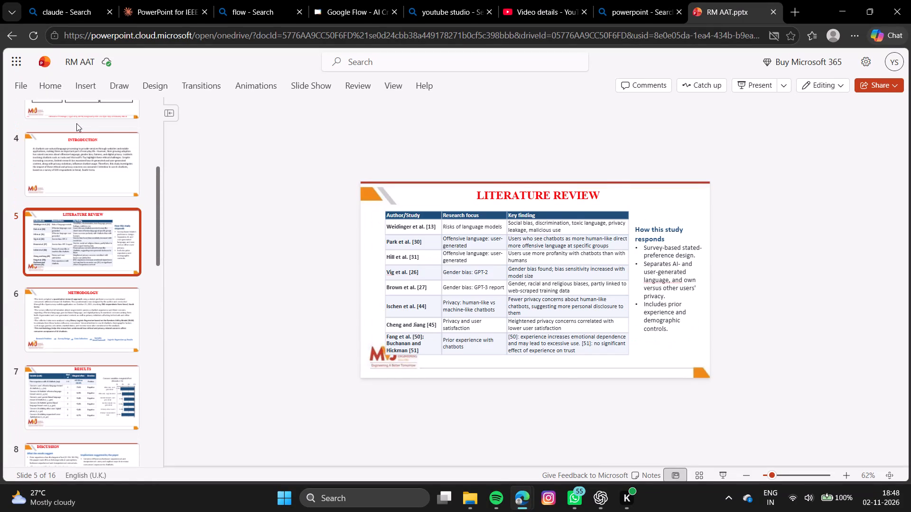
{"action": "left_click", "coordinate": [76, 123]}
{"action": "left_click", "coordinate": [88, 166]}
{"action": "scroll", "coordinate": [88, 166], "scroll_direction": "up", "scroll_amount": 1}
{"action": "left_click", "coordinate": [89, 150]}
{"action": "scroll", "coordinate": [89, 150], "scroll_direction": "up", "scroll_amount": 1}
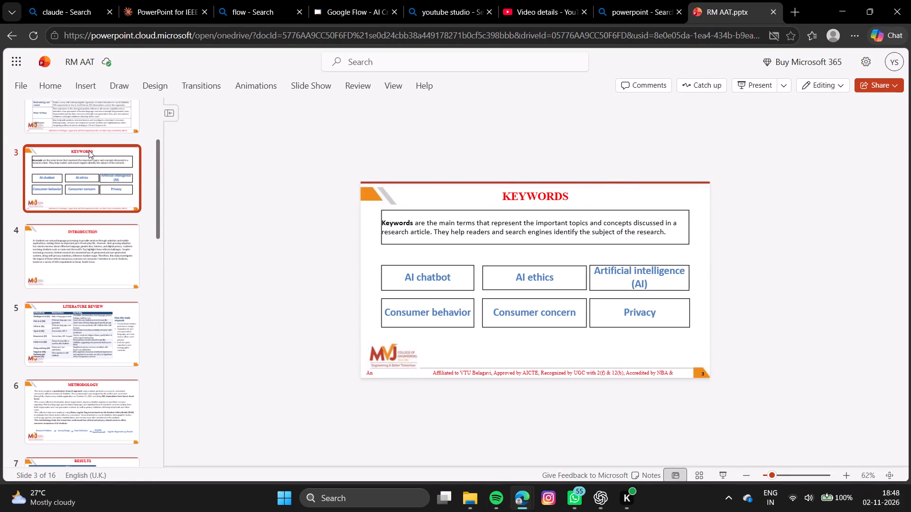
{"action": "scroll", "coordinate": [89, 150], "scroll_direction": "up", "scroll_amount": 1}
{"action": "left_click", "coordinate": [89, 136]}
{"action": "scroll", "coordinate": [89, 136], "scroll_direction": "up", "scroll_amount": 1}
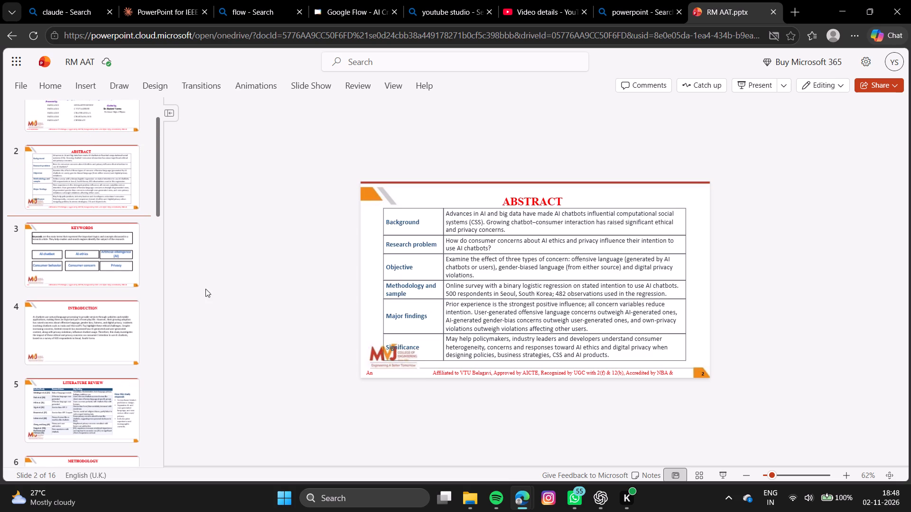
{"action": "scroll", "coordinate": [132, 248], "scroll_direction": "up", "scroll_amount": 1}
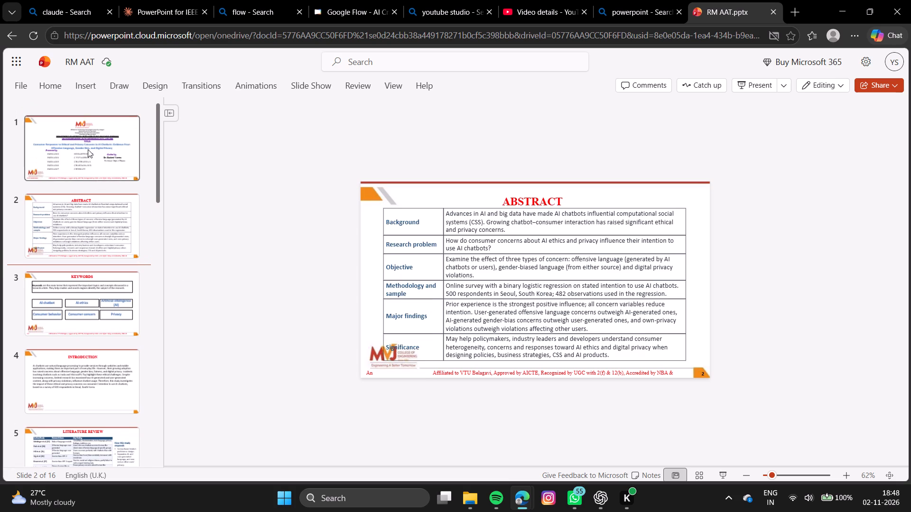
{"action": "left_click", "coordinate": [88, 149]}
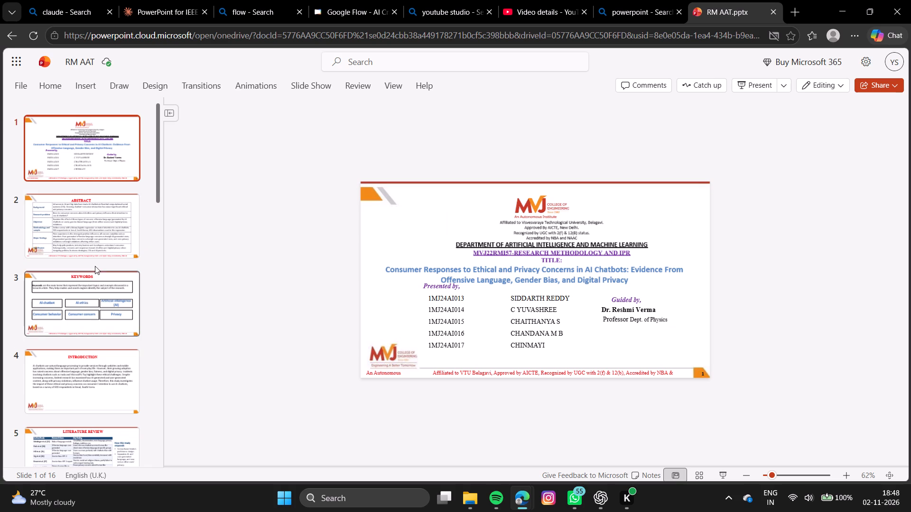
{"action": "left_click", "coordinate": [97, 247]}
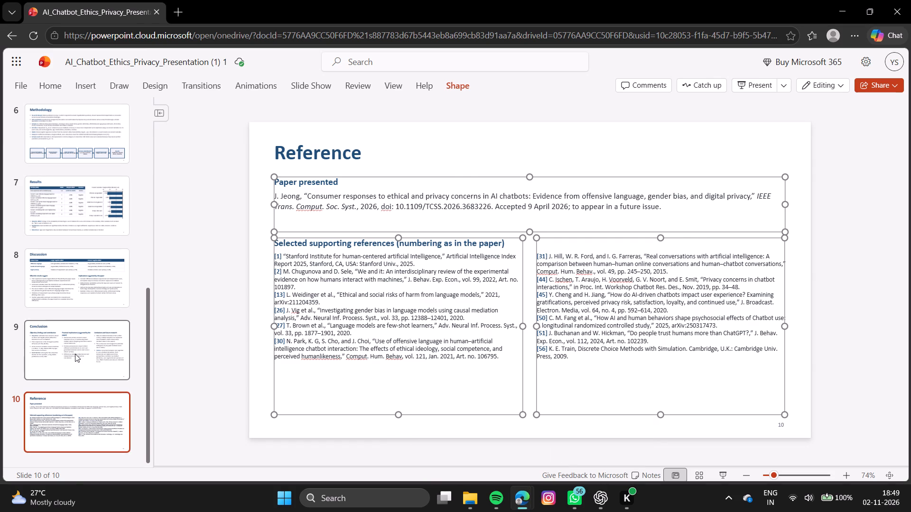
{"action": "left_click", "coordinate": [76, 352]}
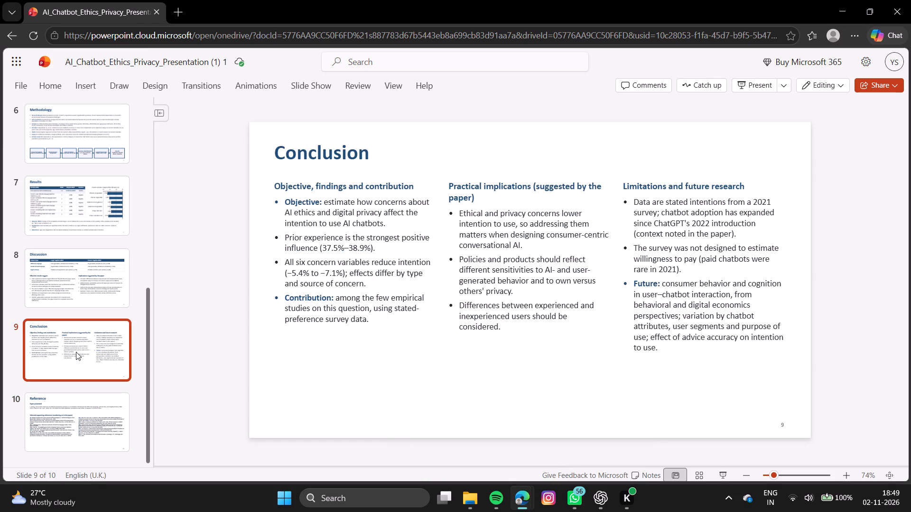
{"action": "scroll", "coordinate": [76, 352], "scroll_direction": "down", "scroll_amount": 1}
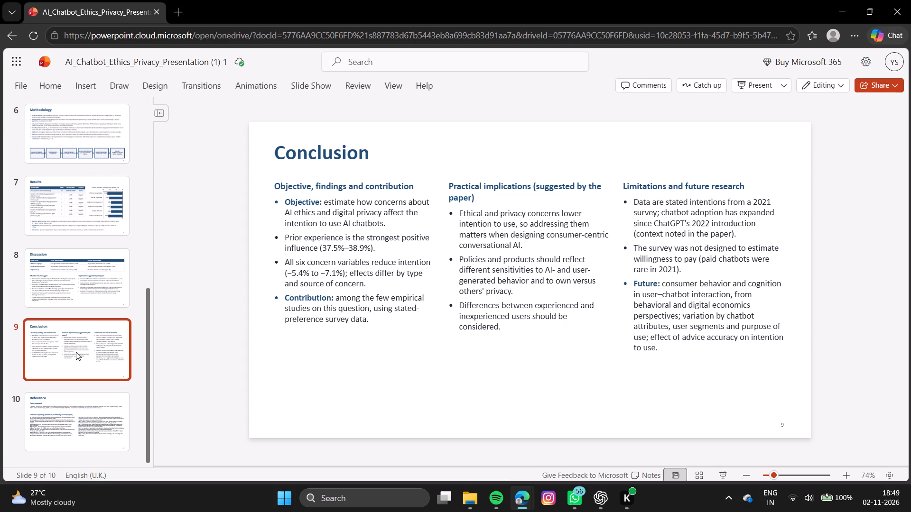
{"action": "scroll", "coordinate": [76, 352], "scroll_direction": "down", "scroll_amount": 1}
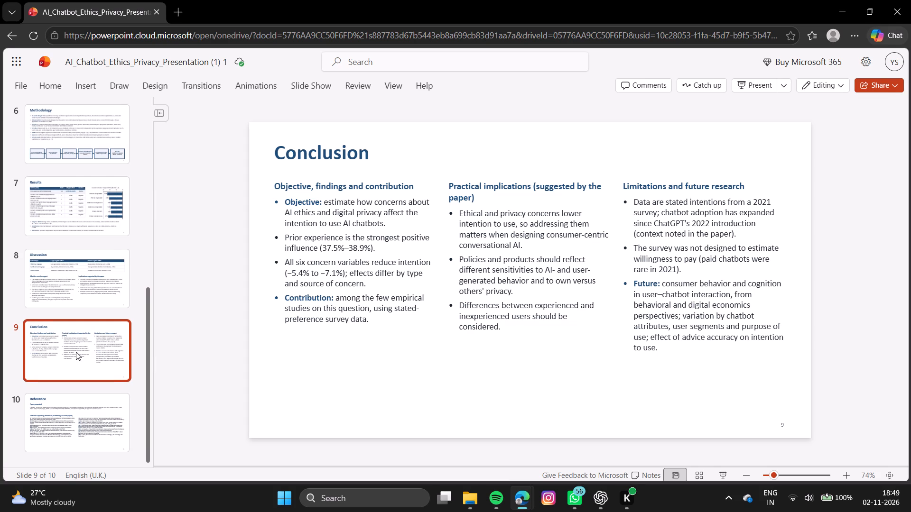
{"action": "scroll", "coordinate": [76, 352], "scroll_direction": "down", "scroll_amount": 1}
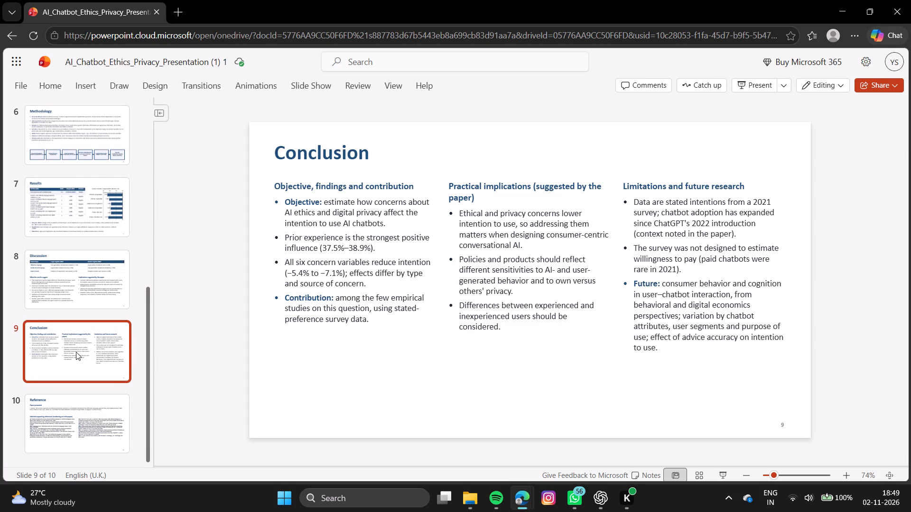
{"action": "scroll", "coordinate": [76, 352], "scroll_direction": "down", "scroll_amount": 2}
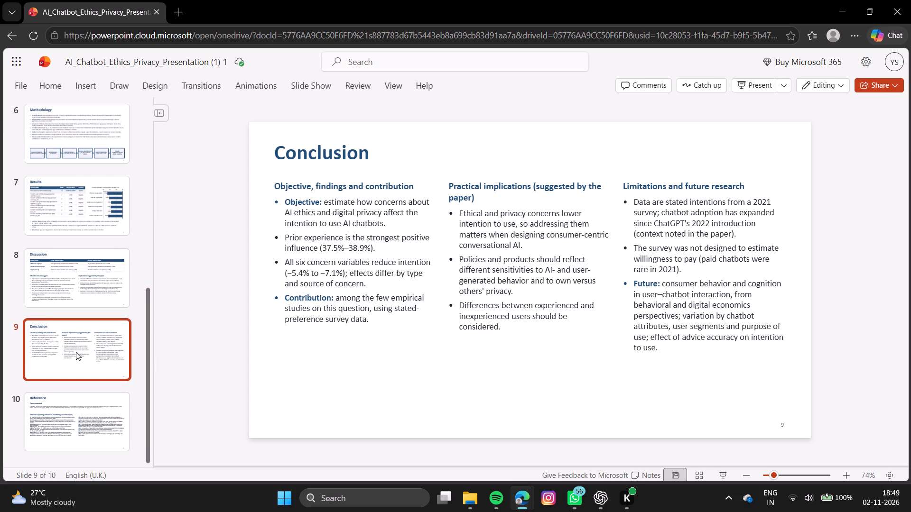
{"action": "scroll", "coordinate": [76, 352], "scroll_direction": "down", "scroll_amount": 4}
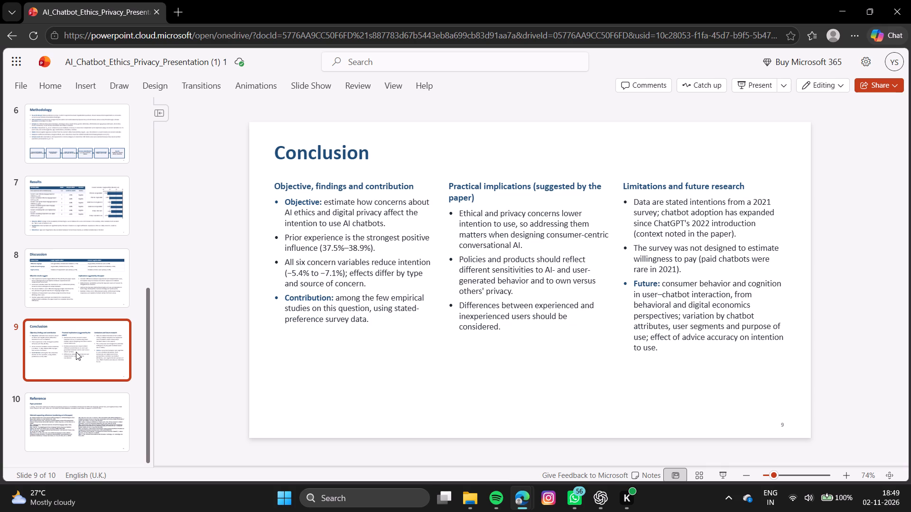
{"action": "scroll", "coordinate": [76, 352], "scroll_direction": "down", "scroll_amount": 1}
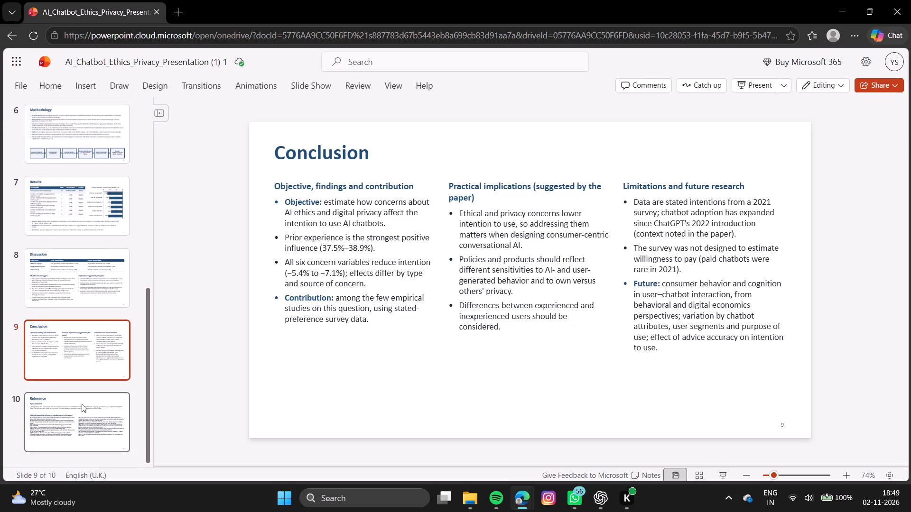
{"action": "left_click", "coordinate": [82, 411]}
{"action": "scroll", "coordinate": [82, 411], "scroll_direction": "down", "scroll_amount": 1}
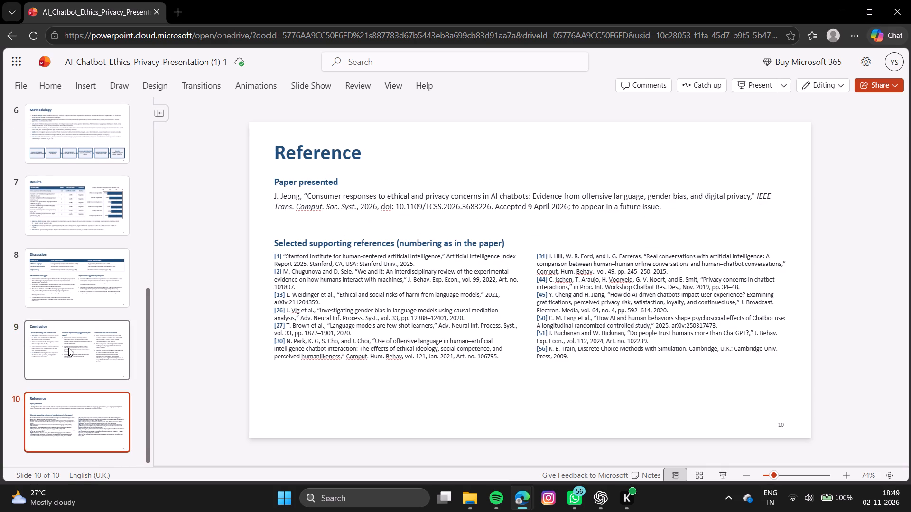
{"action": "left_click", "coordinate": [68, 348]}
{"action": "left_click", "coordinate": [69, 268]}
{"action": "scroll", "coordinate": [69, 268], "scroll_direction": "down", "scroll_amount": 2}
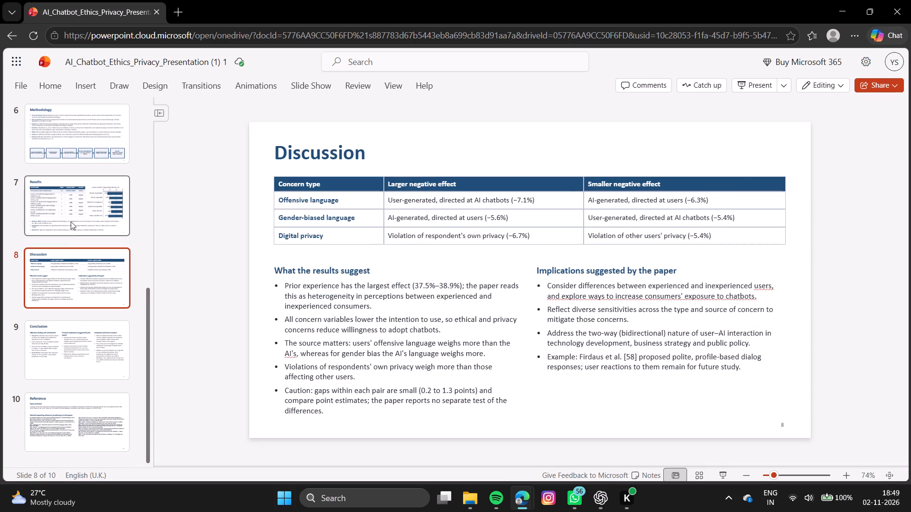
{"action": "left_click", "coordinate": [71, 217]}
{"action": "scroll", "coordinate": [71, 217], "scroll_direction": "up", "scroll_amount": 7}
{"action": "scroll", "coordinate": [71, 217], "scroll_direction": "down", "scroll_amount": 6}
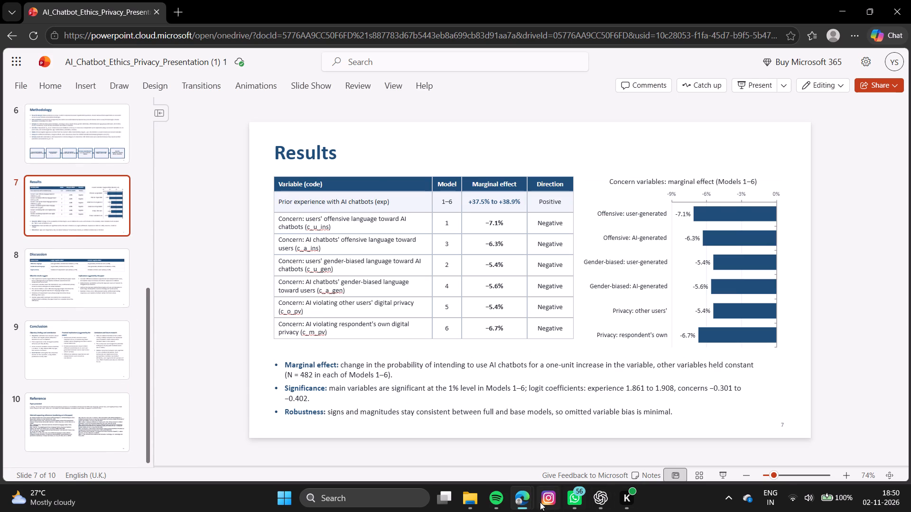
Switch to the RM AAT presentation and delete the LIMITATIONS OF THE REVIEW and KEY FINDINGS AND RESEARCH CONTRIBUTIONS slides after REFERENCES.
{"action": "left_click", "coordinate": [476, 445]}
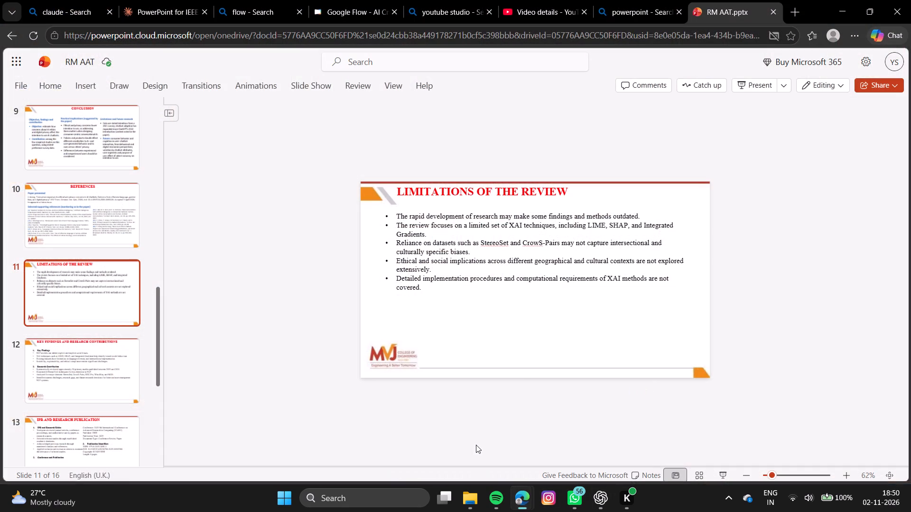
{"action": "scroll", "coordinate": [56, 325], "scroll_direction": "down", "scroll_amount": 4}
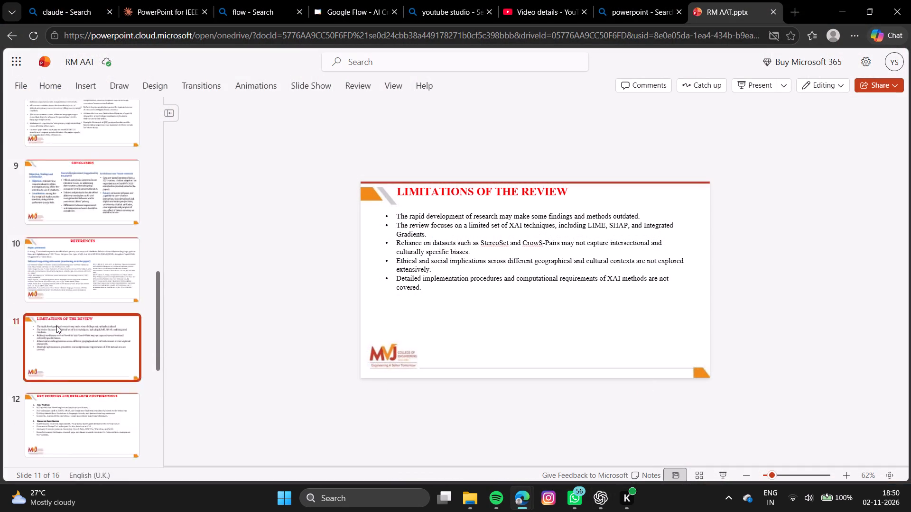
{"action": "scroll", "coordinate": [56, 325], "scroll_direction": "down", "scroll_amount": 2}
{"action": "left_click", "coordinate": [61, 364]}
{"action": "scroll", "coordinate": [61, 364], "scroll_direction": "down", "scroll_amount": 1}
{"action": "left_click", "coordinate": [57, 387]}
{"action": "scroll", "coordinate": [57, 387], "scroll_direction": "down", "scroll_amount": 1}
{"action": "left_click", "coordinate": [57, 387]}
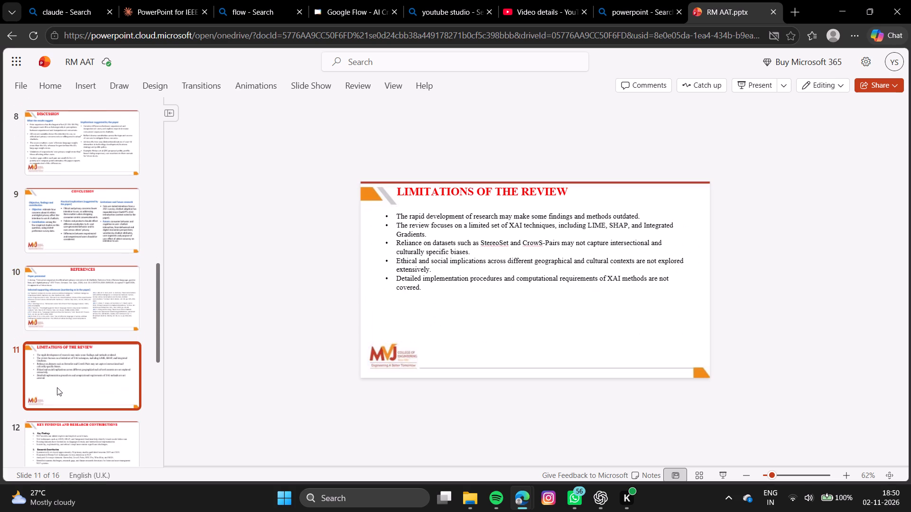
{"action": "left_click", "coordinate": [57, 387]}
{"action": "key", "text": "BackSpace"}
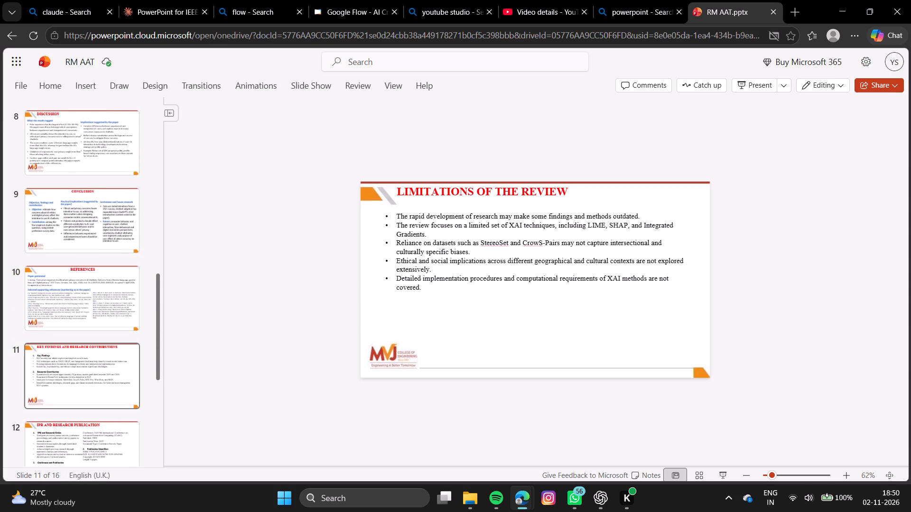
{"action": "key", "text": "BackSpace"}
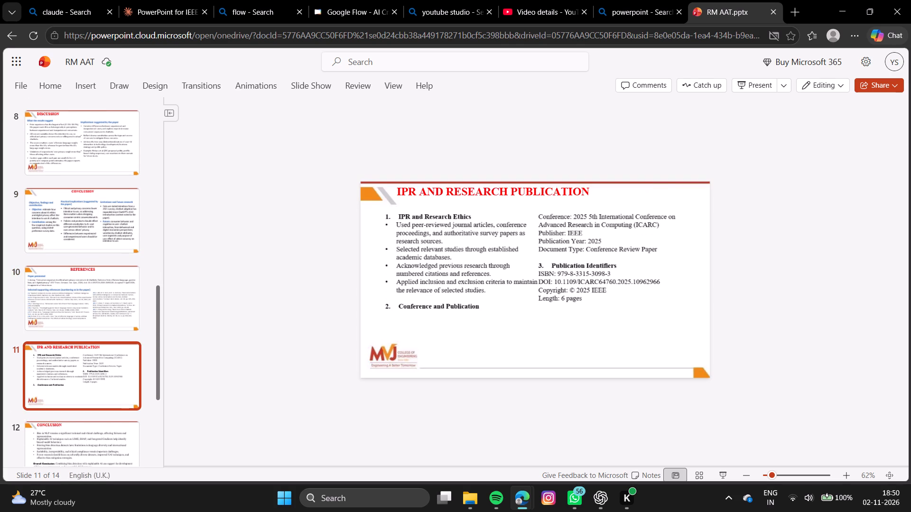
Delete the leftover IPR AND RESEARCH PUBLICATION, CONCLUSION and second REFERENCES slides between the REFERENCES slide and the THANK YOU slide.
{"action": "key", "text": "BackSpace"}
{"action": "key", "text": "BackSpace"}
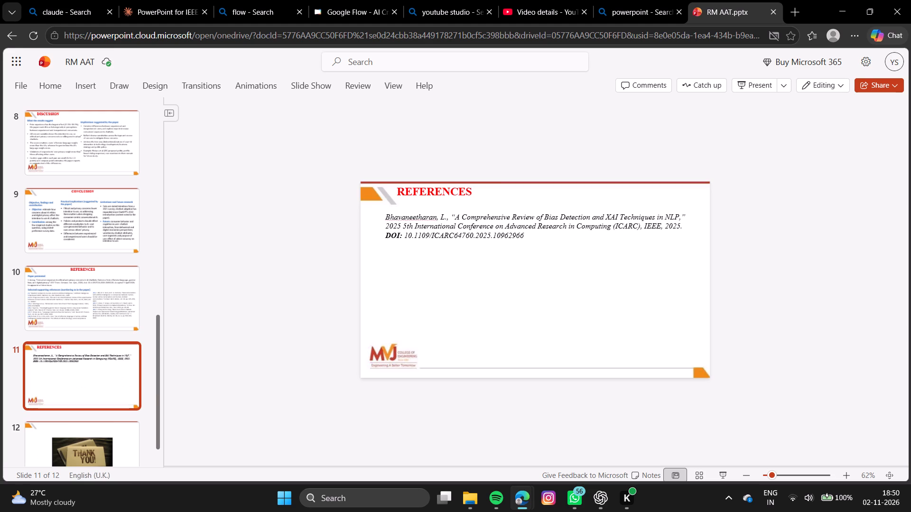
{"action": "key", "text": "BackSpace"}
{"action": "key", "text": "BackSpace"}
Review the RM AAT slides in order, from the title slide through Abstract, Keywords, Literature Review, Results, Discussion and Conclusion to References.
{"action": "scroll", "coordinate": [57, 387], "scroll_direction": "up", "scroll_amount": 6}
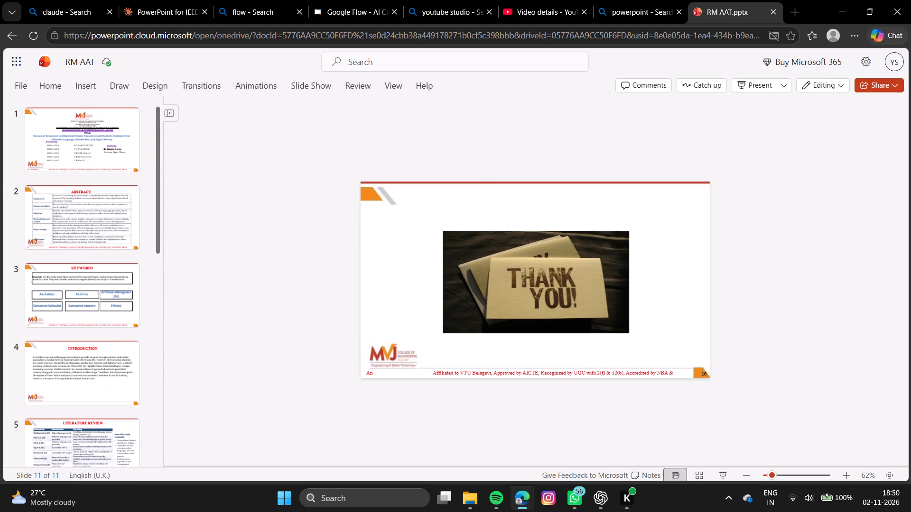
{"action": "left_click", "coordinate": [63, 148]}
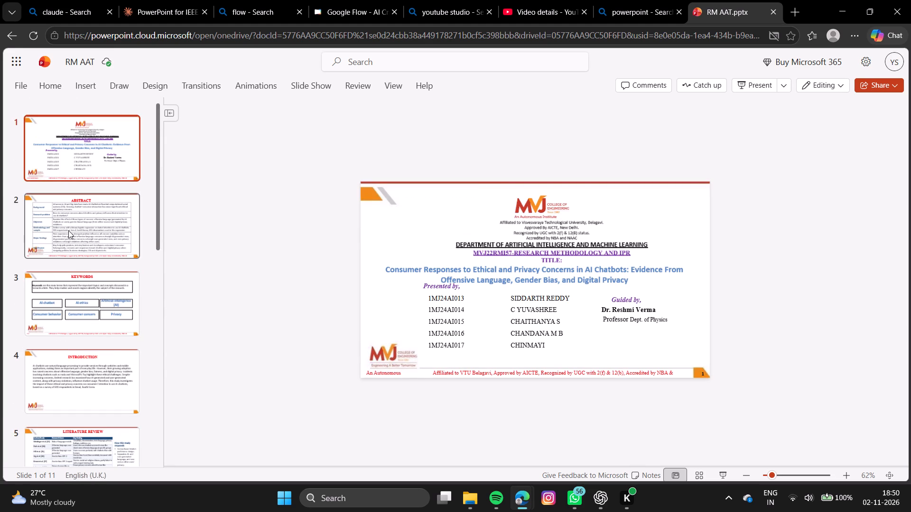
{"action": "left_click", "coordinate": [69, 236]}
{"action": "left_click", "coordinate": [80, 316]}
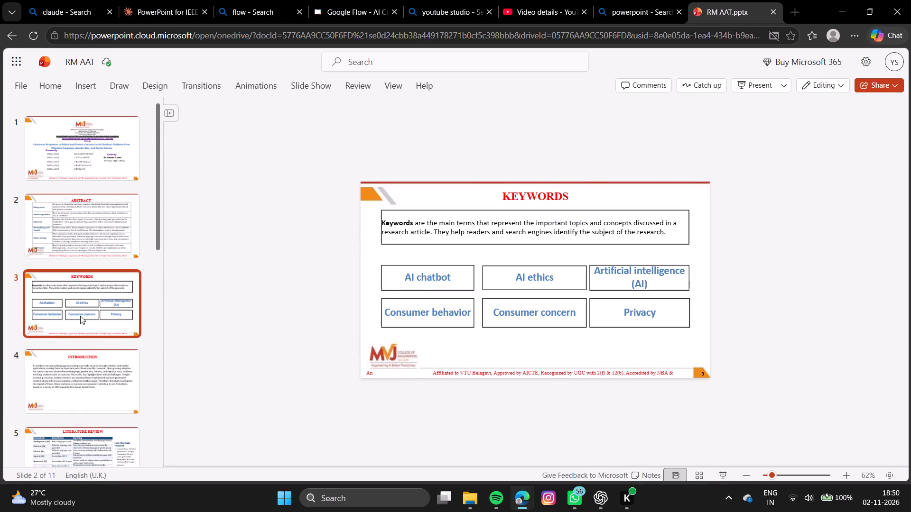
{"action": "left_click", "coordinate": [80, 397]}
{"action": "scroll", "coordinate": [80, 397], "scroll_direction": "down", "scroll_amount": 1}
{"action": "left_click", "coordinate": [80, 397]}
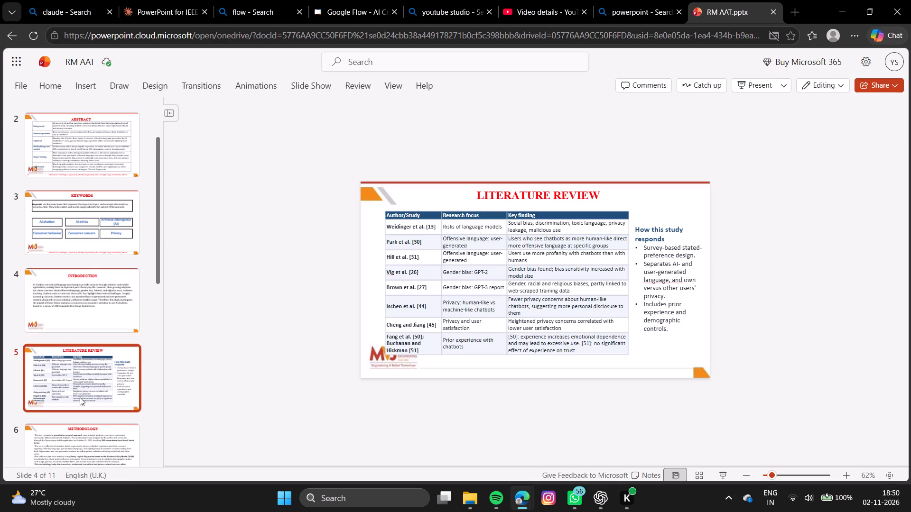
{"action": "scroll", "coordinate": [80, 397], "scroll_direction": "down", "scroll_amount": 1}
{"action": "left_click", "coordinate": [80, 397]}
{"action": "scroll", "coordinate": [80, 397], "scroll_direction": "down", "scroll_amount": 1}
{"action": "left_click", "coordinate": [80, 397]}
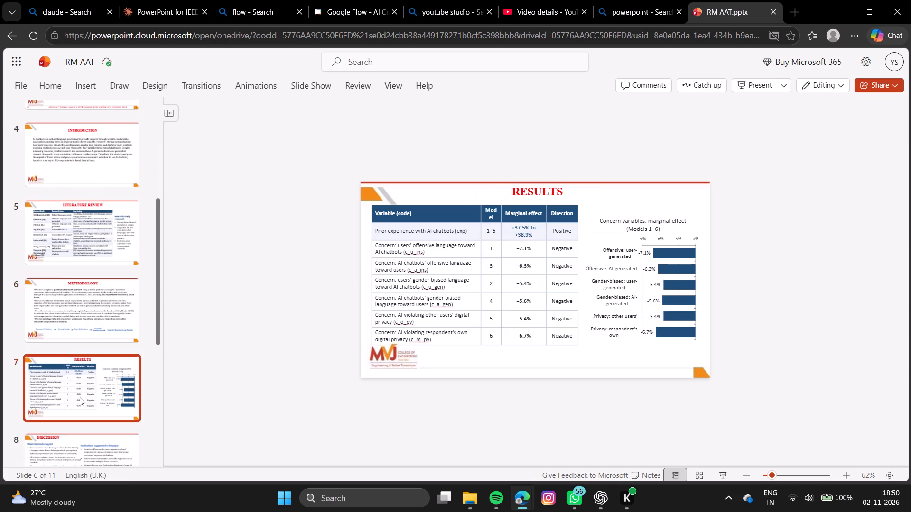
{"action": "scroll", "coordinate": [80, 397], "scroll_direction": "down", "scroll_amount": 1}
{"action": "left_click", "coordinate": [82, 377]}
{"action": "scroll", "coordinate": [82, 377], "scroll_direction": "down", "scroll_amount": 1}
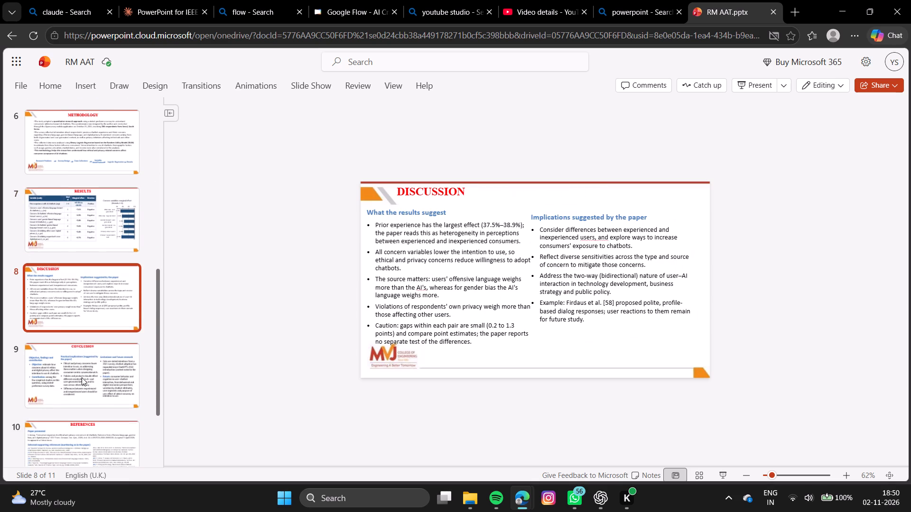
{"action": "scroll", "coordinate": [82, 377], "scroll_direction": "down", "scroll_amount": 1}
{"action": "left_click", "coordinate": [82, 377]}
{"action": "scroll", "coordinate": [82, 377], "scroll_direction": "down", "scroll_amount": 1}
{"action": "left_click", "coordinate": [82, 377]}
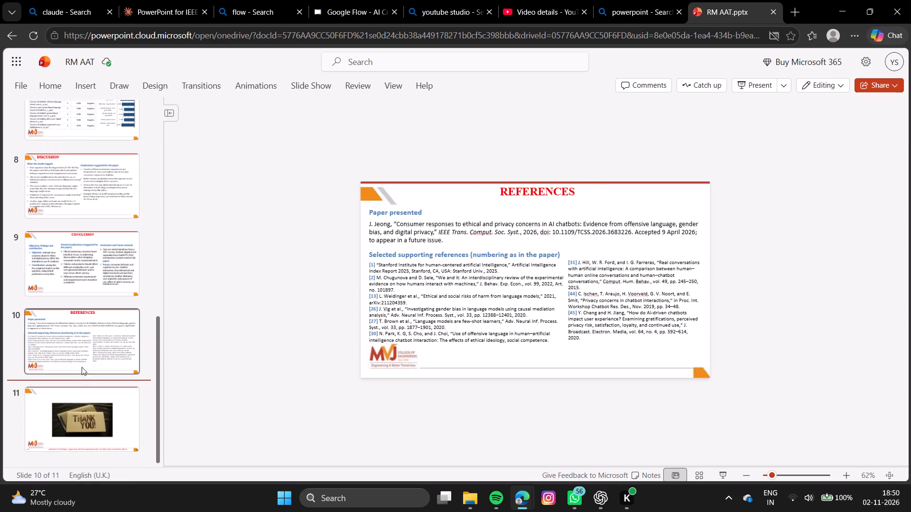
{"action": "left_click", "coordinate": [84, 358]}
{"action": "scroll", "coordinate": [84, 358], "scroll_direction": "up", "scroll_amount": 4}
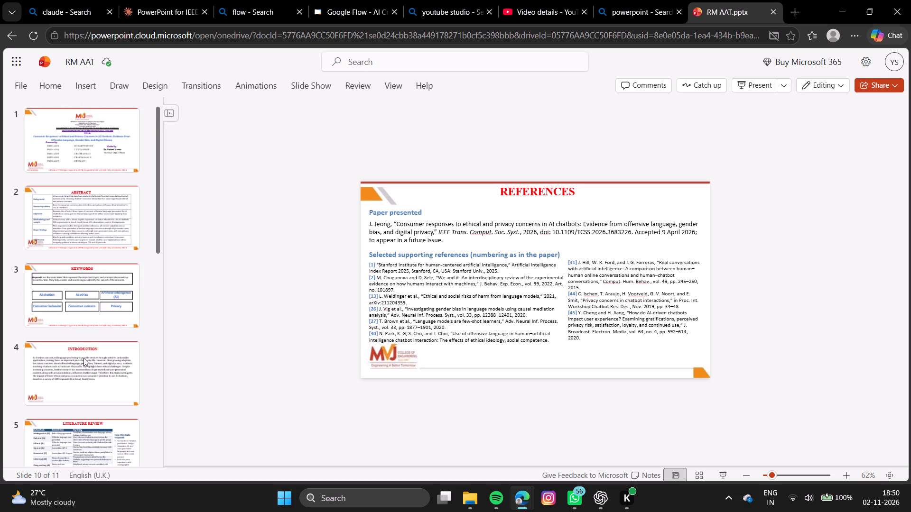
{"action": "scroll", "coordinate": [84, 358], "scroll_direction": "down", "scroll_amount": 7}
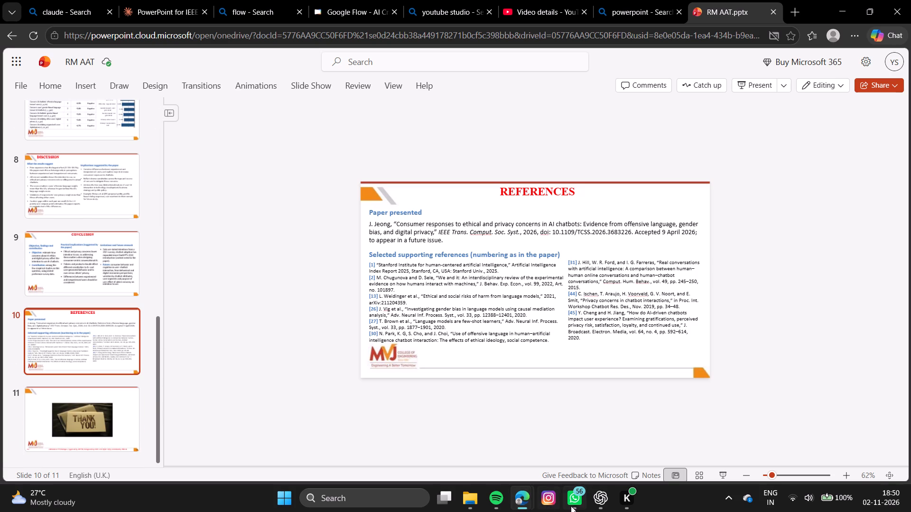
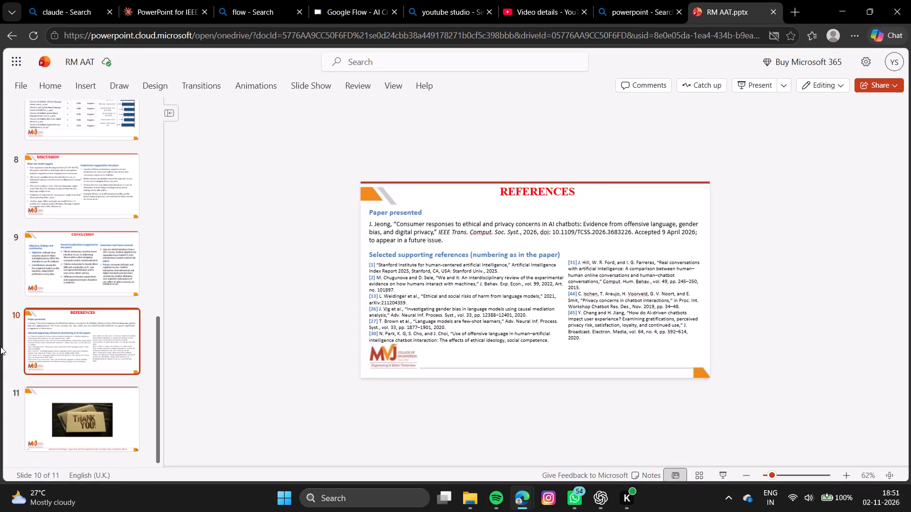
On the title slide, add the initial N after the last presenter's name in the Presented by table.
{"action": "scroll", "coordinate": [66, 213], "scroll_direction": "up", "scroll_amount": 5}
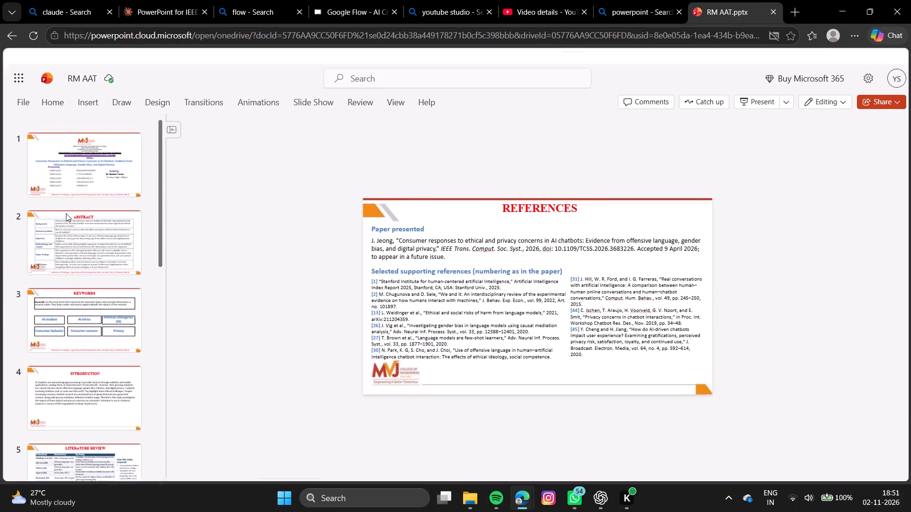
{"action": "left_click", "coordinate": [65, 162]}
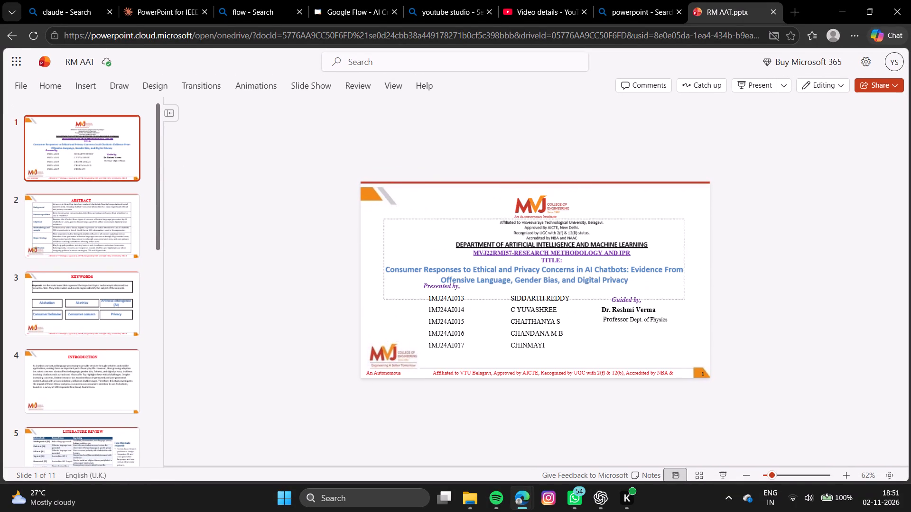
{"action": "left_click", "coordinate": [549, 344]}
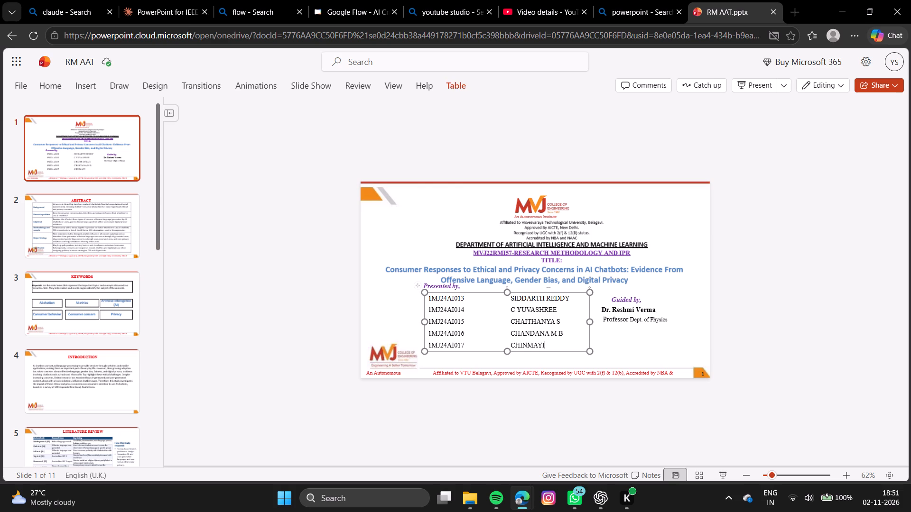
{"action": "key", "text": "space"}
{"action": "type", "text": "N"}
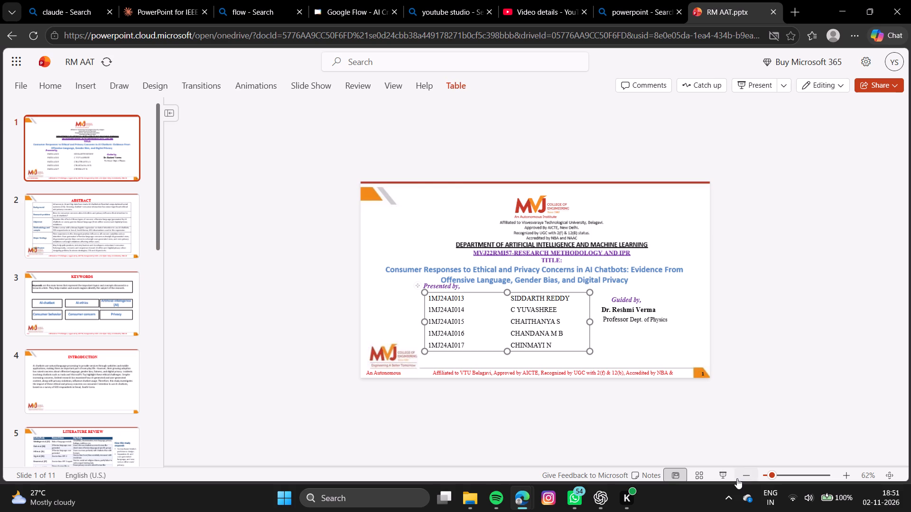
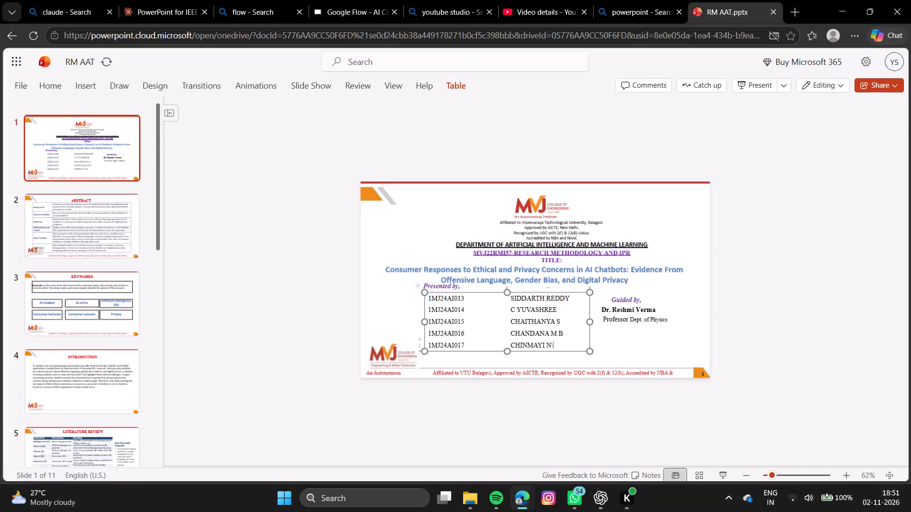
Move the initial N from the end to the front of the last presenter's name on the title slide.
{"action": "key", "text": "BackSpace"}
{"action": "key", "text": "BackSpace"}
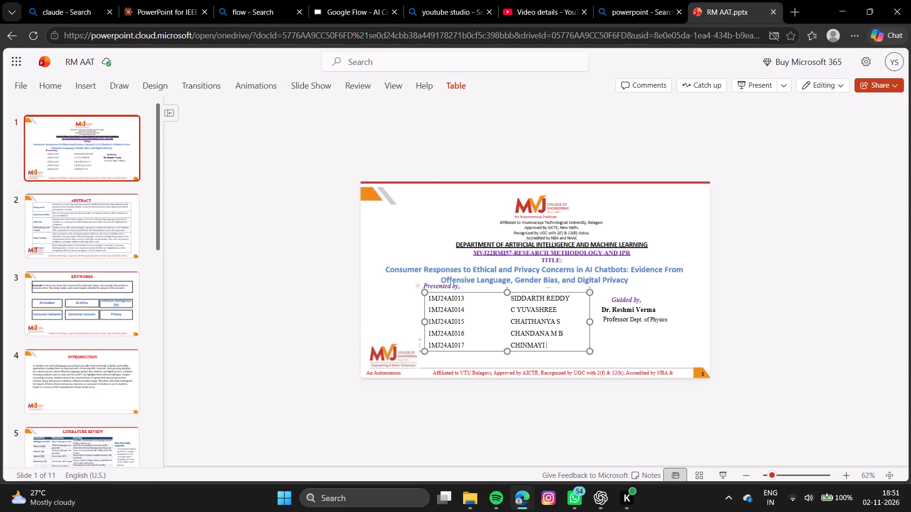
{"action": "left_click", "coordinate": [511, 344]}
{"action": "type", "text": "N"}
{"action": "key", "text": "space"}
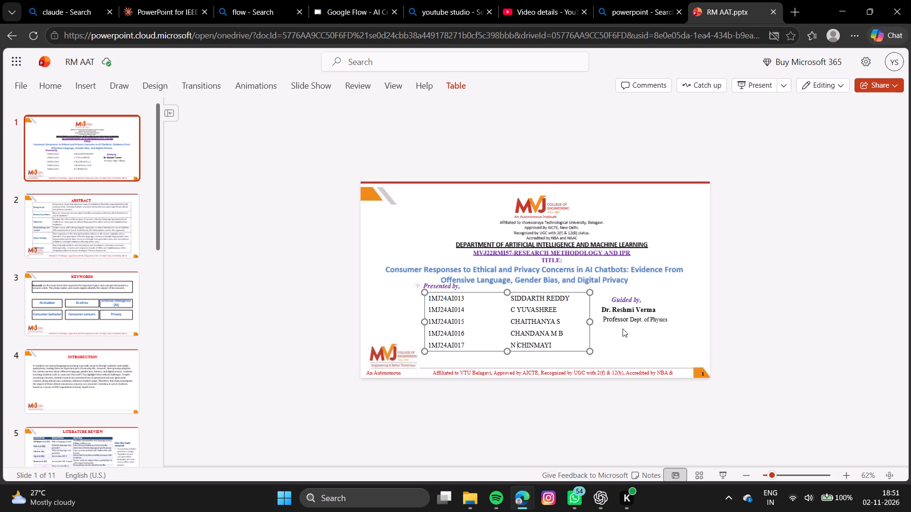
{"action": "left_click", "coordinate": [759, 149]}
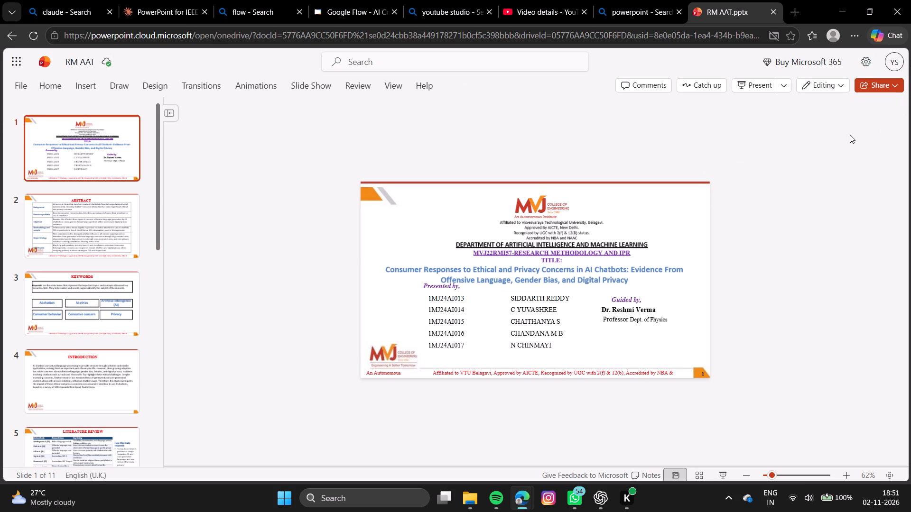
Save the current changes to the RM AAT presentation.
{"action": "key", "text": "ctrl+s"}
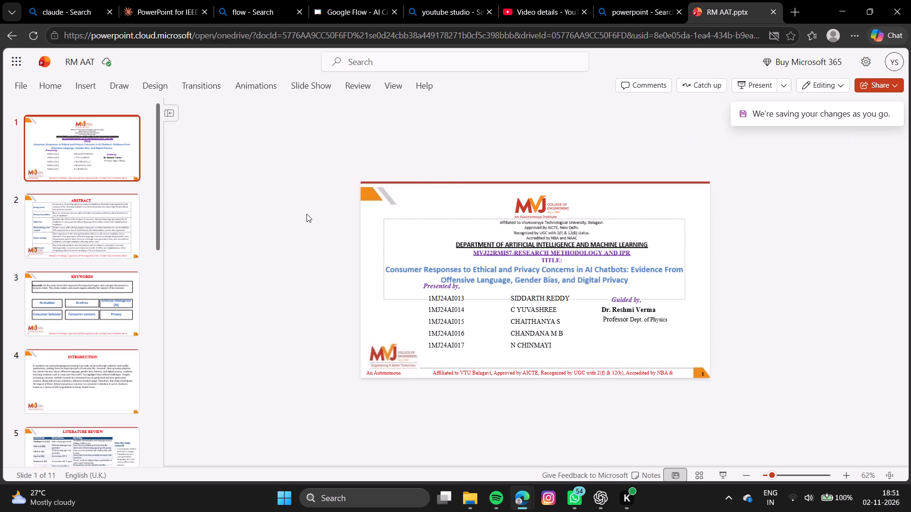
{"action": "key", "text": "ctrl+s"}
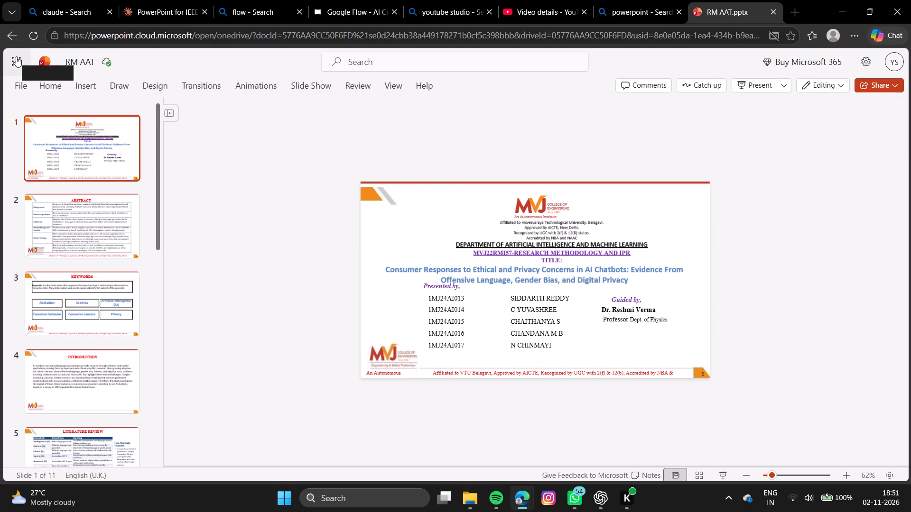
Download a copy of the RM AAT presentation to the computer.
{"action": "left_click", "coordinate": [23, 82]}
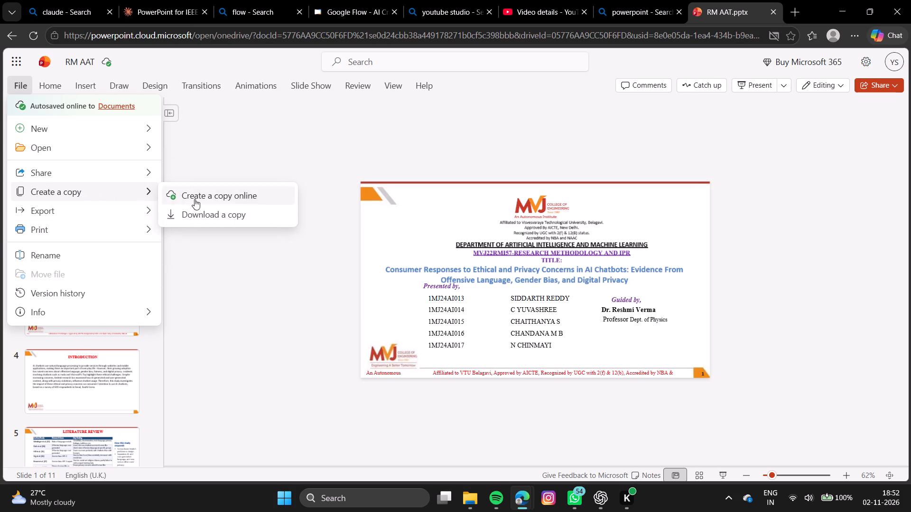
{"action": "left_click", "coordinate": [198, 223]}
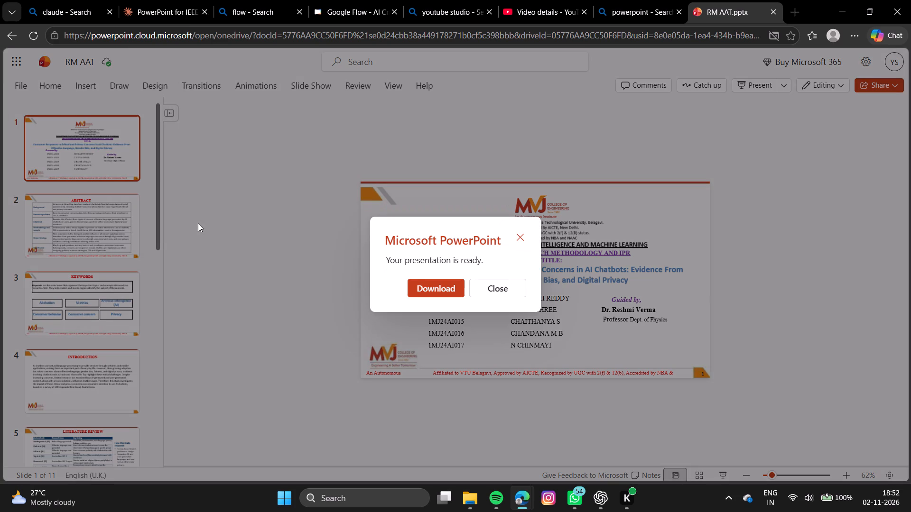
{"action": "left_click", "coordinate": [436, 282]}
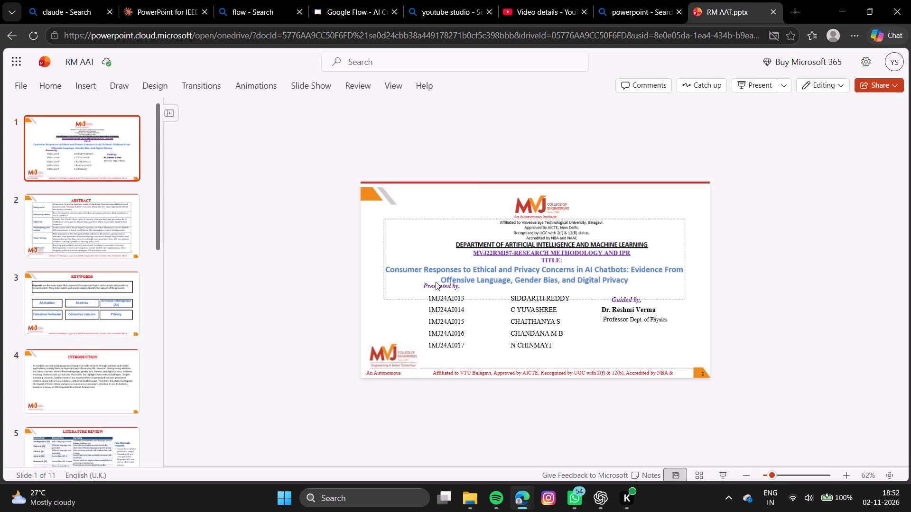